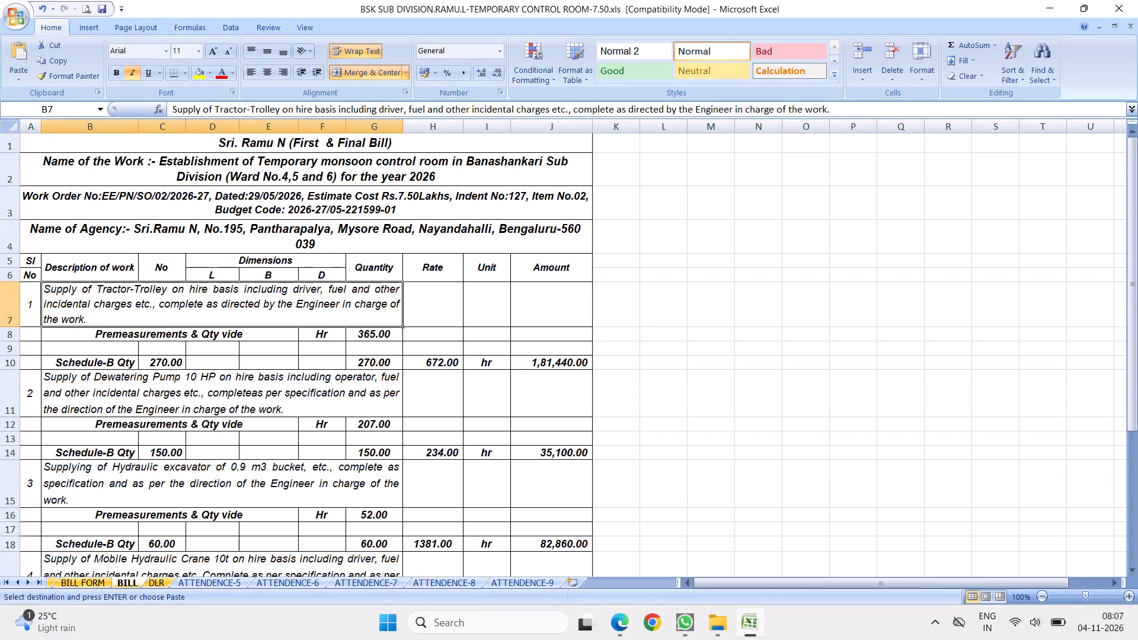
# Examine the BILL, ATTENDENCE-5 and DLR sheets, comparing their work title headings.
pyautogui.scroll(-7, 498, 351)
pyautogui.scroll(3, 353, 300)
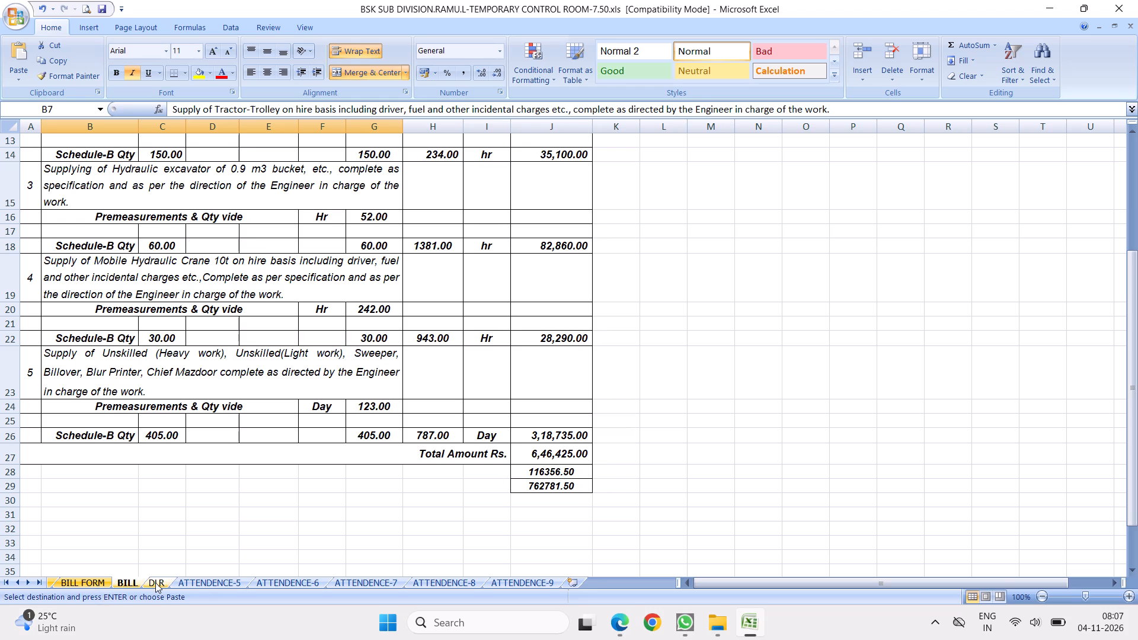
pyautogui.click(204, 582)
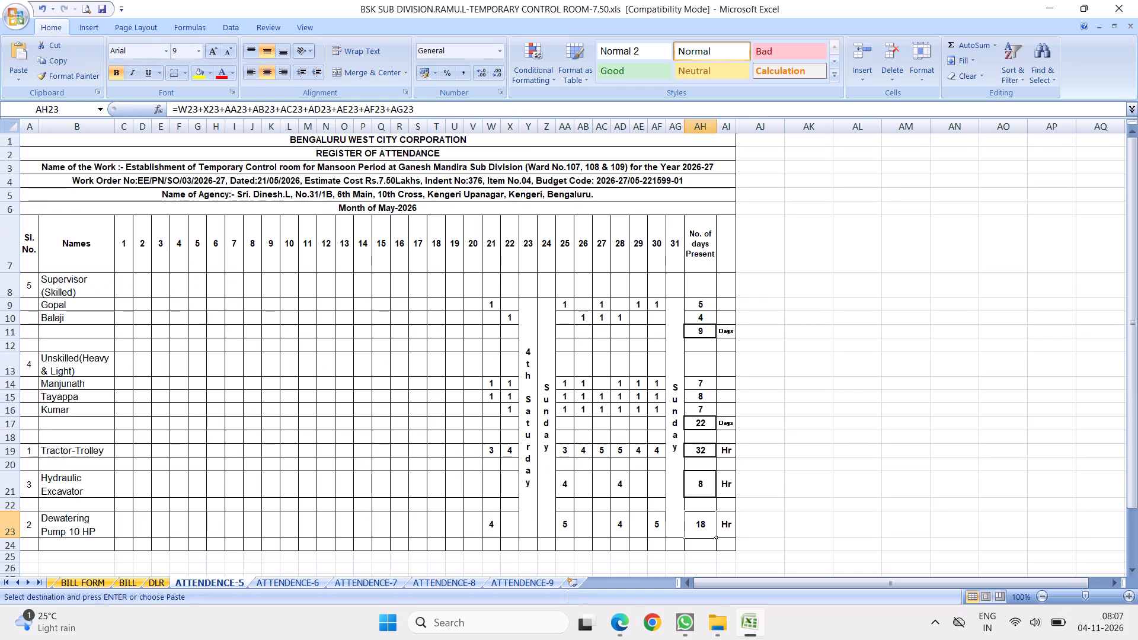
pyautogui.click(153, 582)
pyautogui.scroll(6, 333, 265)
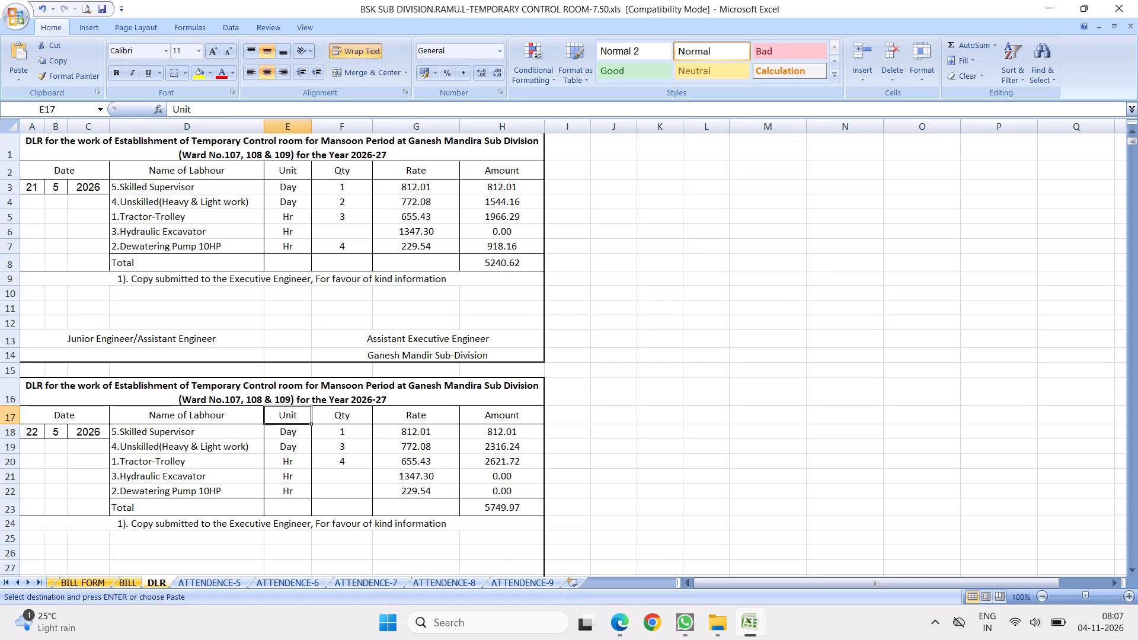
pyautogui.click(140, 147)
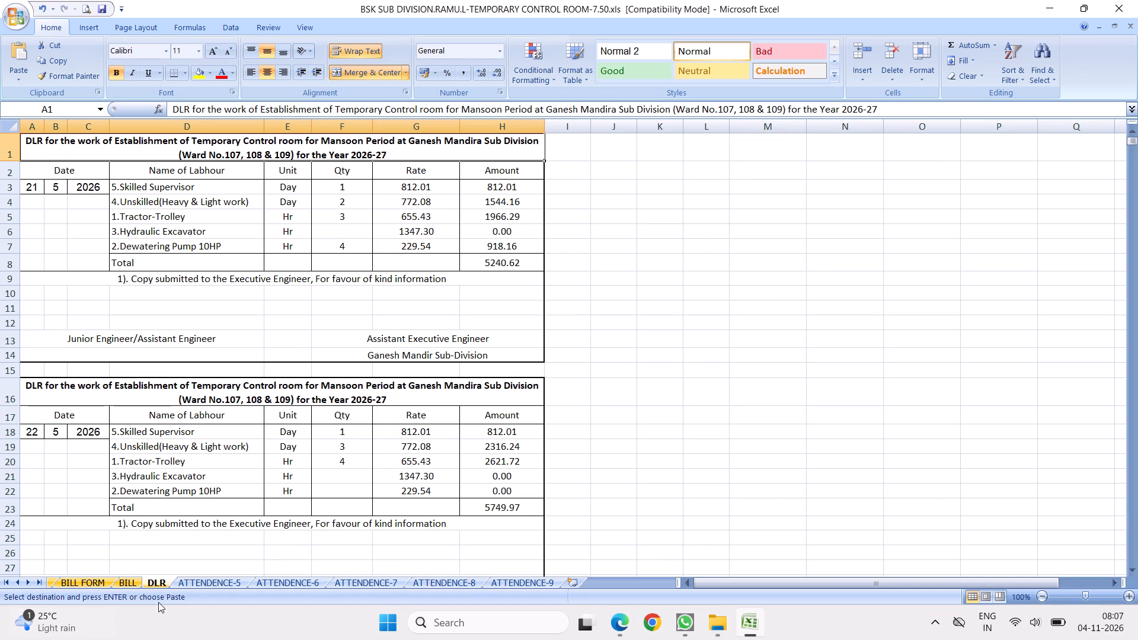
# Replace the work title in the DLR sheet's first heading with the Banashankari Sub Division (Ward No.4,5 and 6) title copied from the BILL sheet.
pyautogui.click(127, 581)
pyautogui.scroll(7, 284, 239)
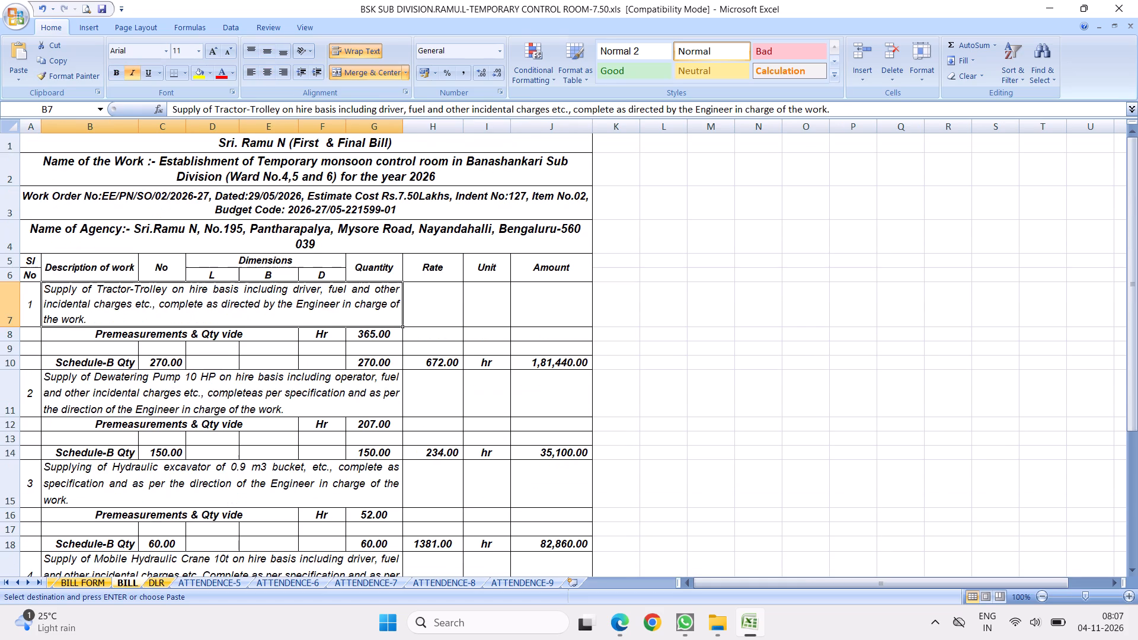
pyautogui.scroll(9, 274, 236)
pyautogui.doubleClick(159, 164)
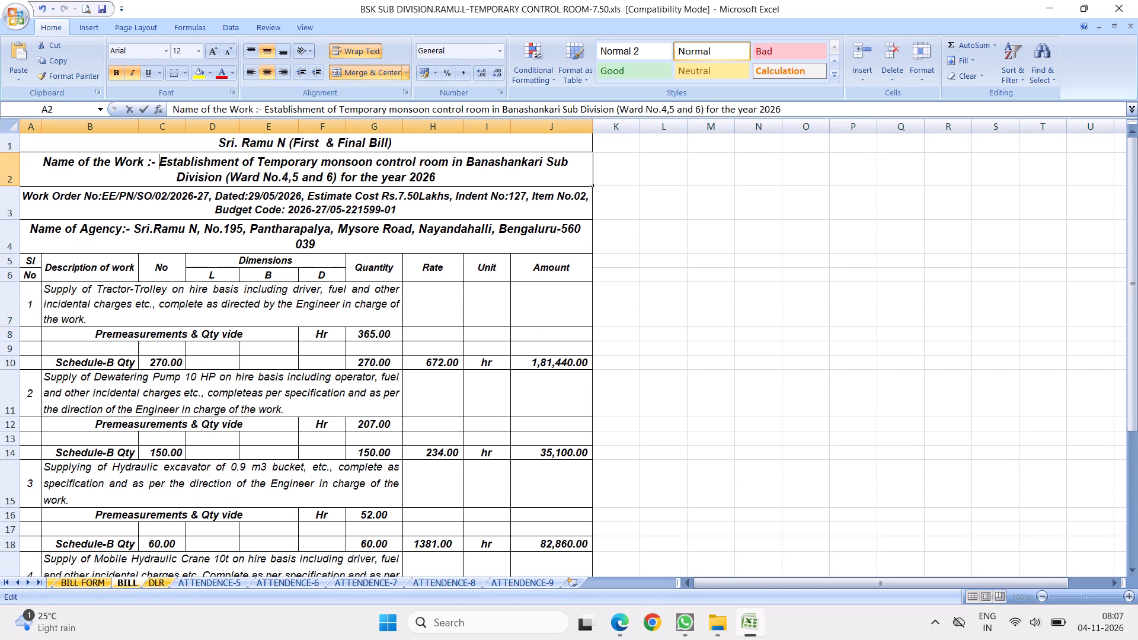
pyautogui.click(165, 163)
pyautogui.moveTo(159, 163); pyautogui.dragTo(473, 188)
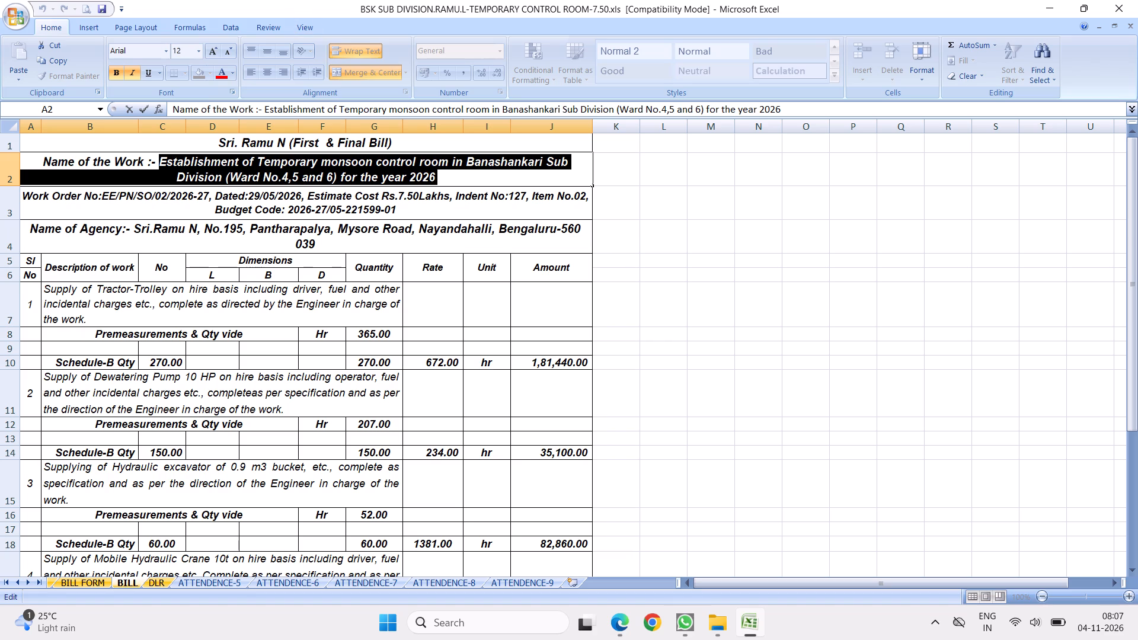
pyautogui.rightClick(243, 172)
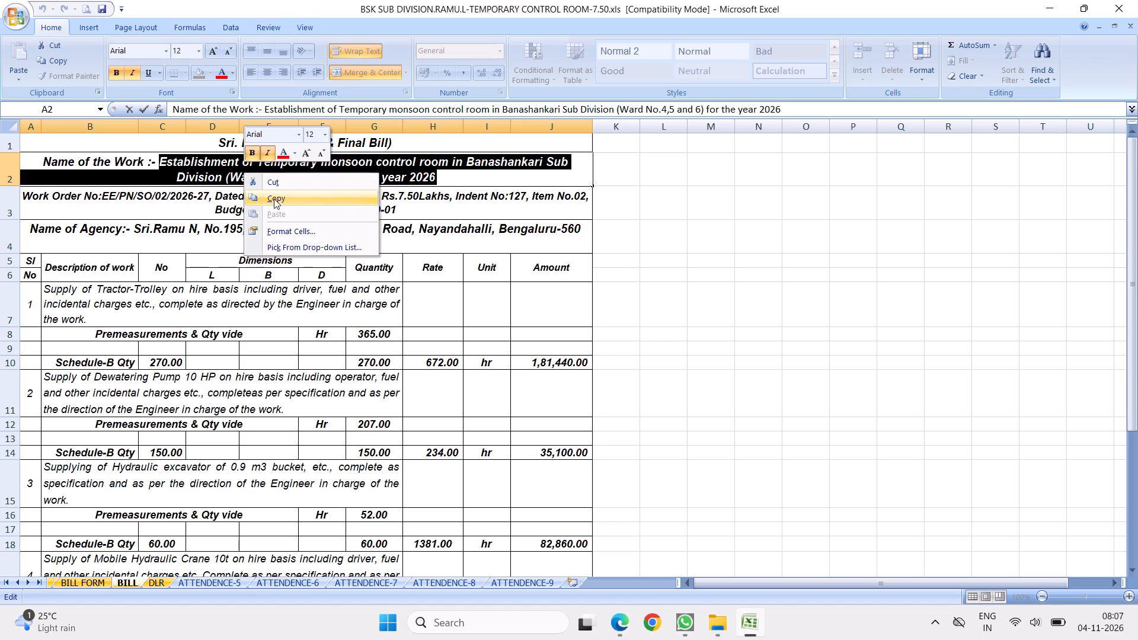
pyautogui.click(274, 199)
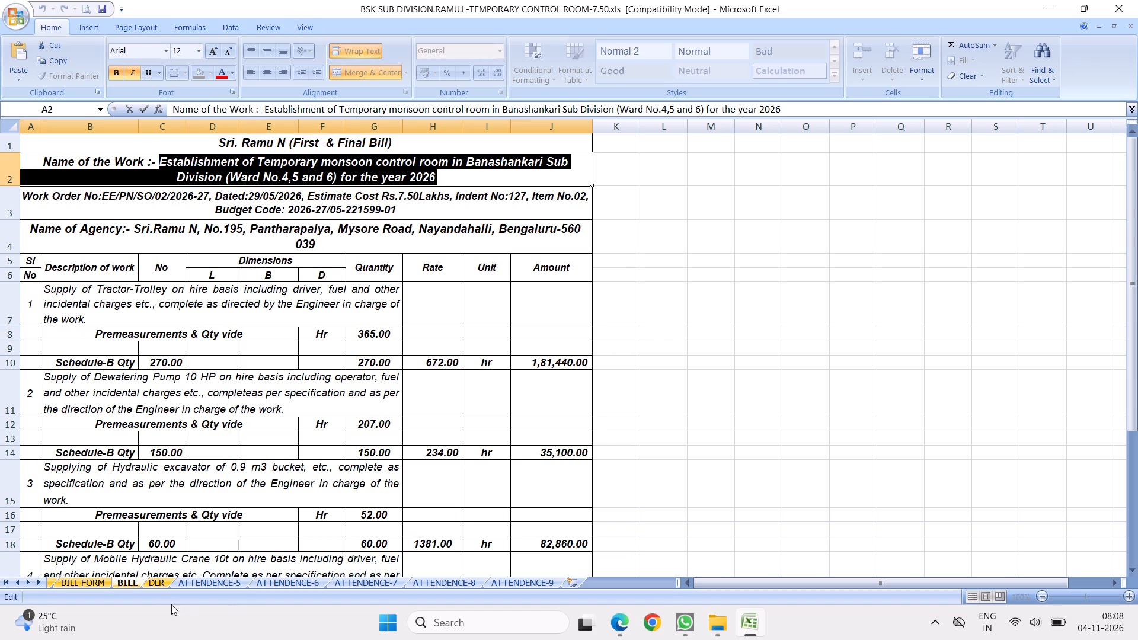
pyautogui.click(154, 581)
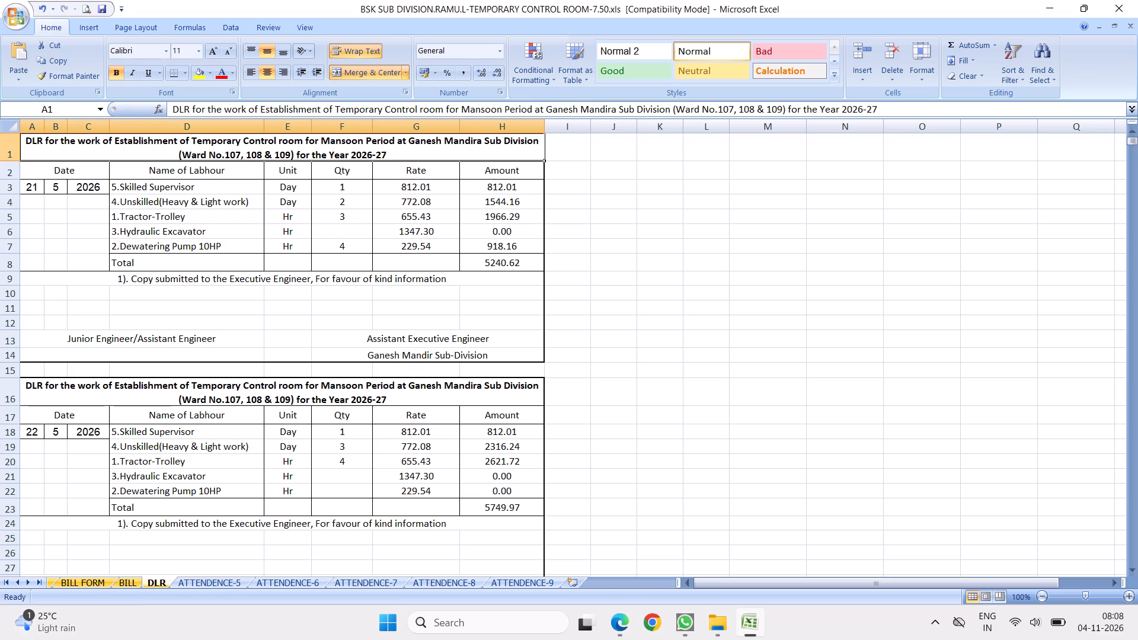
pyautogui.doubleClick(113, 143)
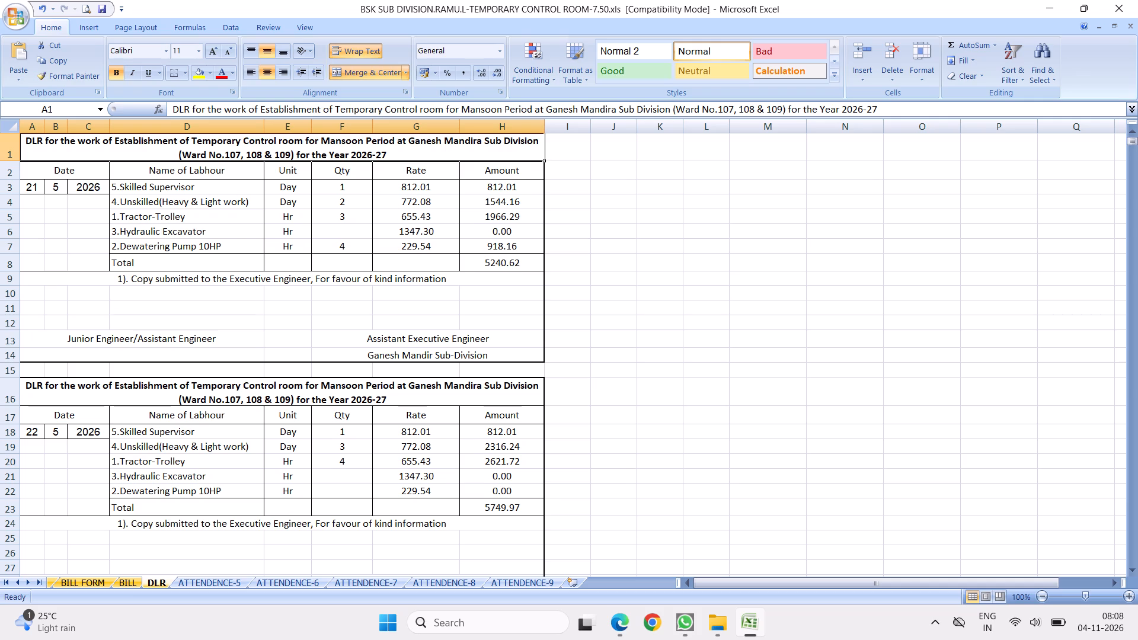
pyautogui.click(113, 148)
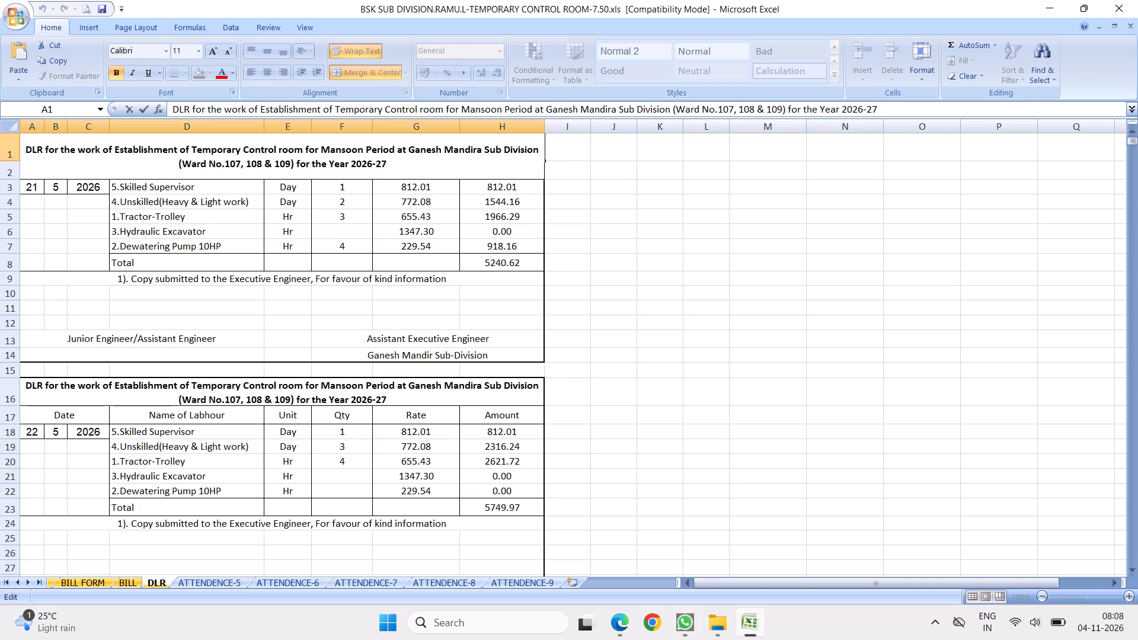
pyautogui.click(113, 152)
pyautogui.click(115, 152)
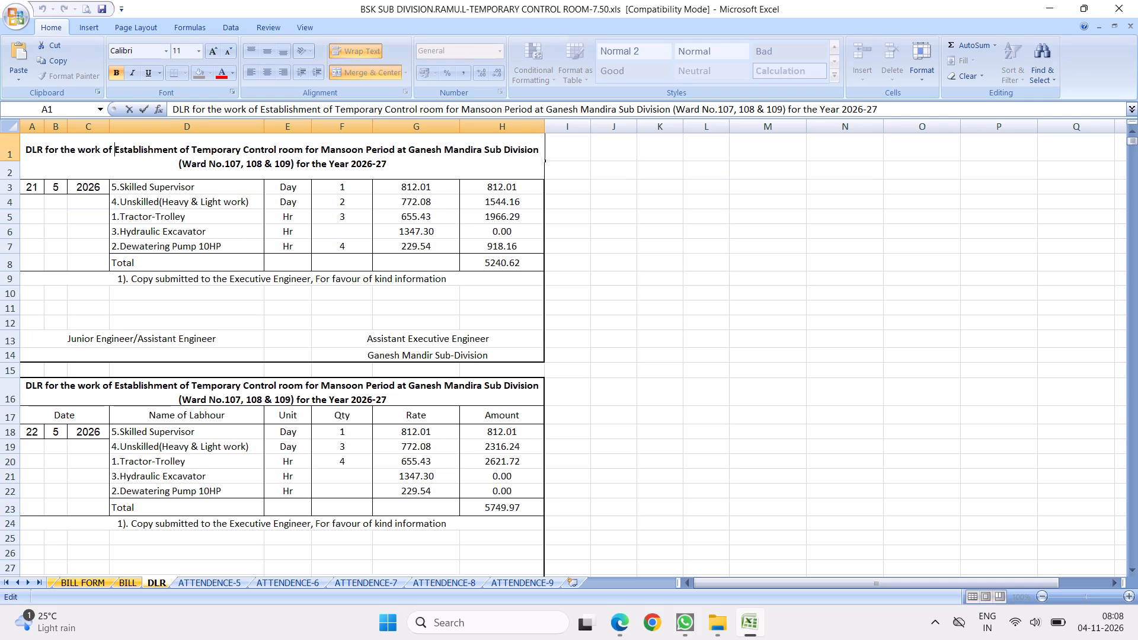
pyautogui.rightClick(115, 152)
pyautogui.click(149, 191)
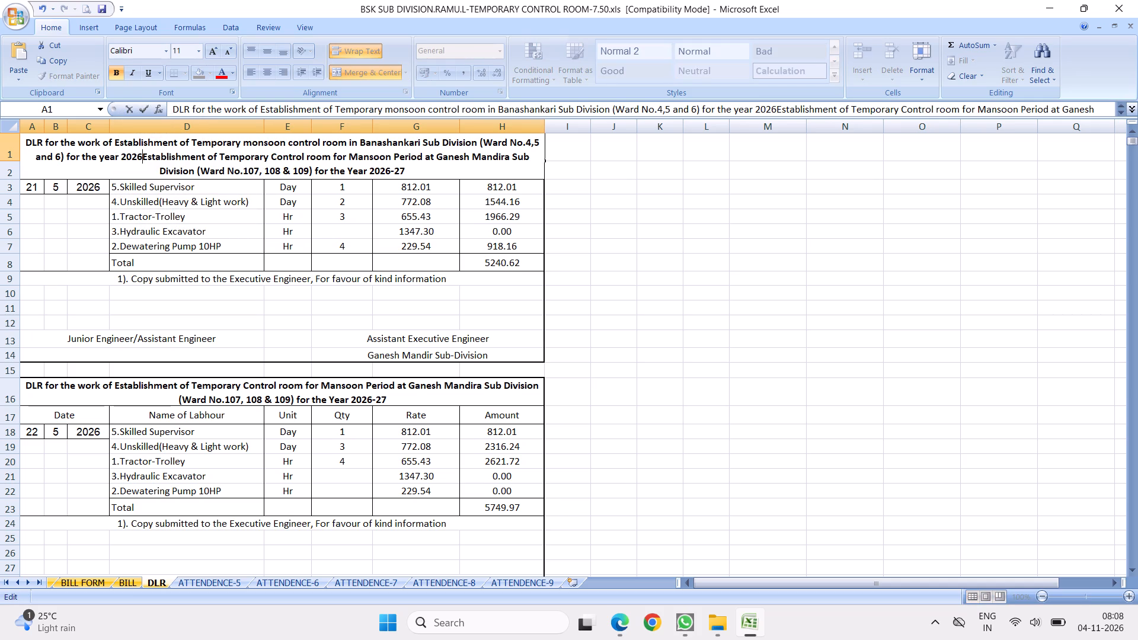
pyautogui.moveTo(405, 172); pyautogui.dragTo(146, 153)
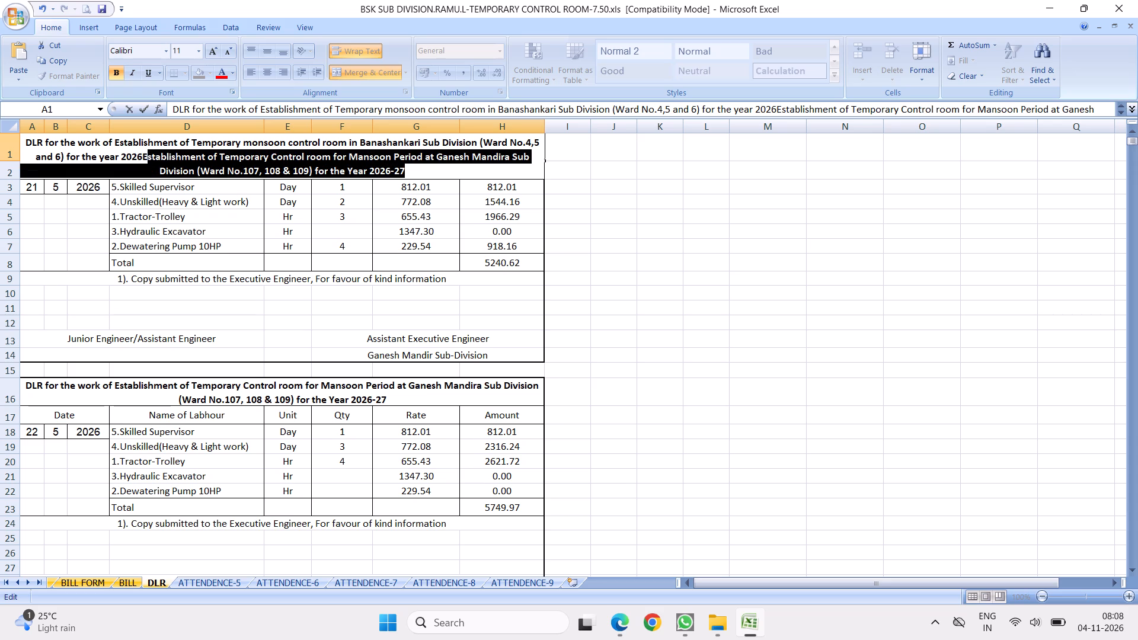
pyautogui.moveTo(146, 153); pyautogui.dragTo(144, 153)
pyautogui.press('Delete')
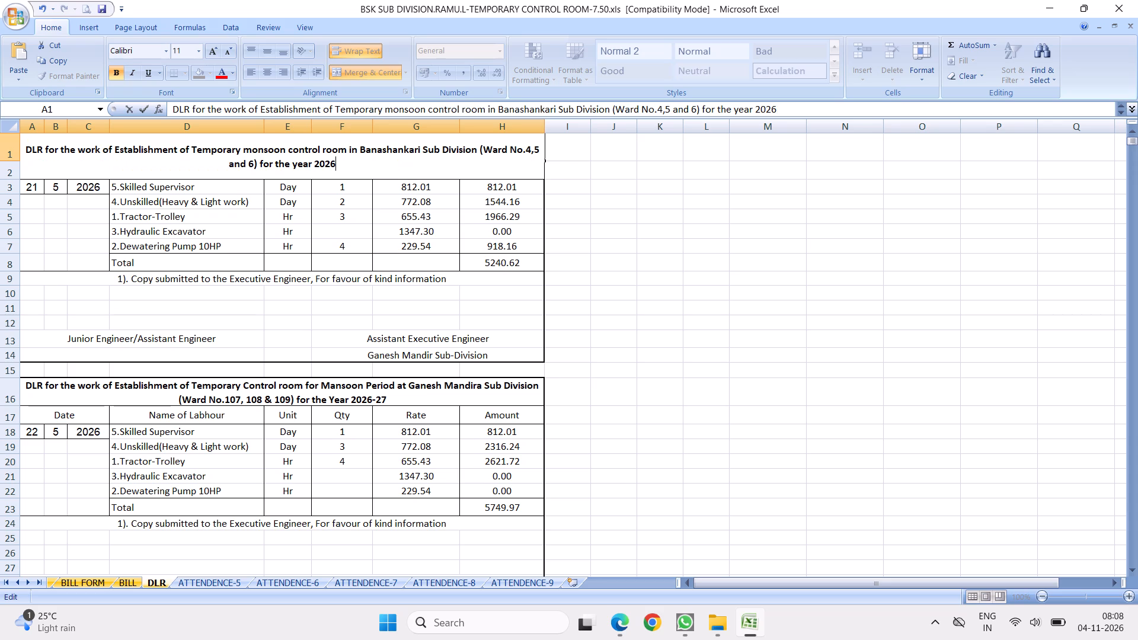
pyautogui.click(301, 263)
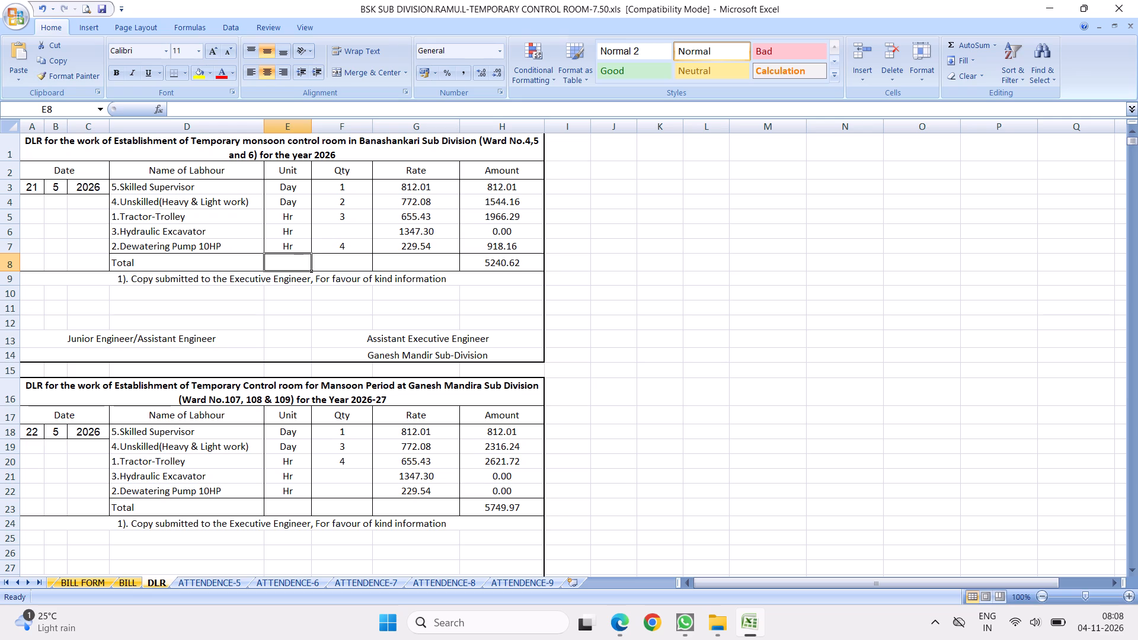
# Examine the item quantities on the BILL sheet and the LABHOUR sheet they are linked to.
pyautogui.click(311, 224)
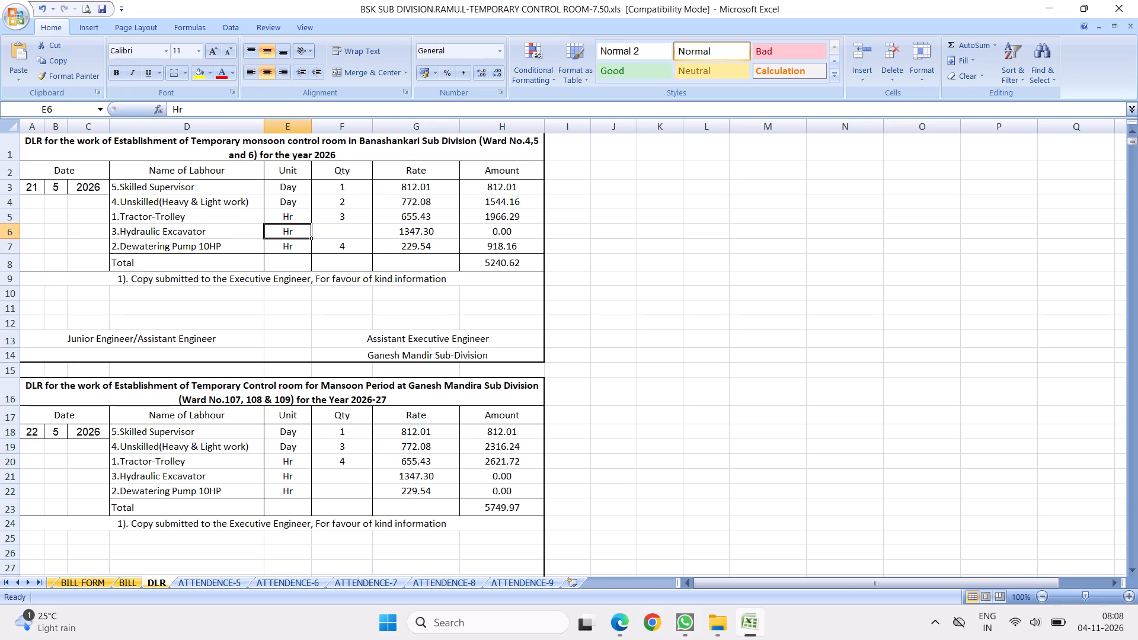
pyautogui.click(126, 191)
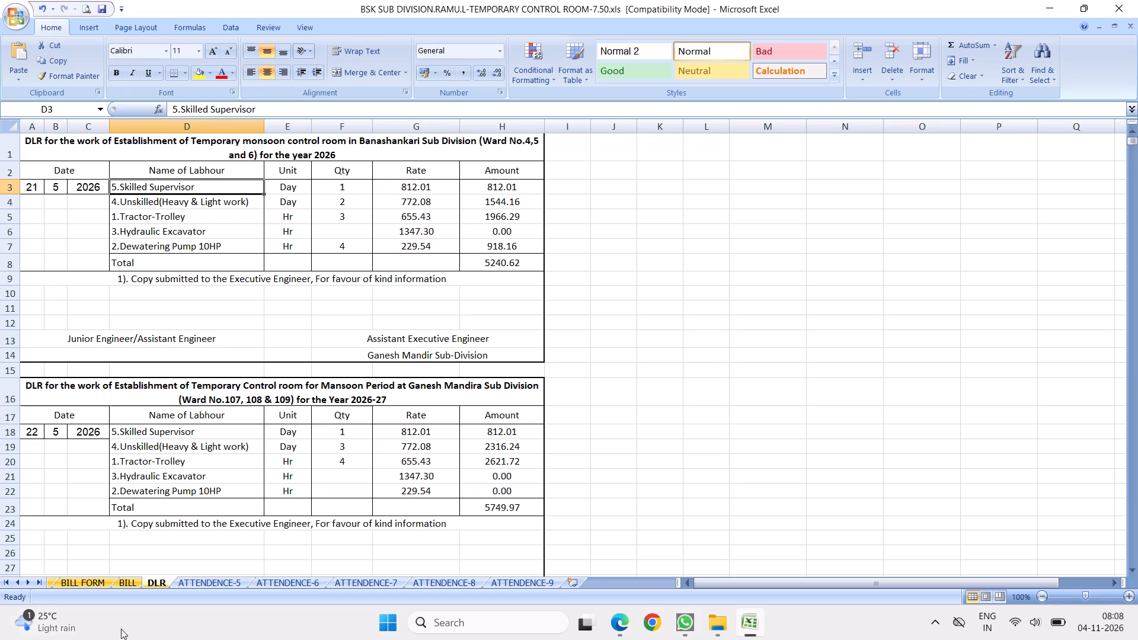
pyautogui.click(126, 584)
pyautogui.scroll(-4, 333, 402)
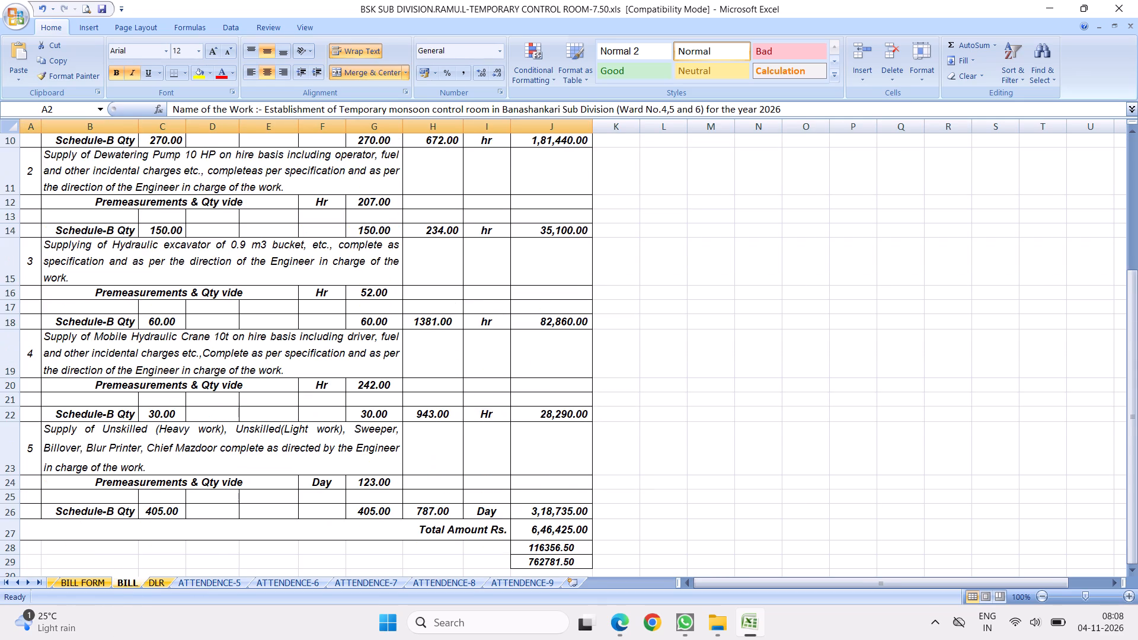
pyautogui.scroll(3, 359, 314)
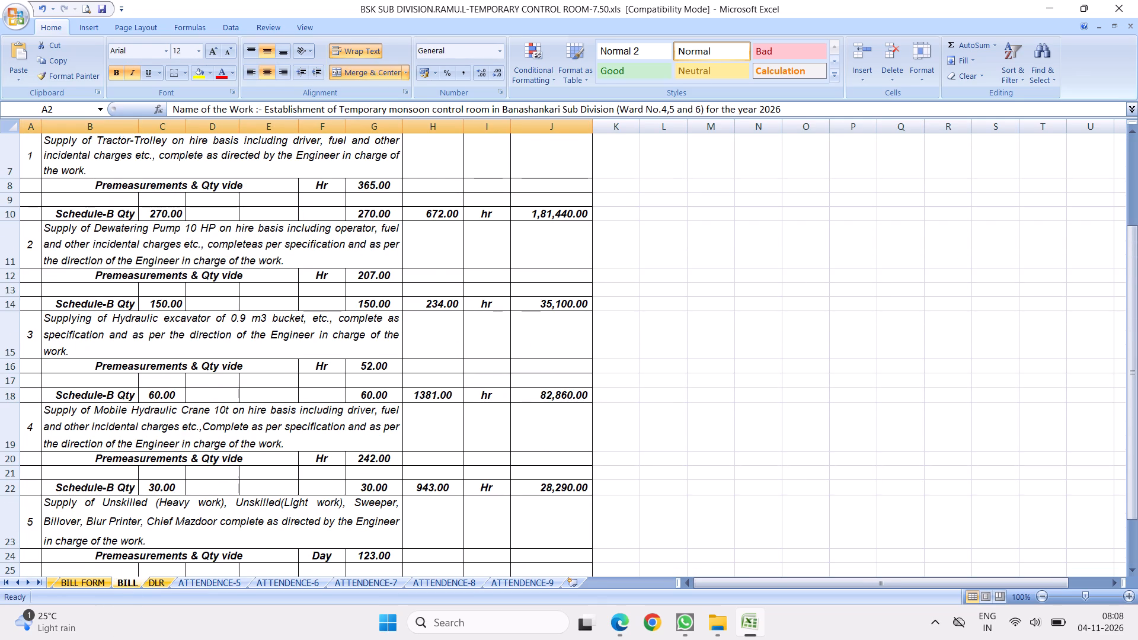
pyautogui.click(372, 343)
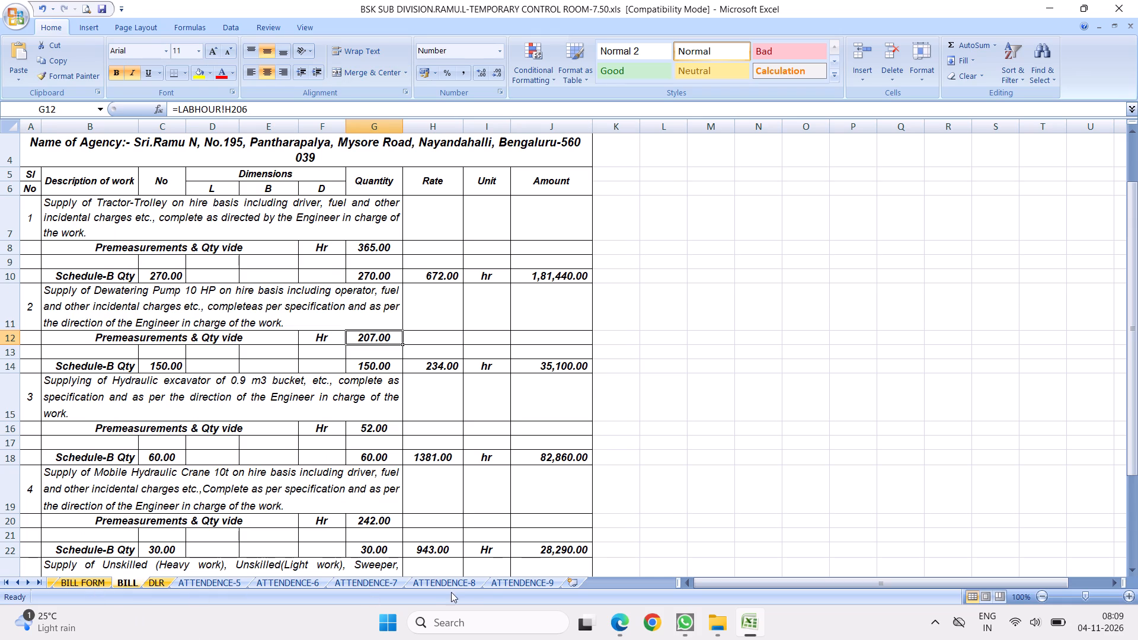
pyautogui.click(9, 581)
pyautogui.doubleClick(9, 581)
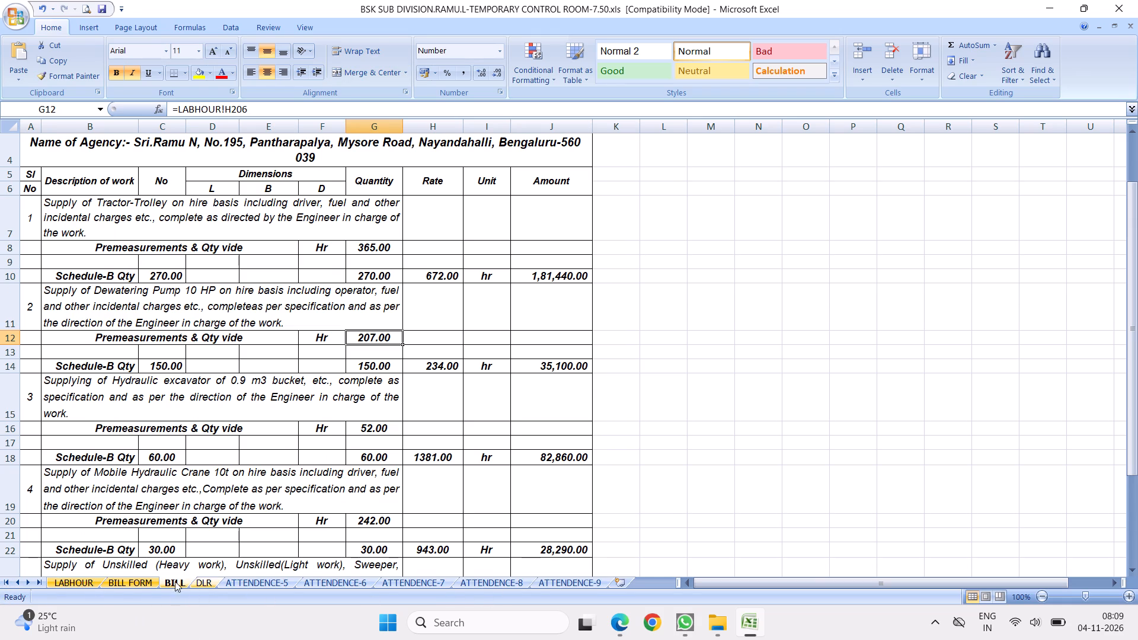
pyautogui.click(84, 583)
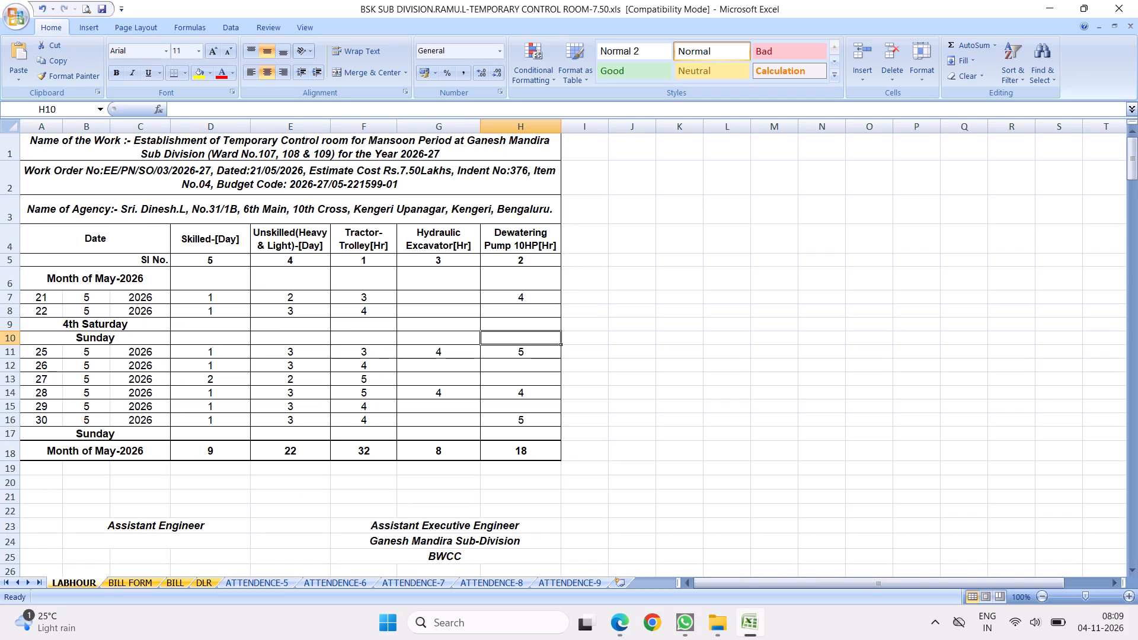
pyautogui.scroll(9, 317, 377)
# Copy the Name of the Work line from cell A3 of BILL FORM over the one in cell A1 of LABHOUR.
pyautogui.click(124, 581)
pyautogui.scroll(3, 299, 322)
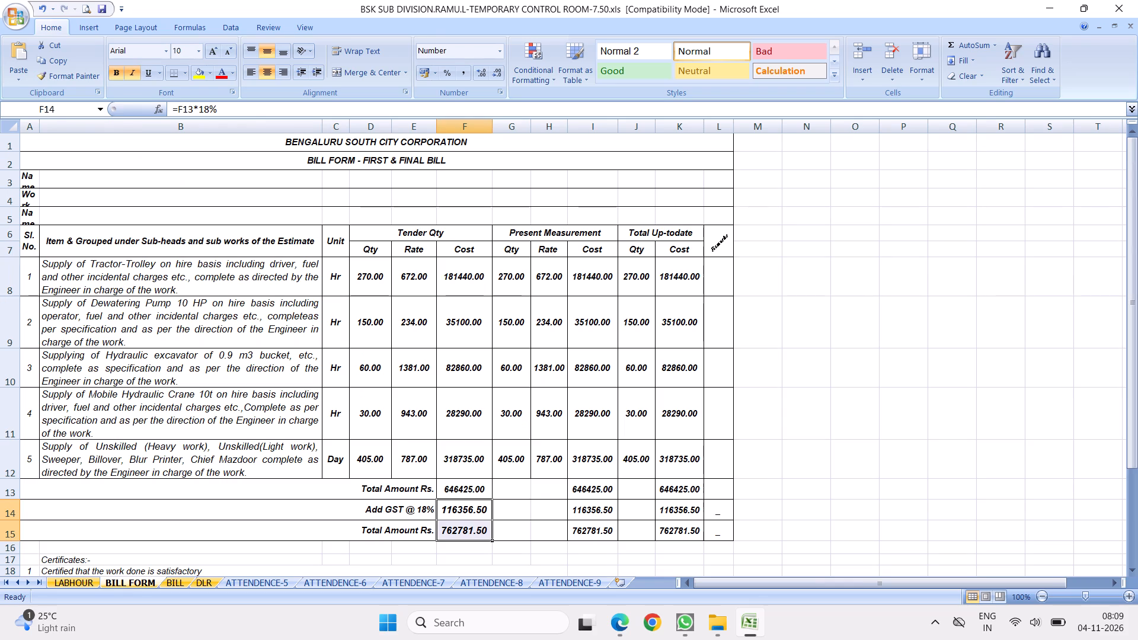
pyautogui.click(28, 181)
pyautogui.rightClick(28, 181)
pyautogui.click(63, 206)
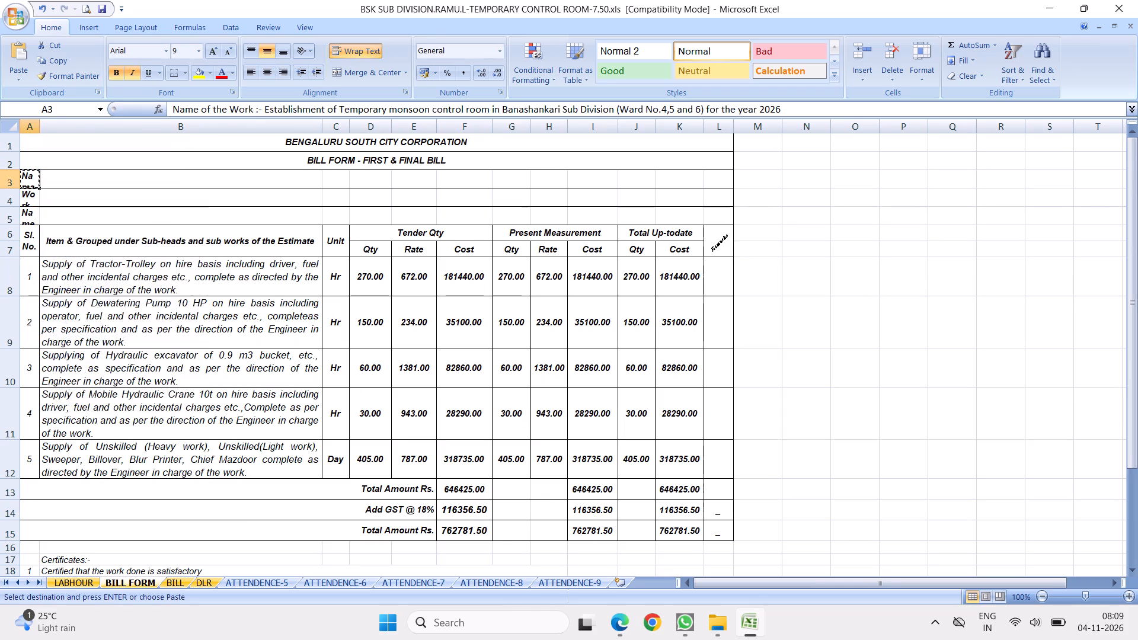
pyautogui.click(68, 578)
pyautogui.scroll(4, 273, 116)
pyautogui.rightClick(210, 145)
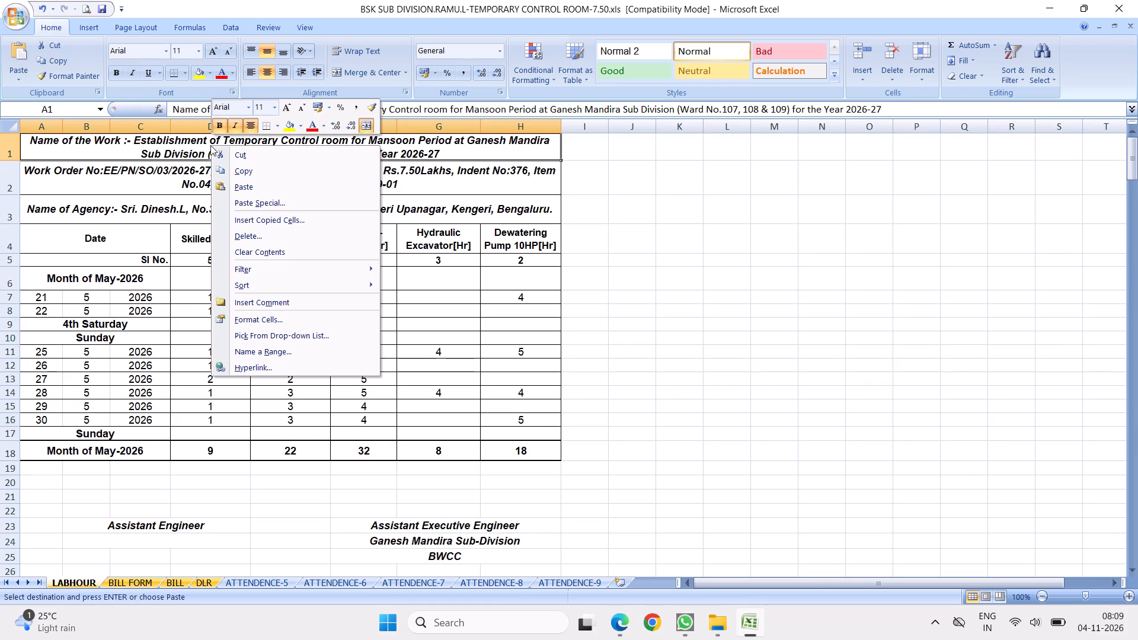
pyautogui.click(245, 185)
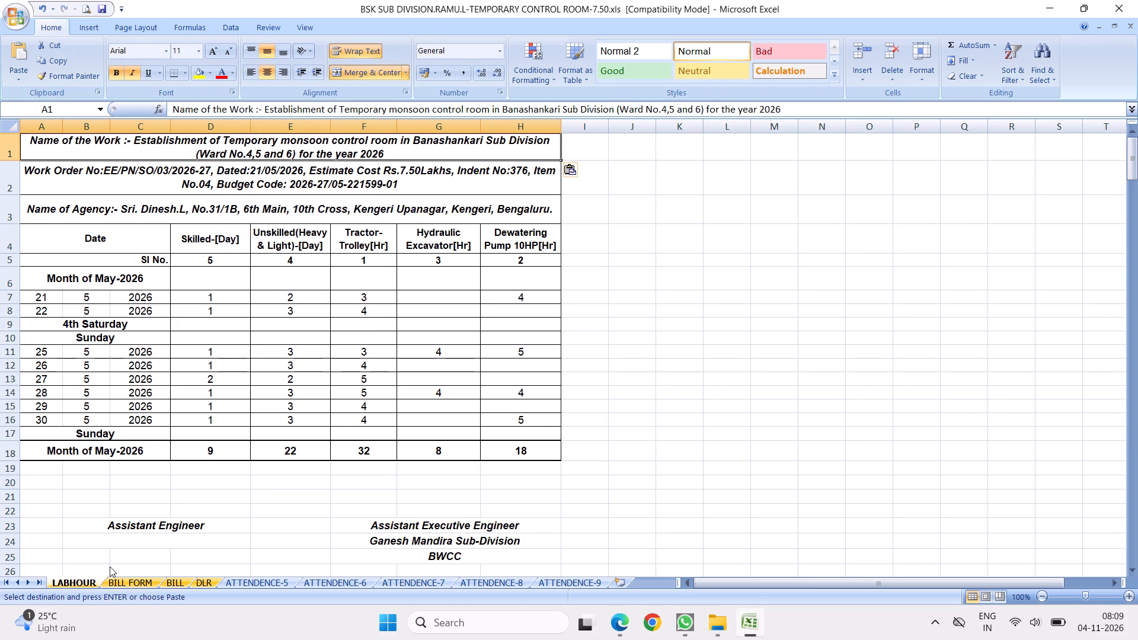
# Copy the work order line (EE/PN/SO/02/2026-27, dated 29/05/2026) from BILL FORM cell A4 over the one in LABHOUR cell A2.
pyautogui.click(121, 581)
pyautogui.rightClick(28, 199)
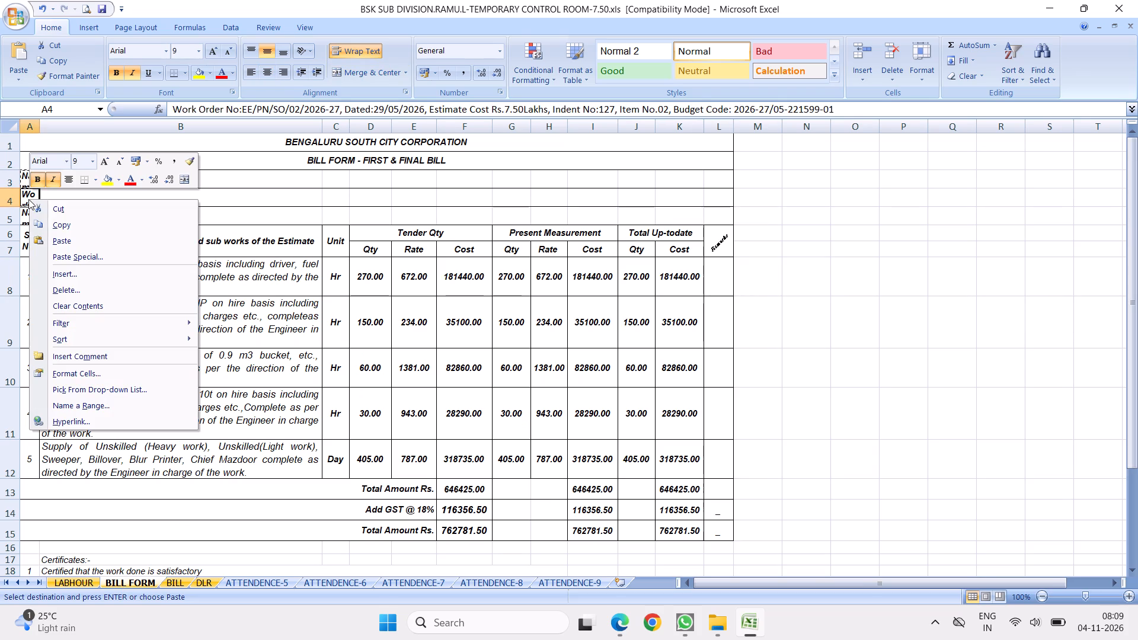
pyautogui.click(65, 225)
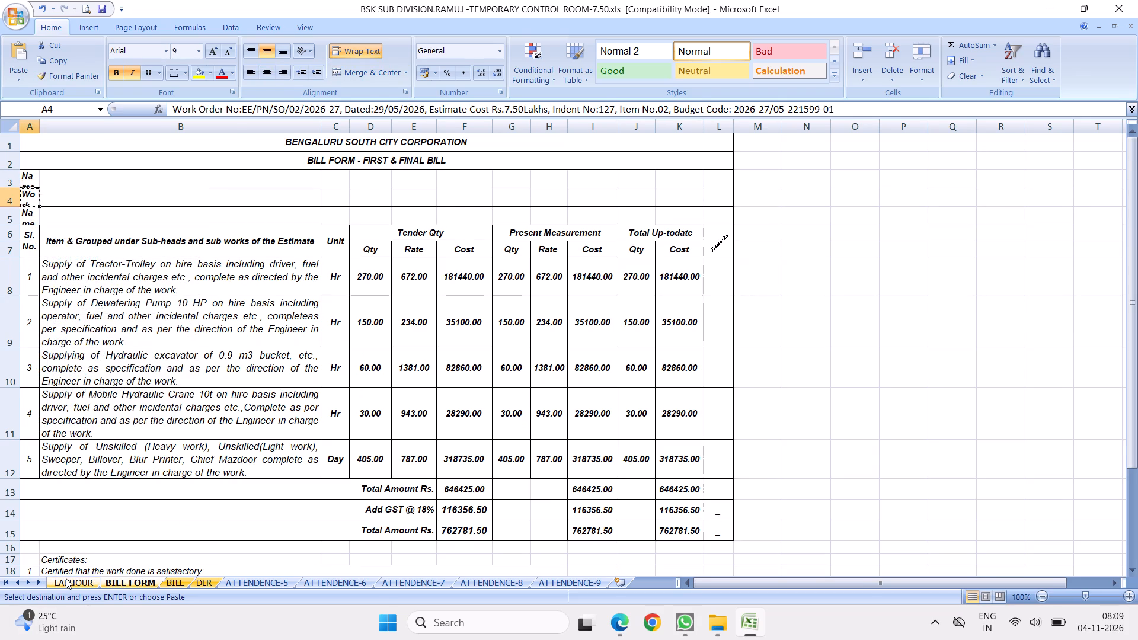
pyautogui.click(66, 578)
pyautogui.rightClick(121, 175)
pyautogui.click(159, 216)
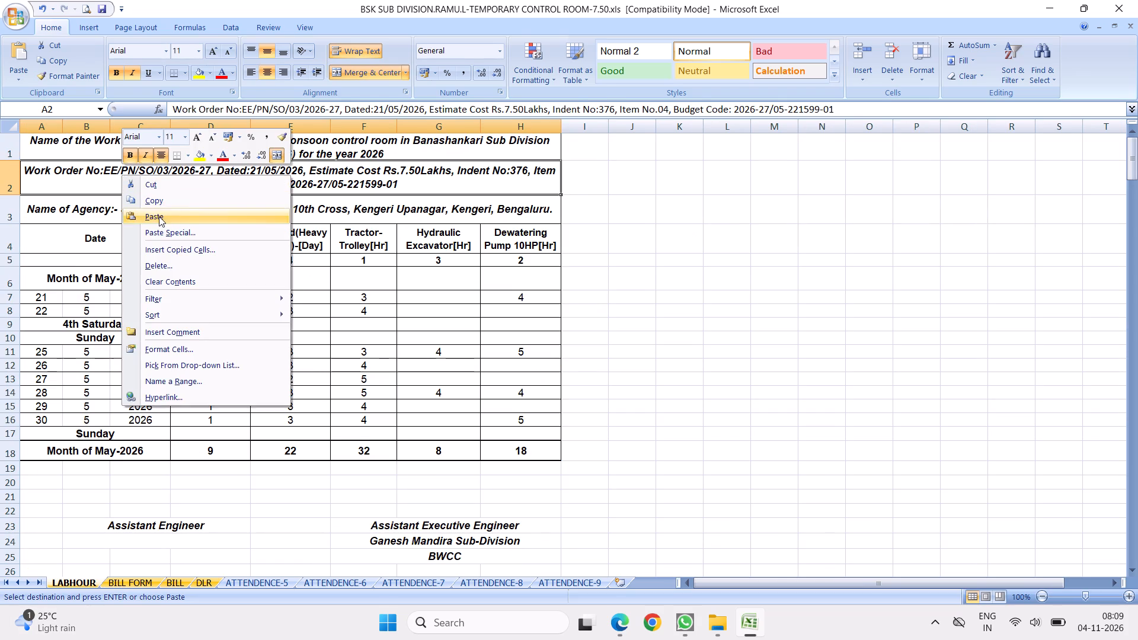
# Copy the Name of Agency line from BILL FORM cell A5 over the one in LABHOUR cell A3.
pyautogui.click(124, 578)
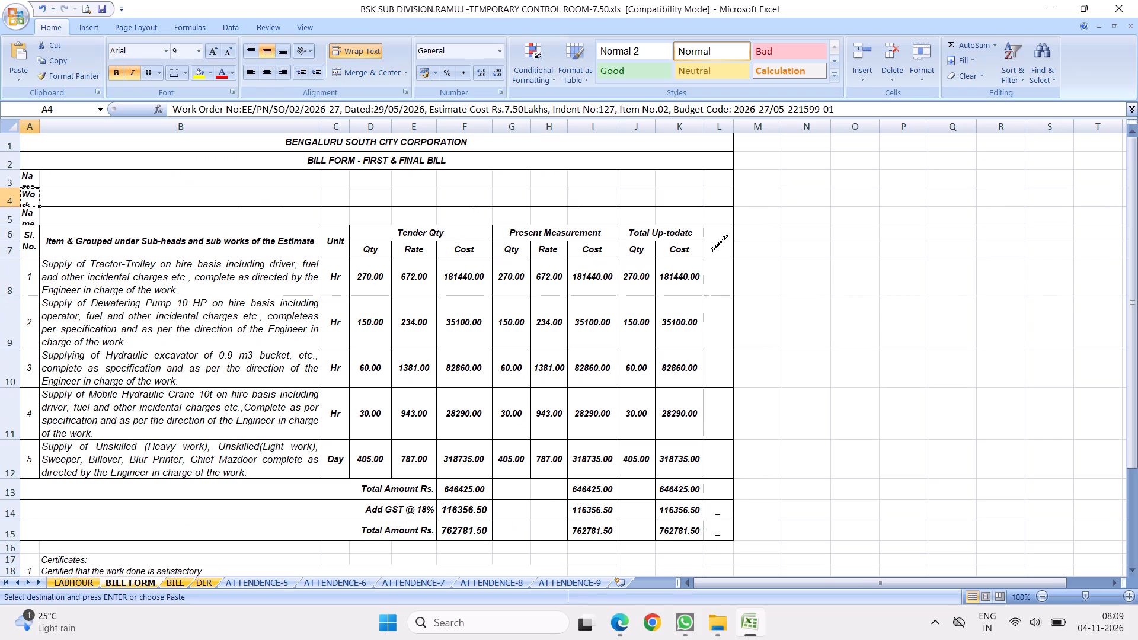
pyautogui.click(28, 215)
pyautogui.rightClick(28, 215)
pyautogui.click(63, 242)
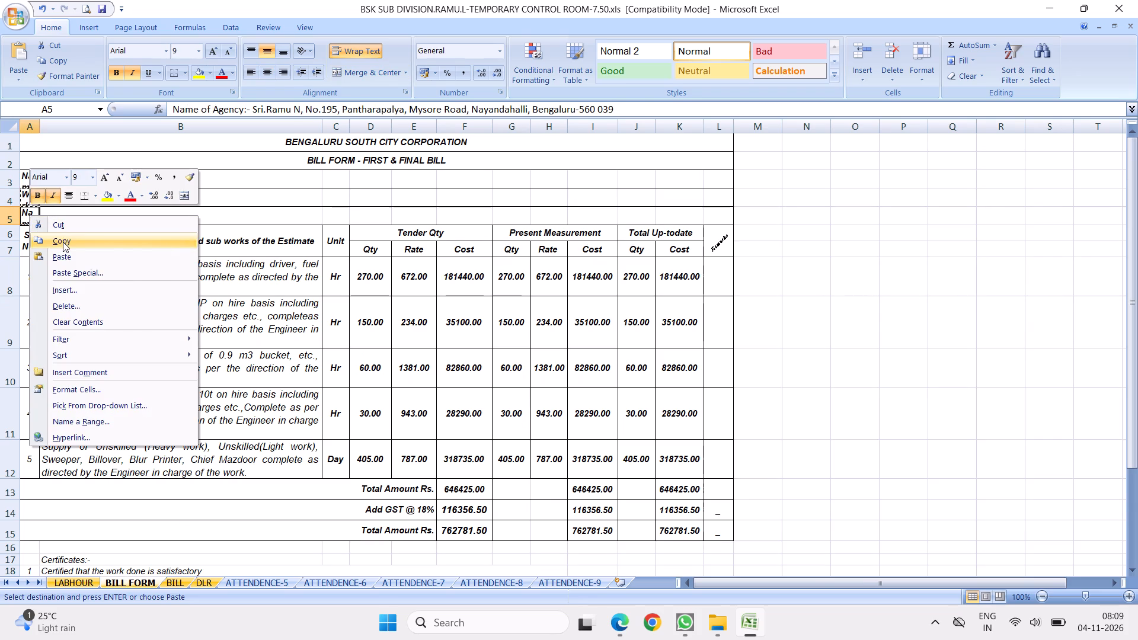
pyautogui.click(82, 578)
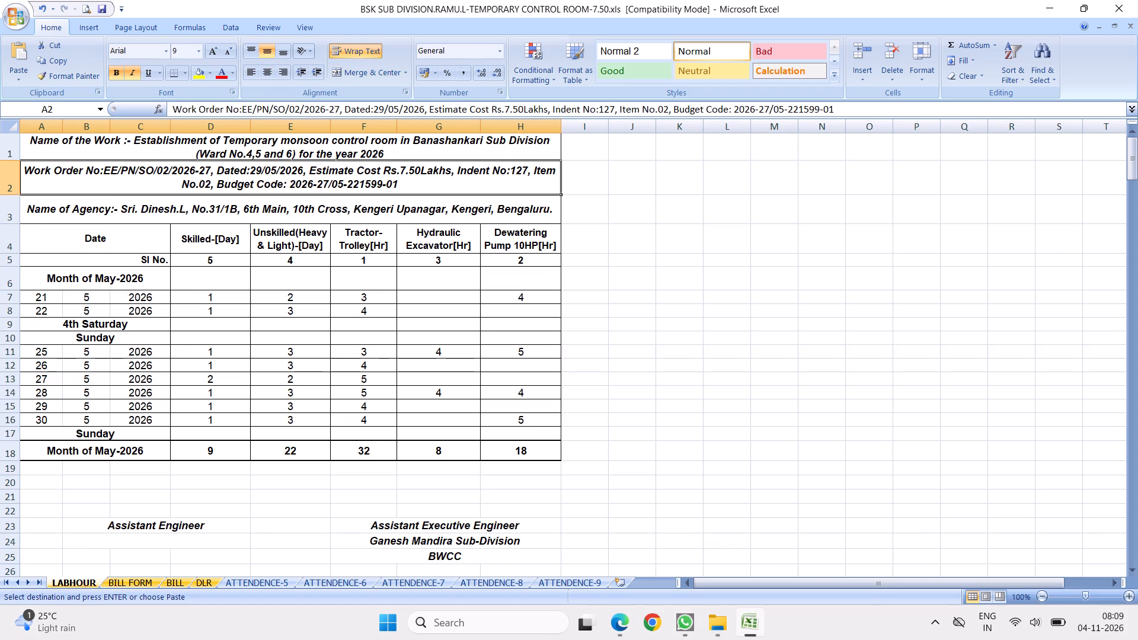
pyautogui.rightClick(99, 214)
pyautogui.click(129, 253)
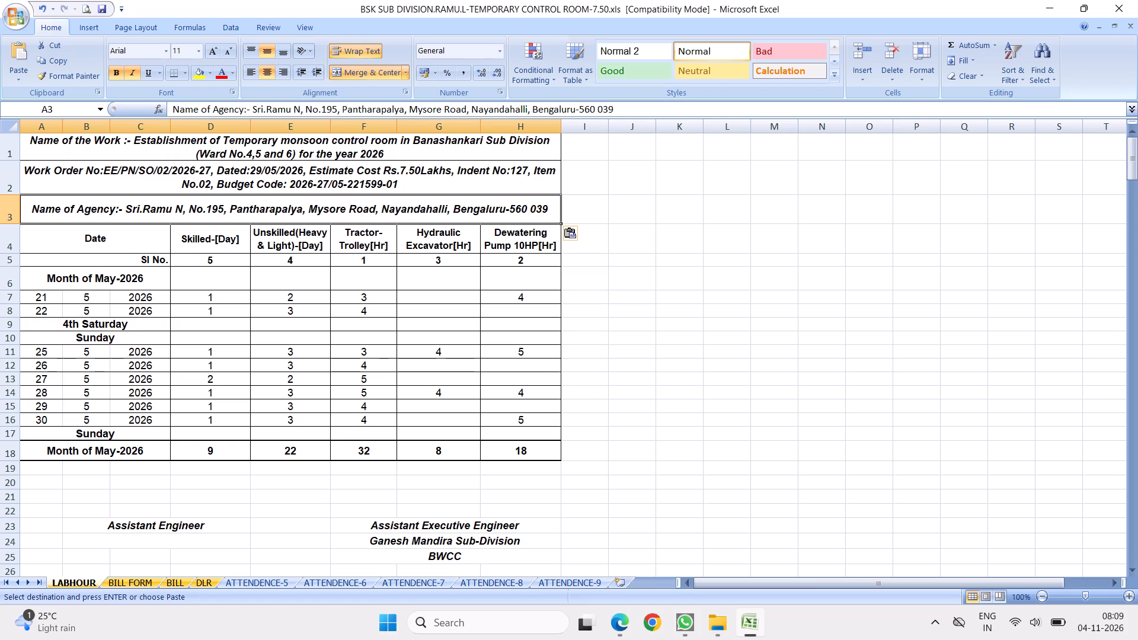
pyautogui.click(289, 264)
pyautogui.click(177, 217)
# Delete rows 7 to 14, covering 21 to 28 May, from the May-2026 table on LABHOUR.
pyautogui.click(195, 306)
pyautogui.click(102, 274)
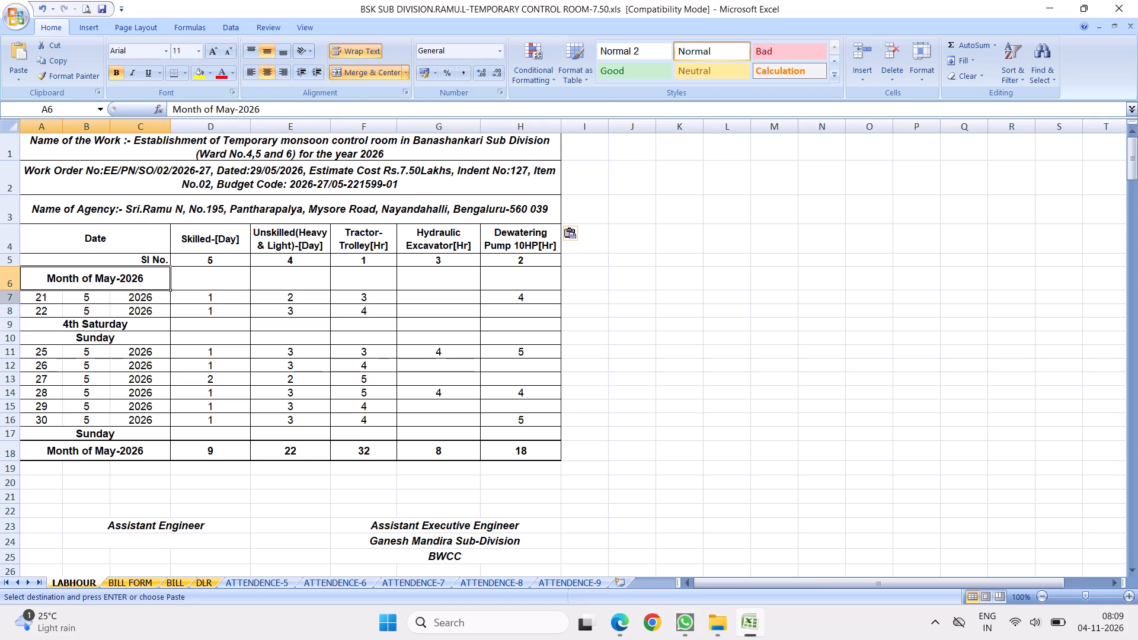
pyautogui.moveTo(14, 298); pyautogui.dragTo(17, 362)
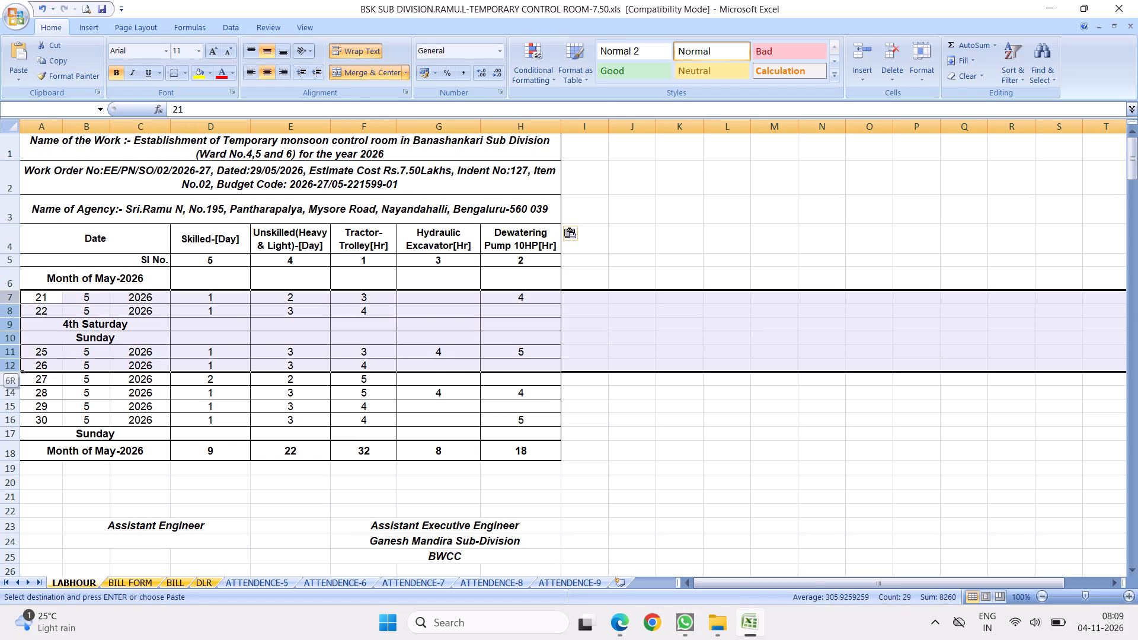
pyautogui.moveTo(17, 362); pyautogui.dragTo(17, 393)
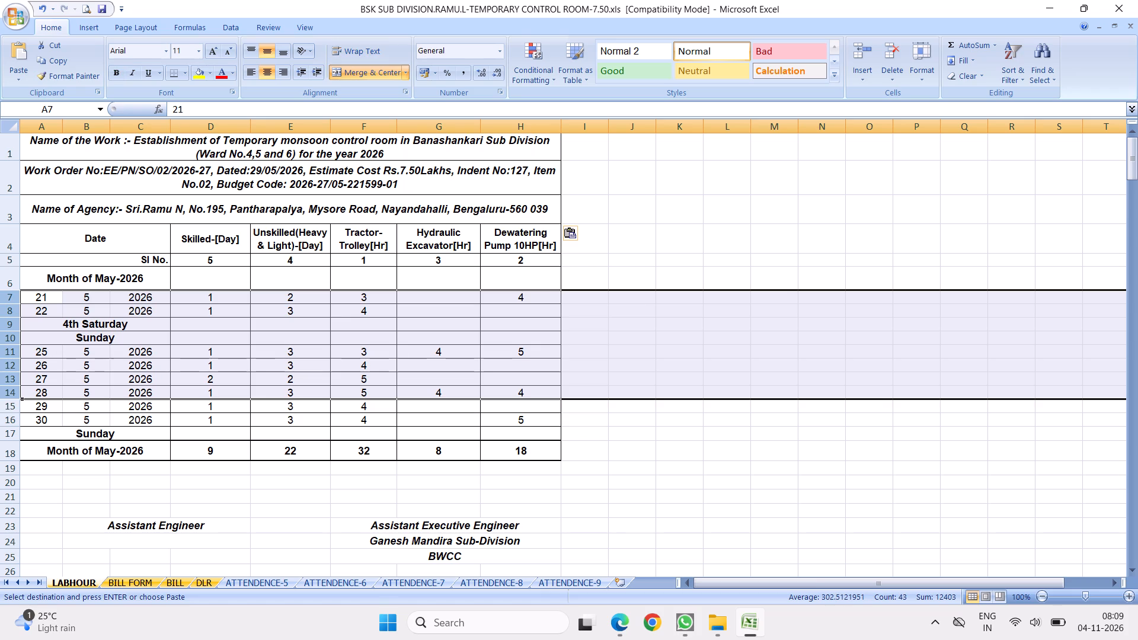
pyautogui.rightClick(146, 323)
pyautogui.click(184, 411)
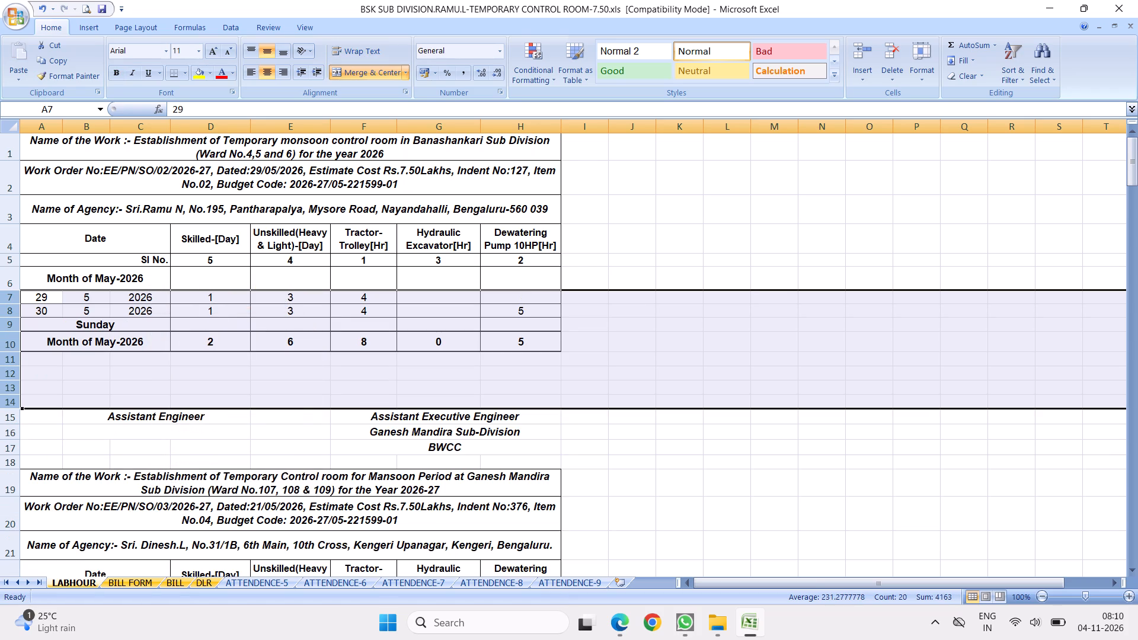
pyautogui.click(204, 238)
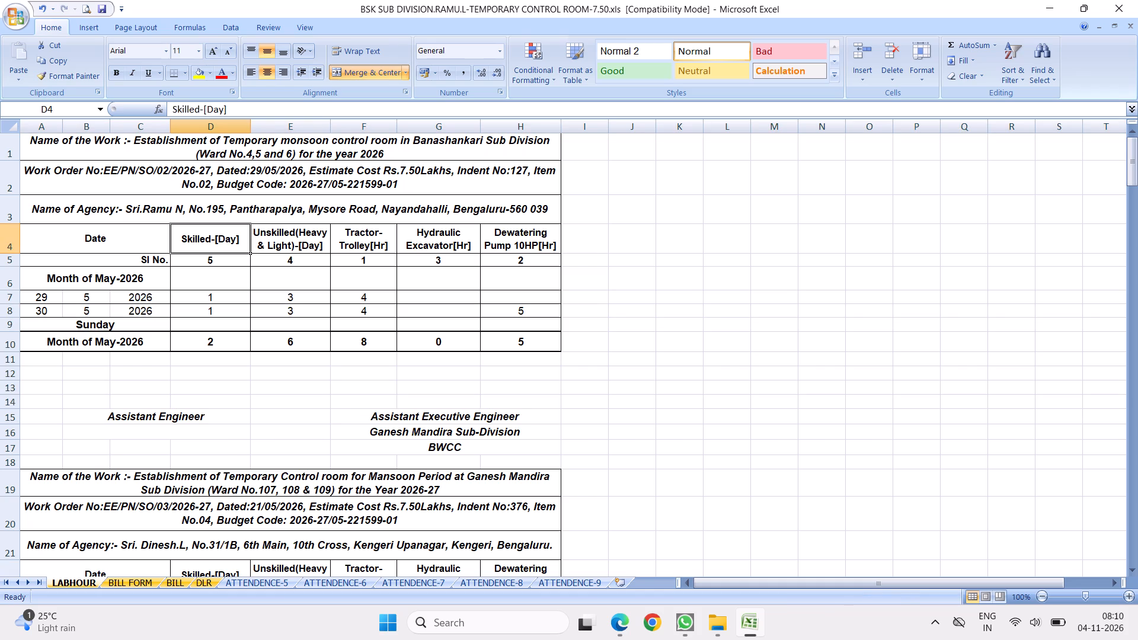
# Change the sub-division name under the May table's Assistant Executive Engineer signature in cell F16 to Banashankari Sub-Division.
pyautogui.doubleClick(450, 434)
pyautogui.press('BackSpace')
pyautogui.press('BackSpace')
pyautogui.press('BackSpace')
pyautogui.press('BackSpace')
pyautogui.press('BackSpace')
pyautogui.press('BackSpace')
pyautogui.press('BackSpace')
pyautogui.press('BackSpace')
pyautogui.press('BackSpace')
pyautogui.press('BackSpace')
pyautogui.press('BackSpace')
pyautogui.press('BackSpace')
pyautogui.press('BackSpace')
pyautogui.press('BackSpace')
pyautogui.press('BackSpace')
pyautogui.press('BackSpace')
pyautogui.press('BackSpace')
pyautogui.press('BackSpace')
pyautogui.press('BackSpace')
pyautogui.press('BackSpace')
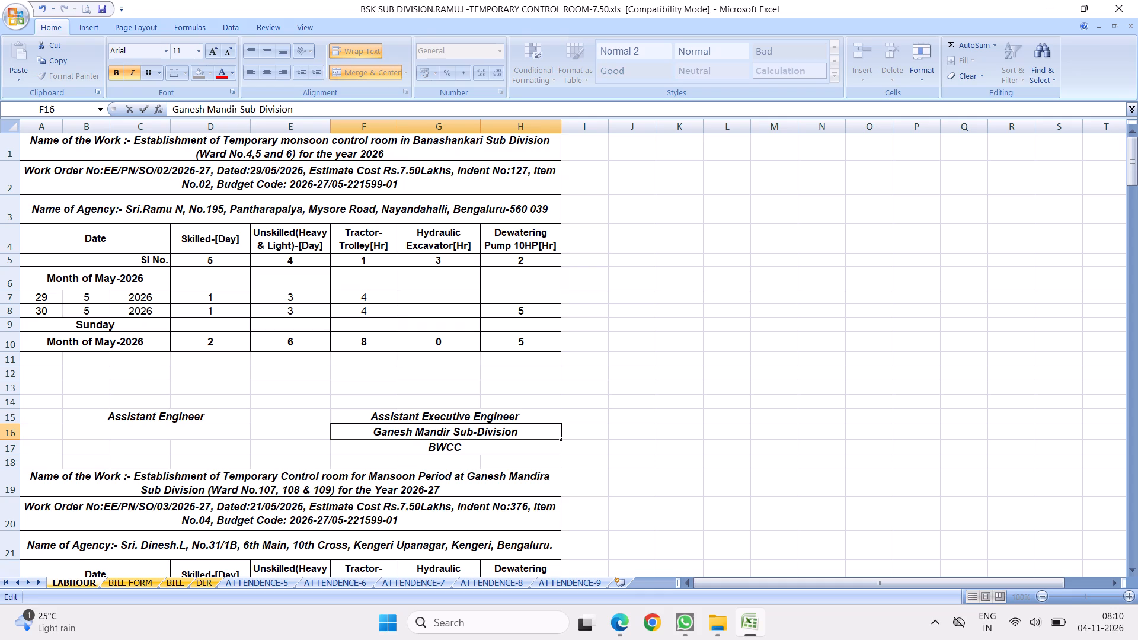
pyautogui.write('Banashankari')
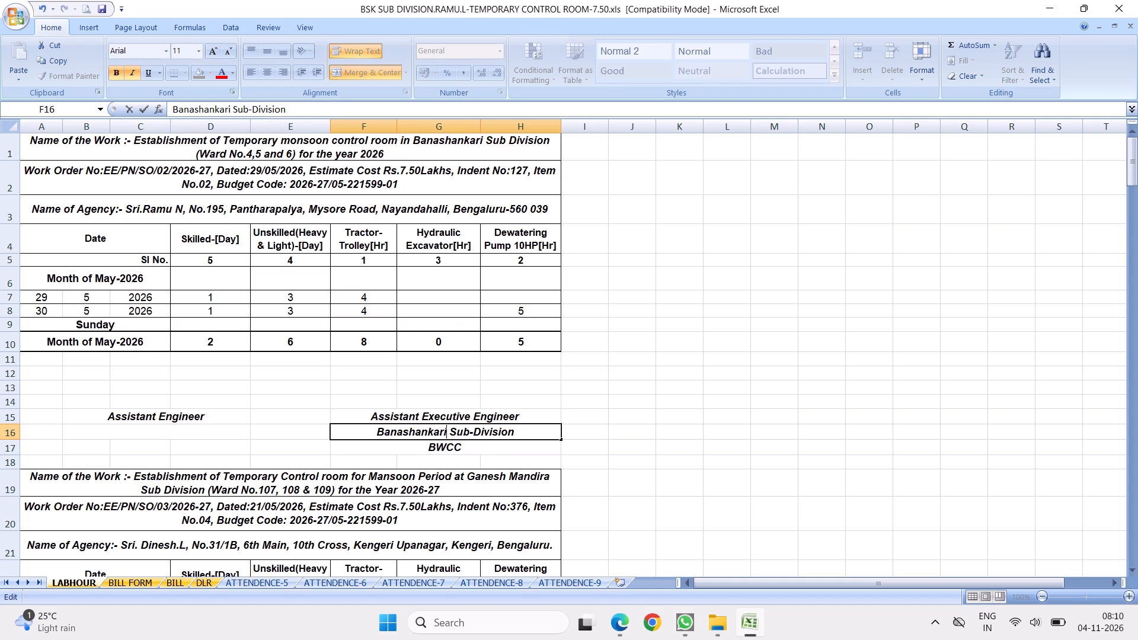
# Change the corporation abbreviation in cell F17 of the May signature block to BSCC.
pyautogui.click(450, 447)
pyautogui.click(450, 447)
pyautogui.click(446, 449)
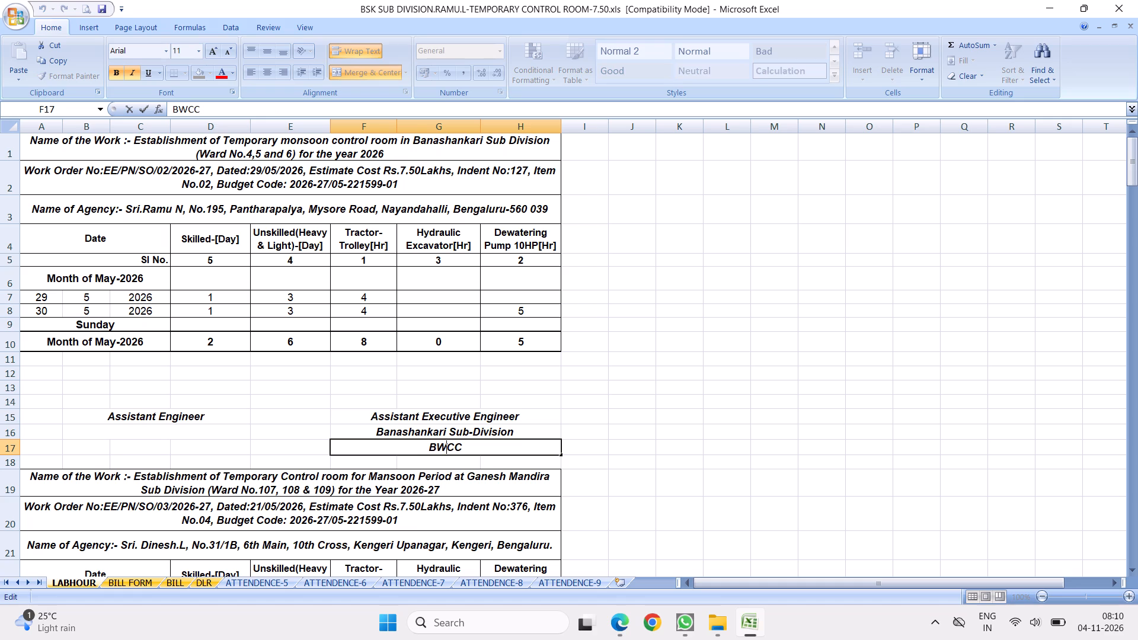
pyautogui.press('BackSpace')
pyautogui.hotkey('shift', 's')
pyautogui.click(346, 336)
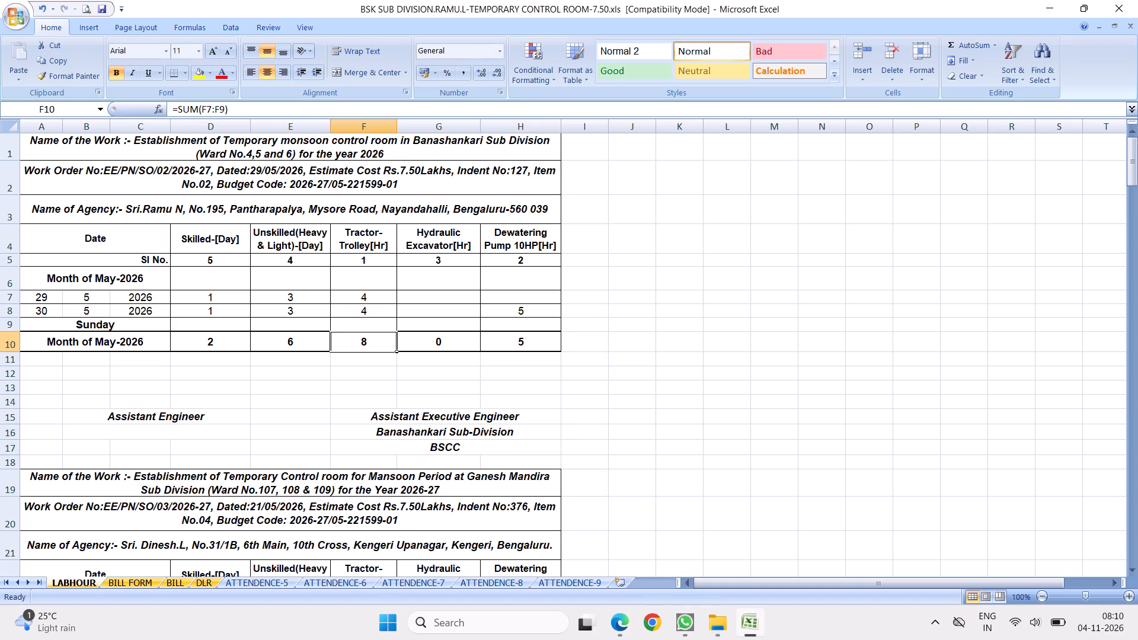
# Copy the three May heading lines (A1:A3) over the June and July table headings starting at A19 and A64.
pyautogui.moveTo(133, 153); pyautogui.dragTo(131, 213)
pyautogui.rightClick(172, 175)
pyautogui.click(204, 200)
pyautogui.scroll(-4, 303, 328)
pyautogui.rightClick(266, 233)
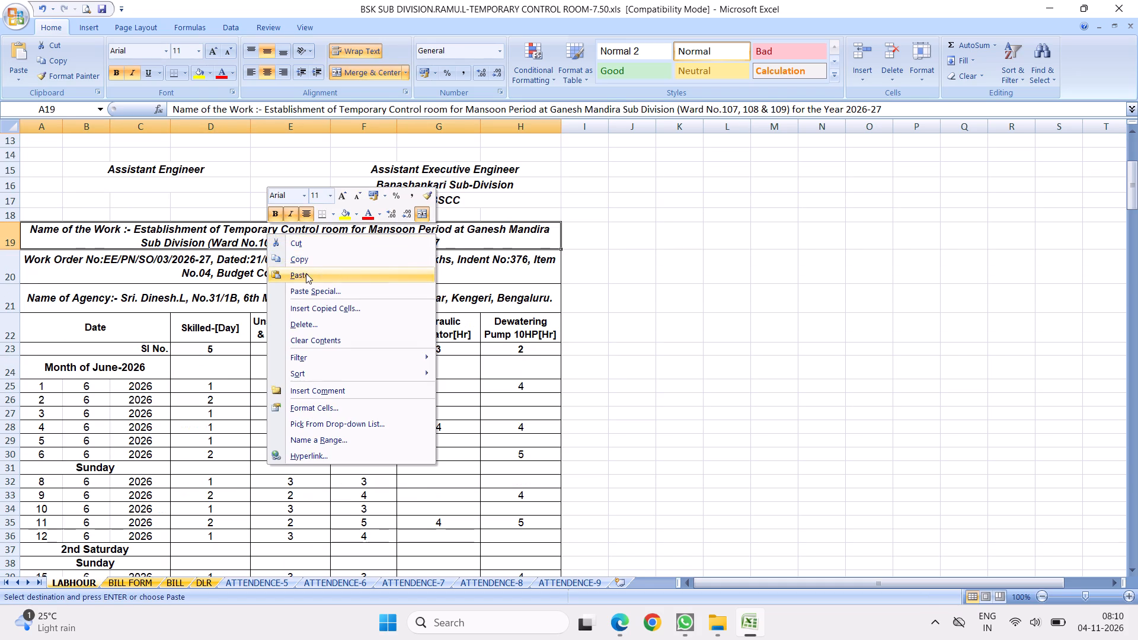
pyautogui.click(304, 273)
pyautogui.scroll(-4, 324, 395)
pyautogui.scroll(-9, 330, 340)
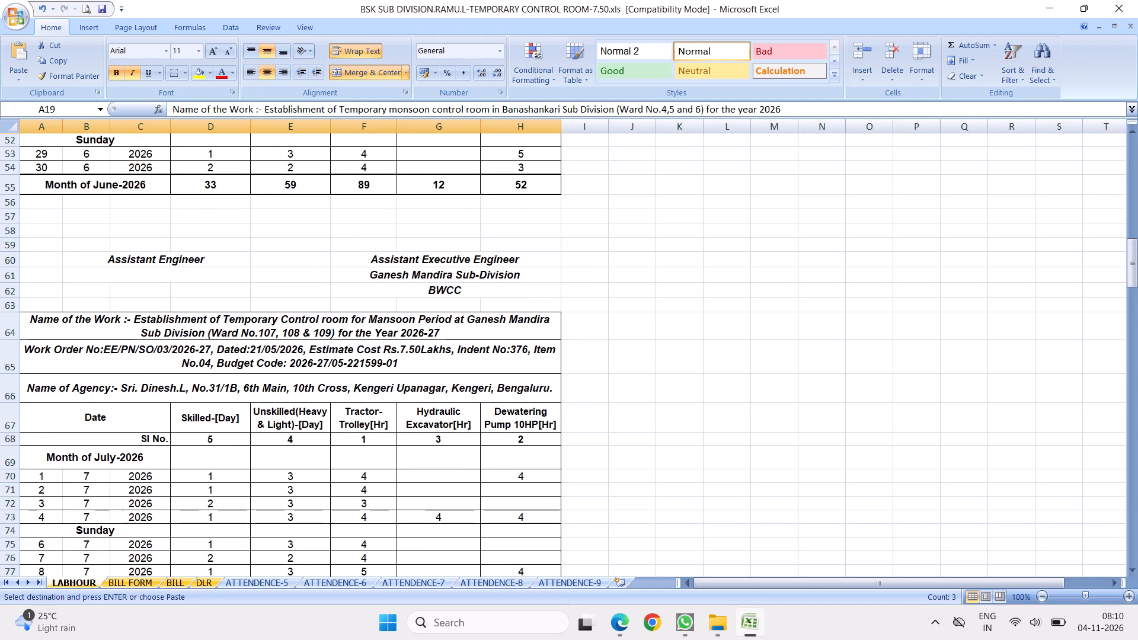
pyautogui.rightClick(254, 330)
pyautogui.click(286, 372)
# Paste the same three heading lines over the August, September and monthly summary table headings starting at A110, A156 and A187.
pyautogui.scroll(-17, 355, 372)
pyautogui.rightClick(278, 253)
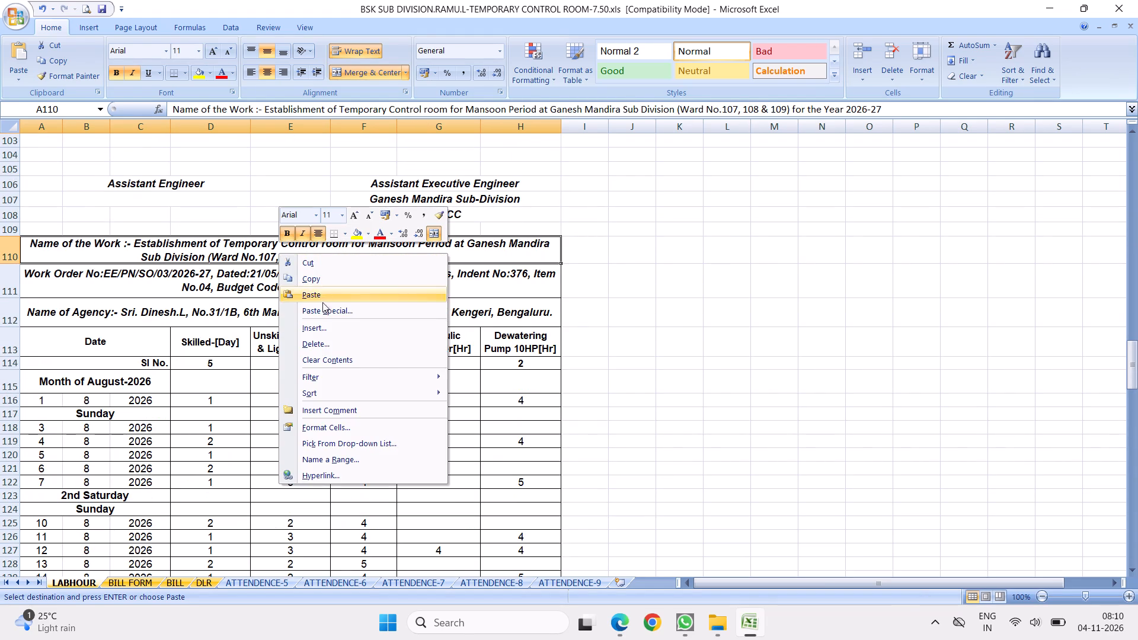
pyautogui.click(311, 298)
pyautogui.scroll(-13, 322, 329)
pyautogui.scroll(-3, 319, 263)
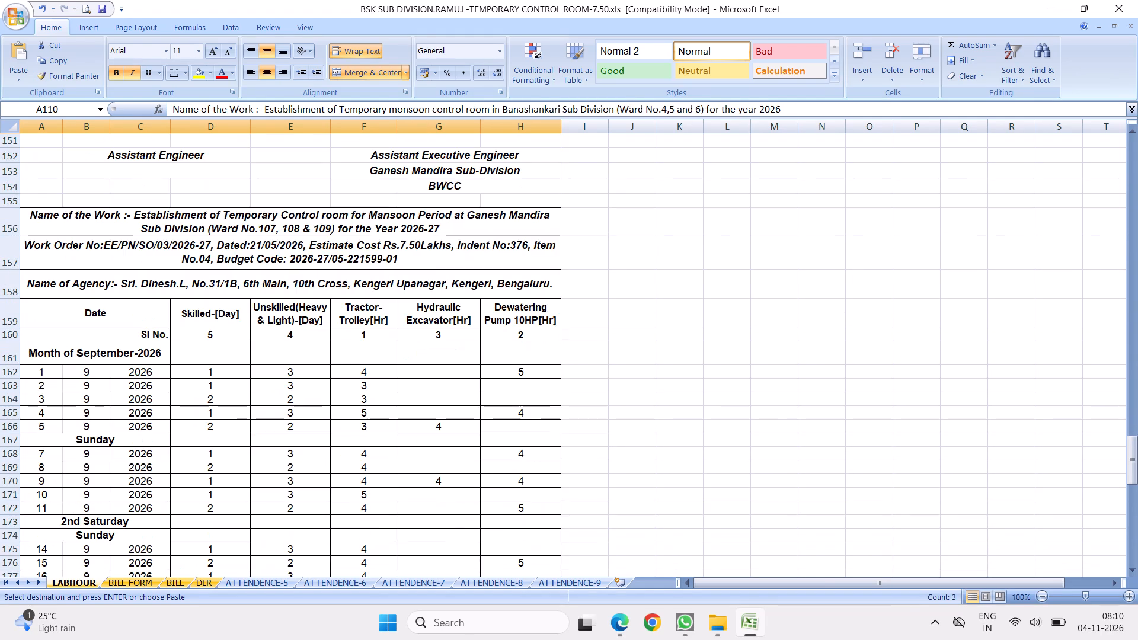
pyautogui.rightClick(277, 223)
pyautogui.click(313, 265)
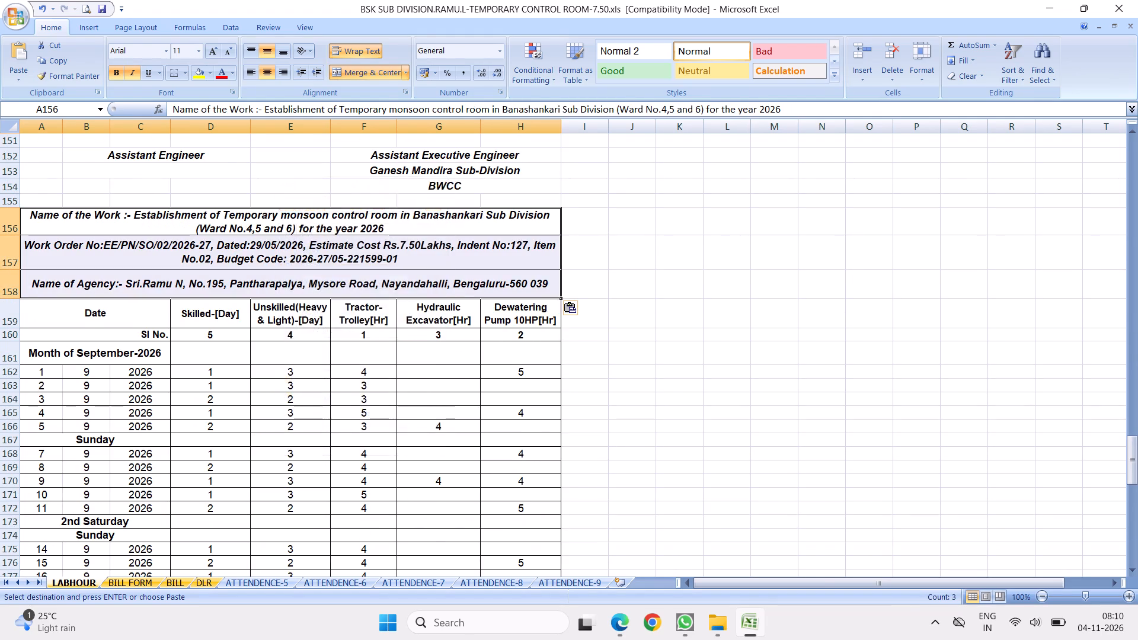
pyautogui.scroll(-4, 314, 340)
pyautogui.scroll(-6, 310, 283)
pyautogui.rightClick(252, 236)
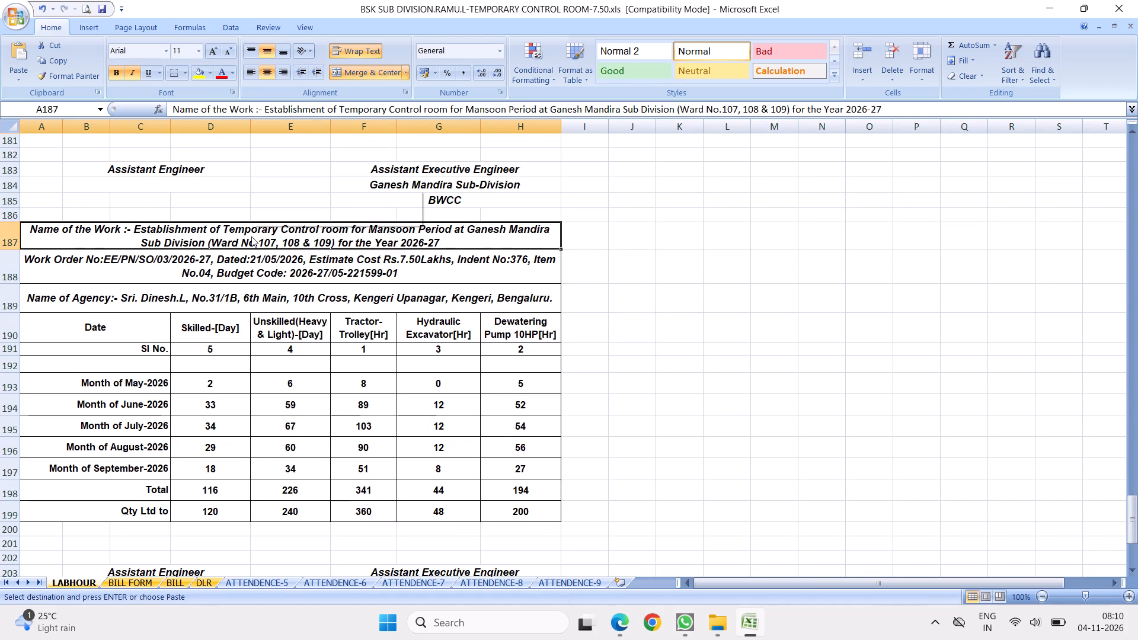
pyautogui.click(281, 280)
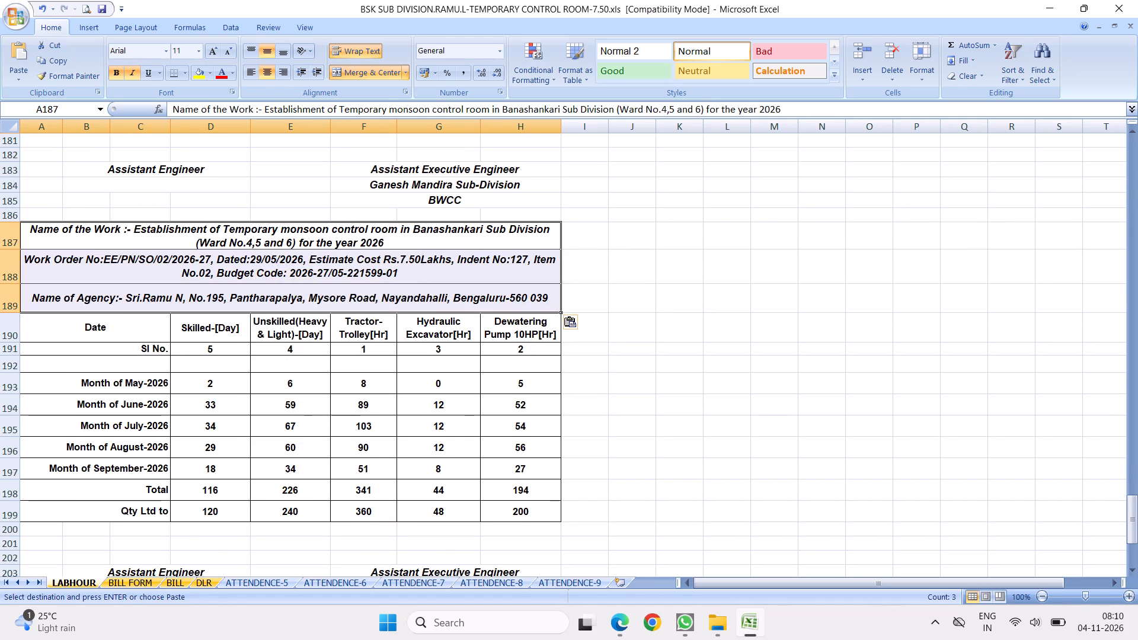
# Replace the Unskilled(Heavy & Light)-[Day] column heading in cell E4 of the May table with Hydraulic Crane 10t.
pyautogui.scroll(6, 249, 297)
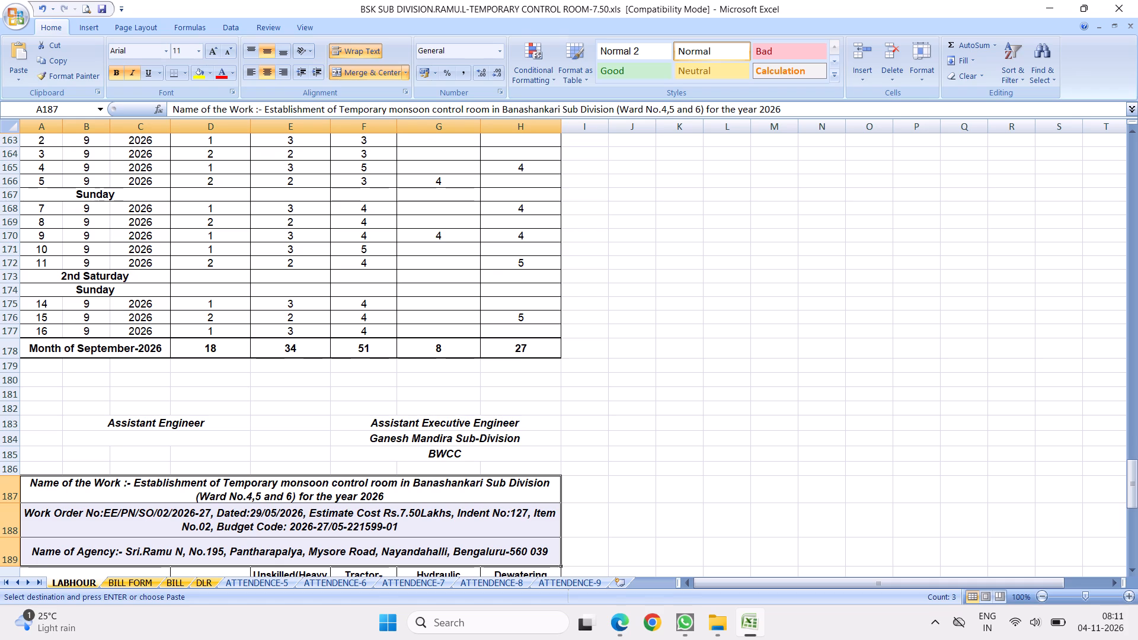
pyautogui.scroll(3, 170, 337)
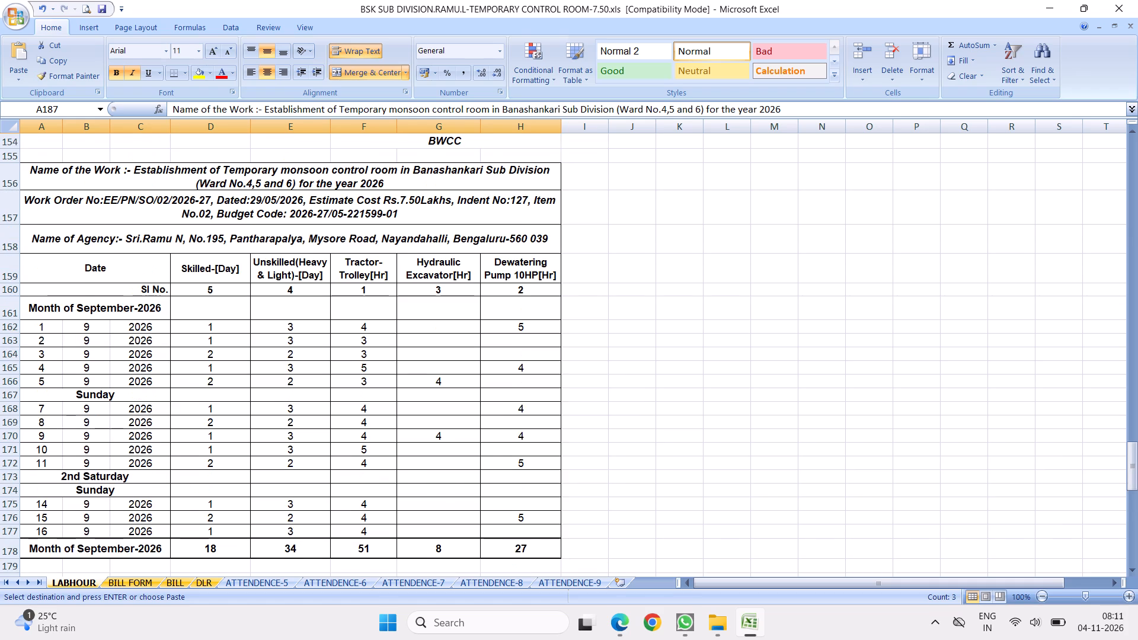
pyautogui.scroll(-2, 210, 341)
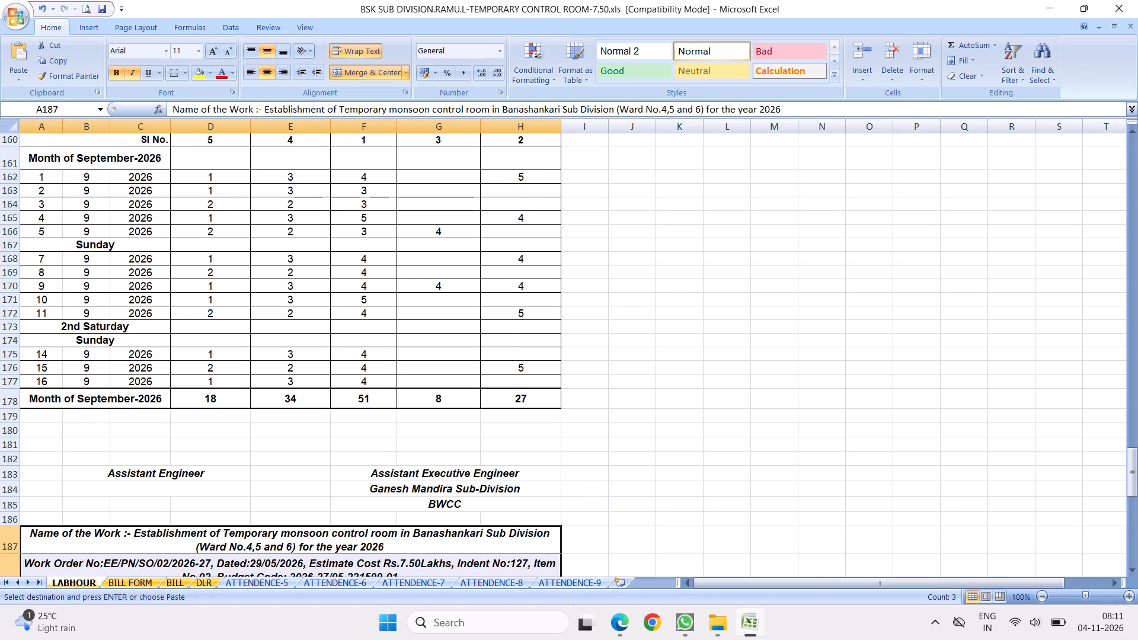
pyautogui.scroll(20, 193, 309)
pyautogui.scroll(5, 193, 309)
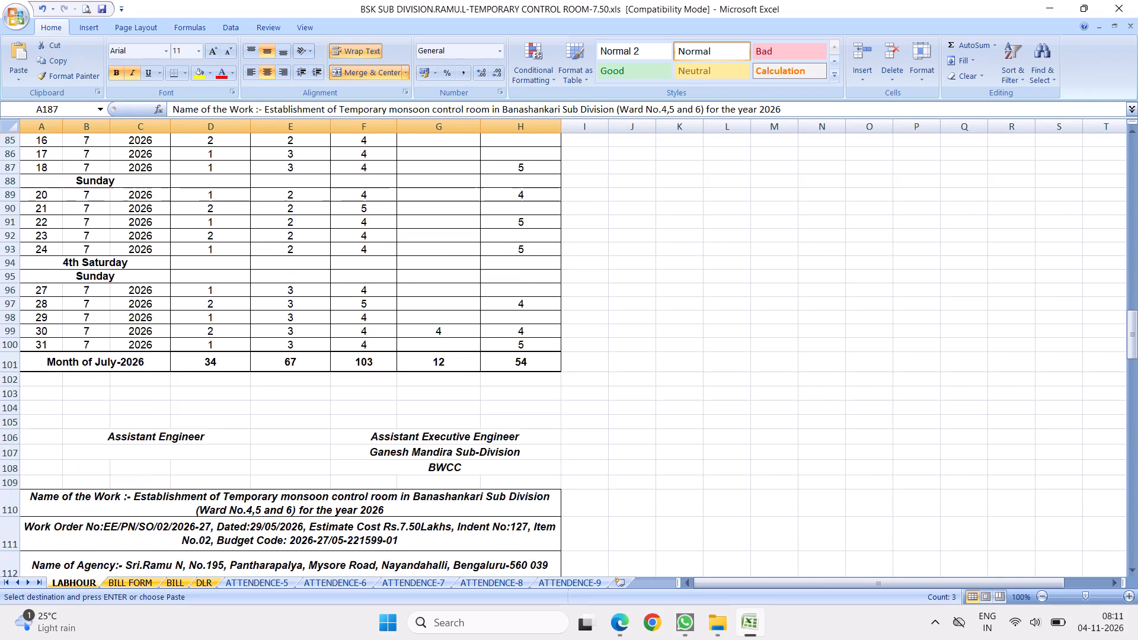
pyautogui.scroll(20, 220, 318)
pyautogui.scroll(17, 220, 318)
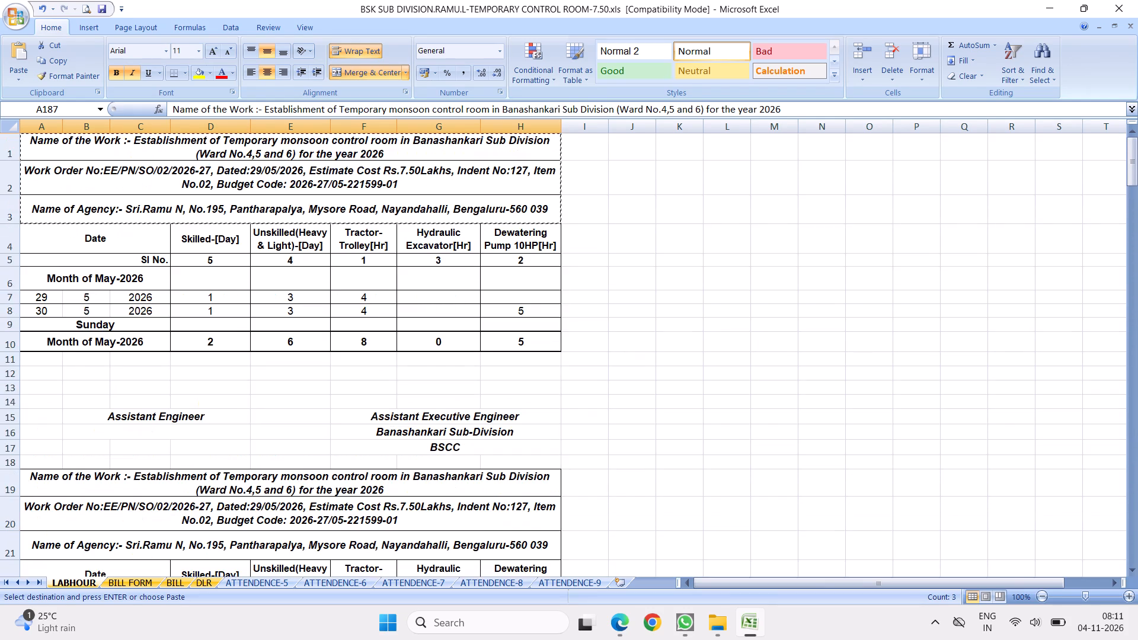
pyautogui.click(195, 237)
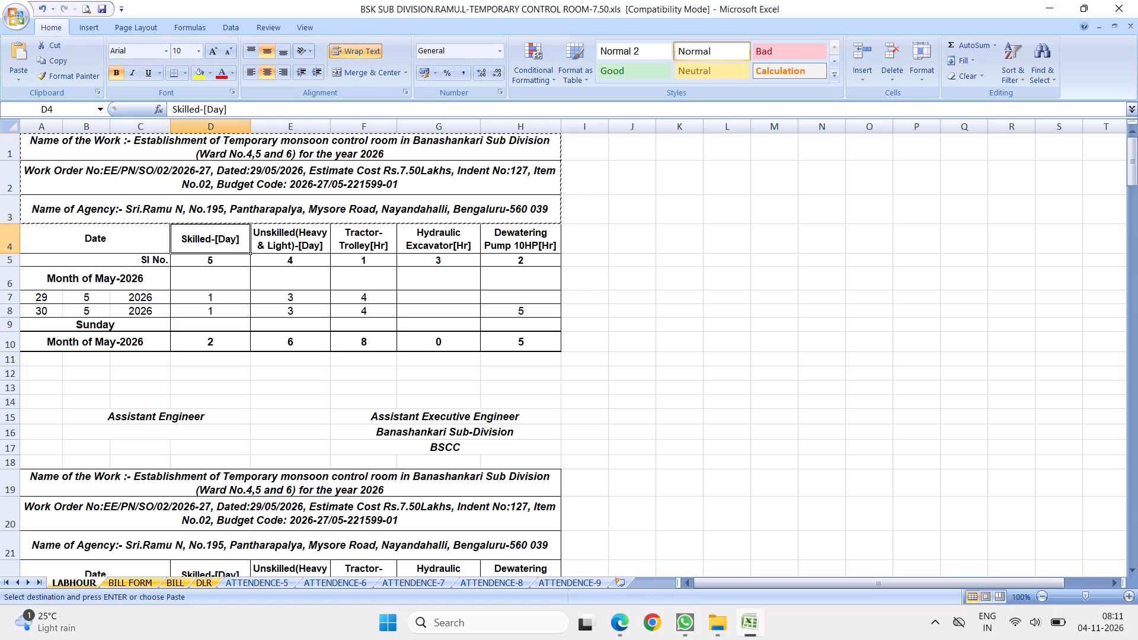
pyautogui.click(206, 252)
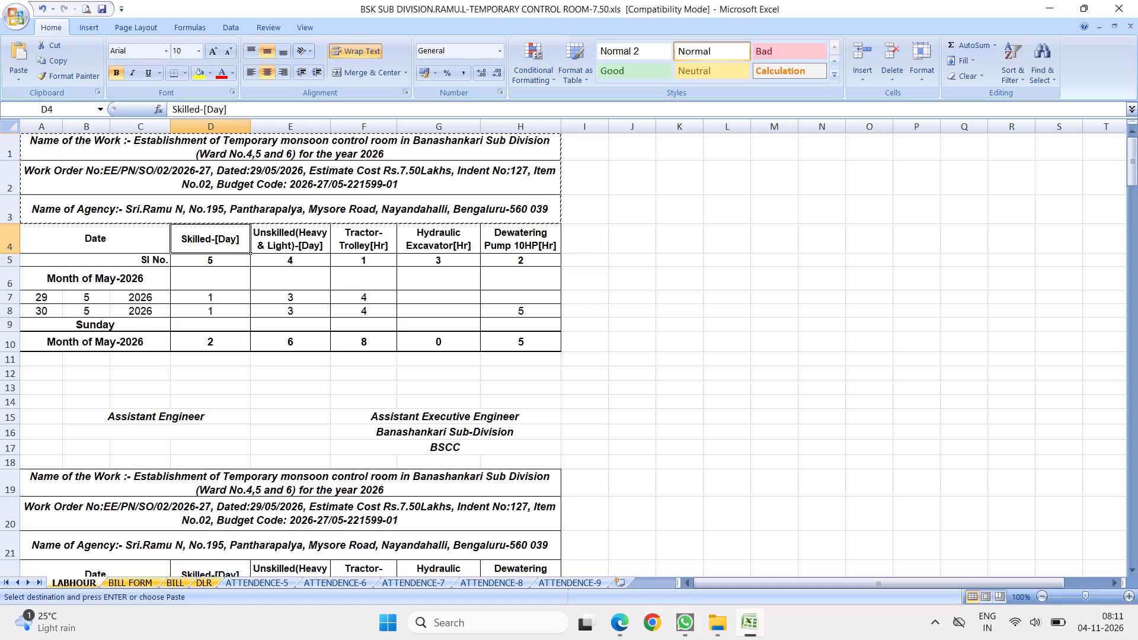
pyautogui.click(291, 237)
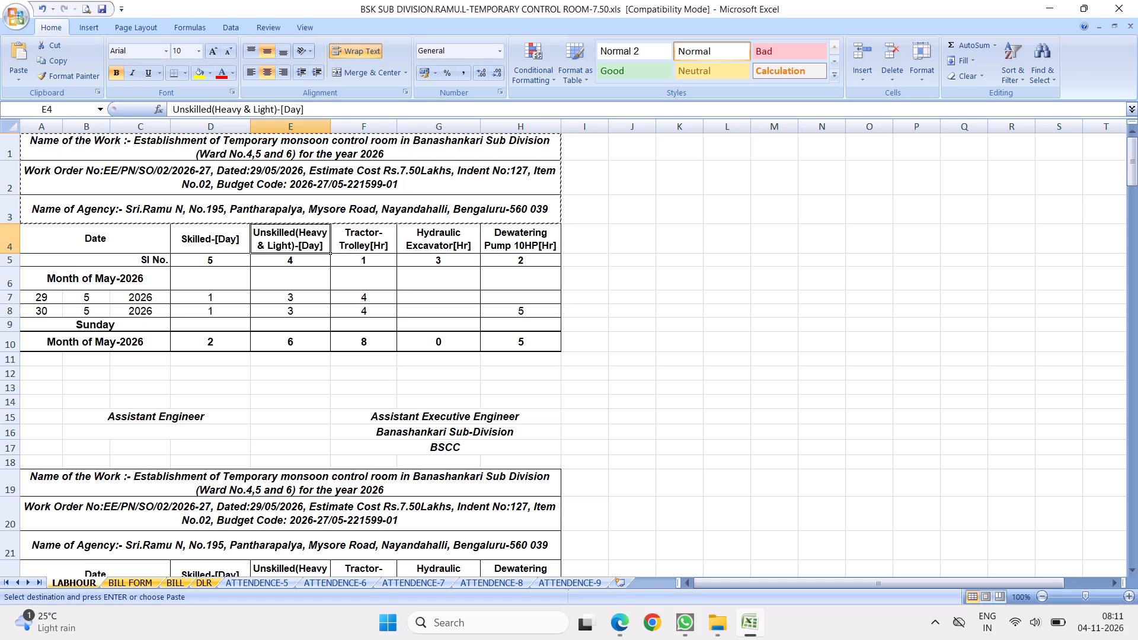
pyautogui.write('Hy')
pyautogui.write('draulic C')
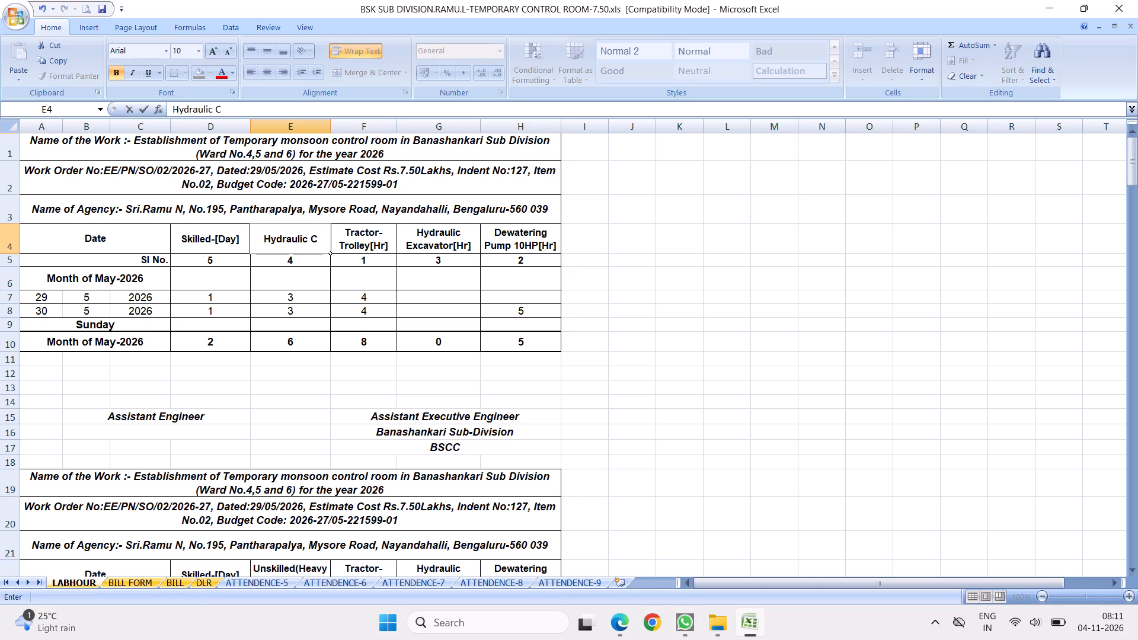
pyautogui.write('rane')
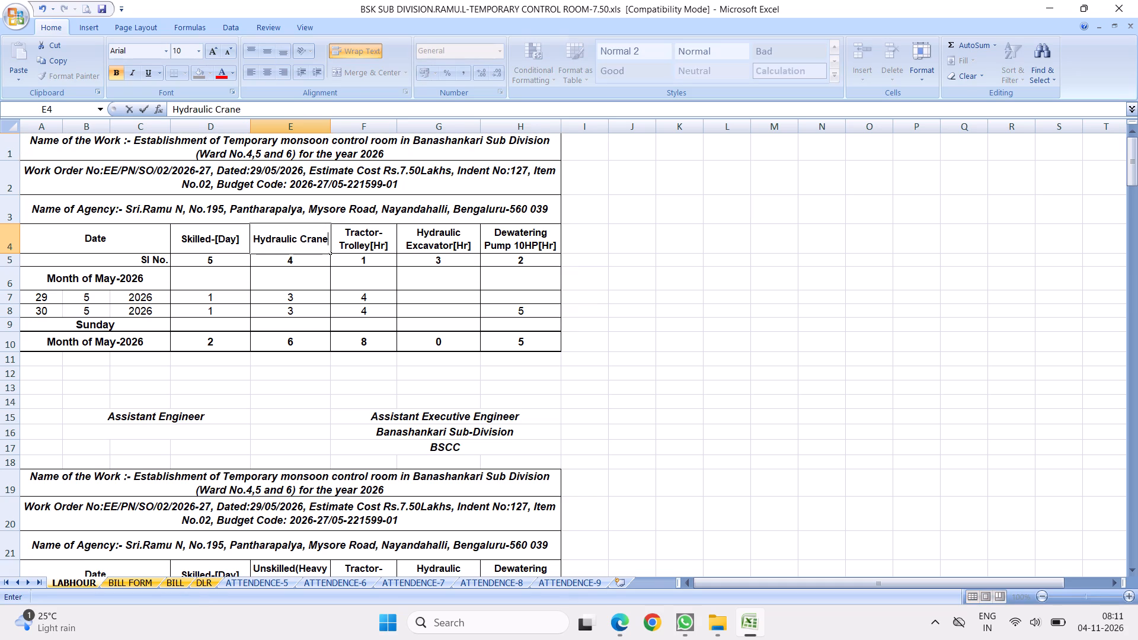
pyautogui.press('space')
pyautogui.write('10t')
pyautogui.moveTo(363, 293); pyautogui.dragTo(368, 303)
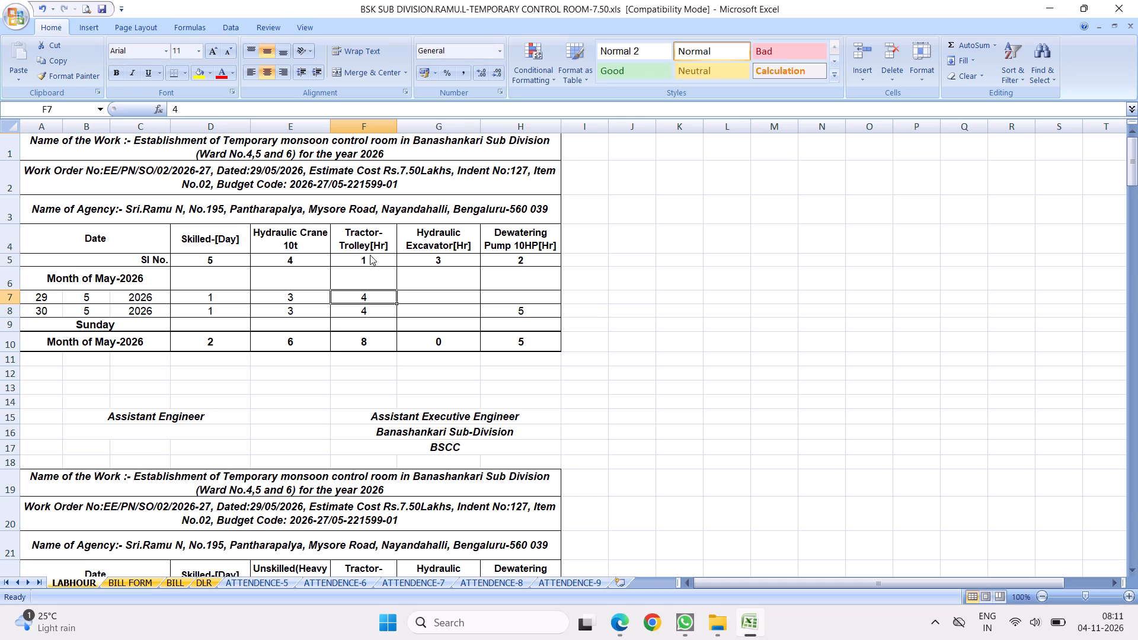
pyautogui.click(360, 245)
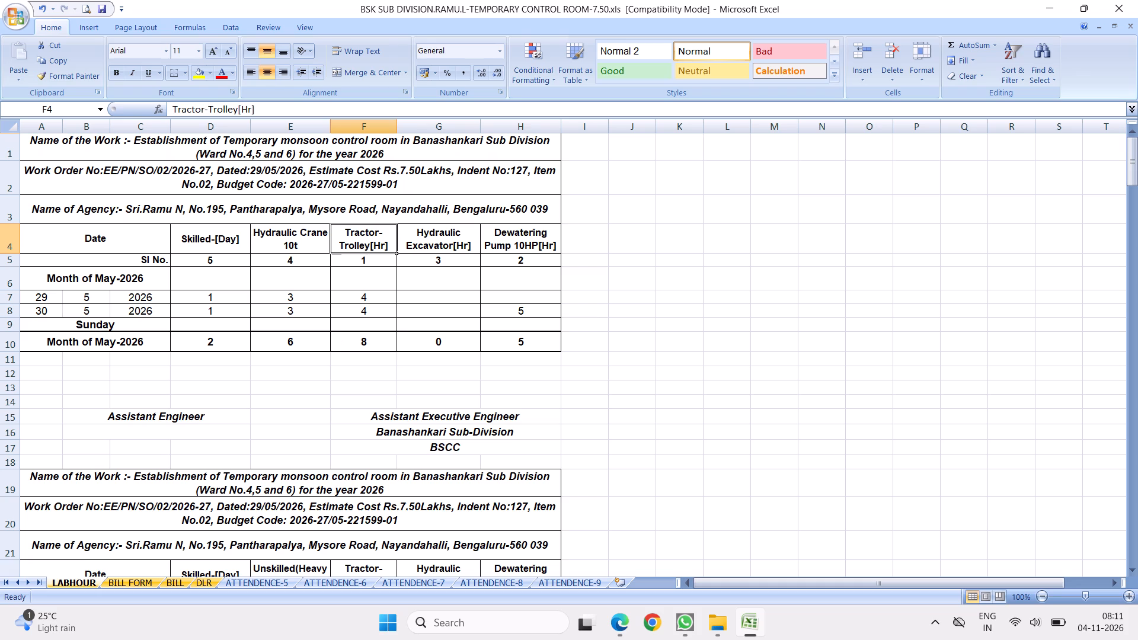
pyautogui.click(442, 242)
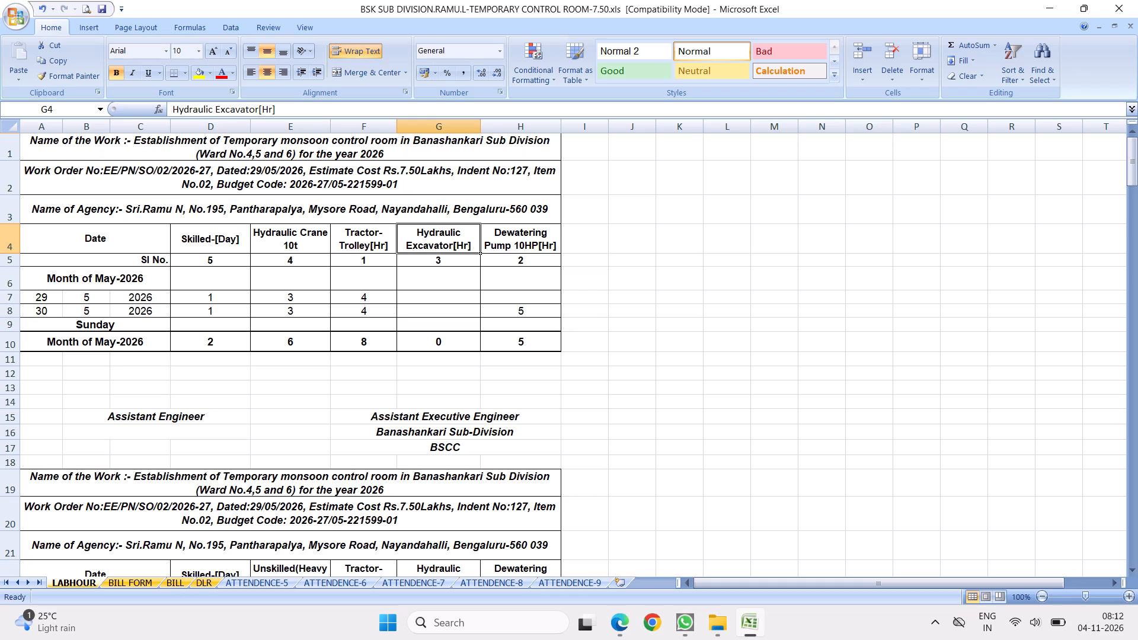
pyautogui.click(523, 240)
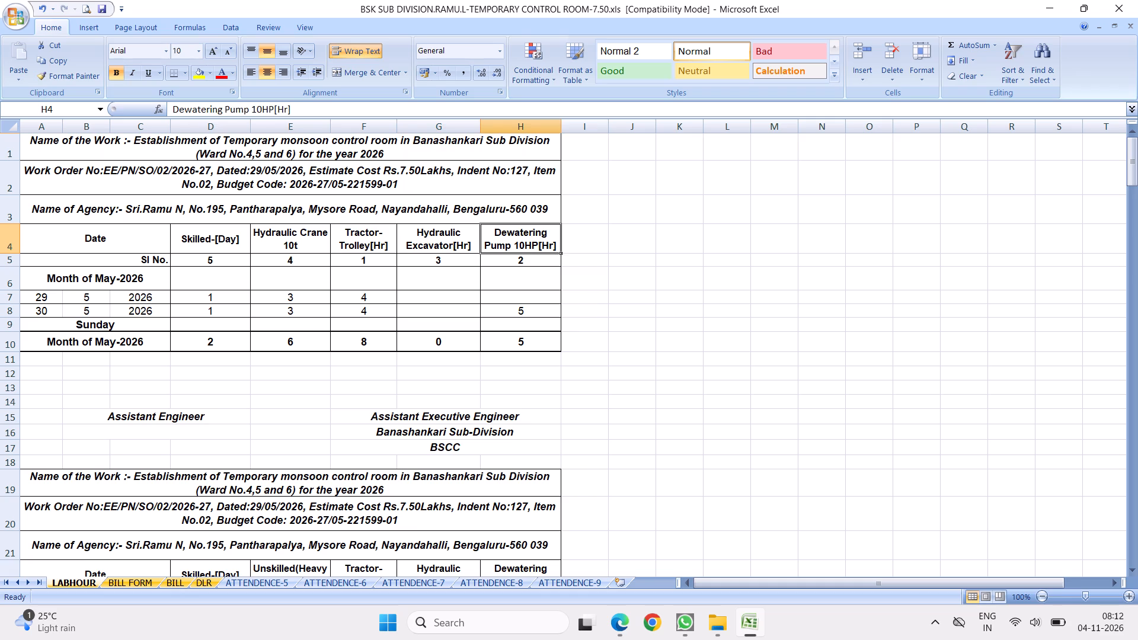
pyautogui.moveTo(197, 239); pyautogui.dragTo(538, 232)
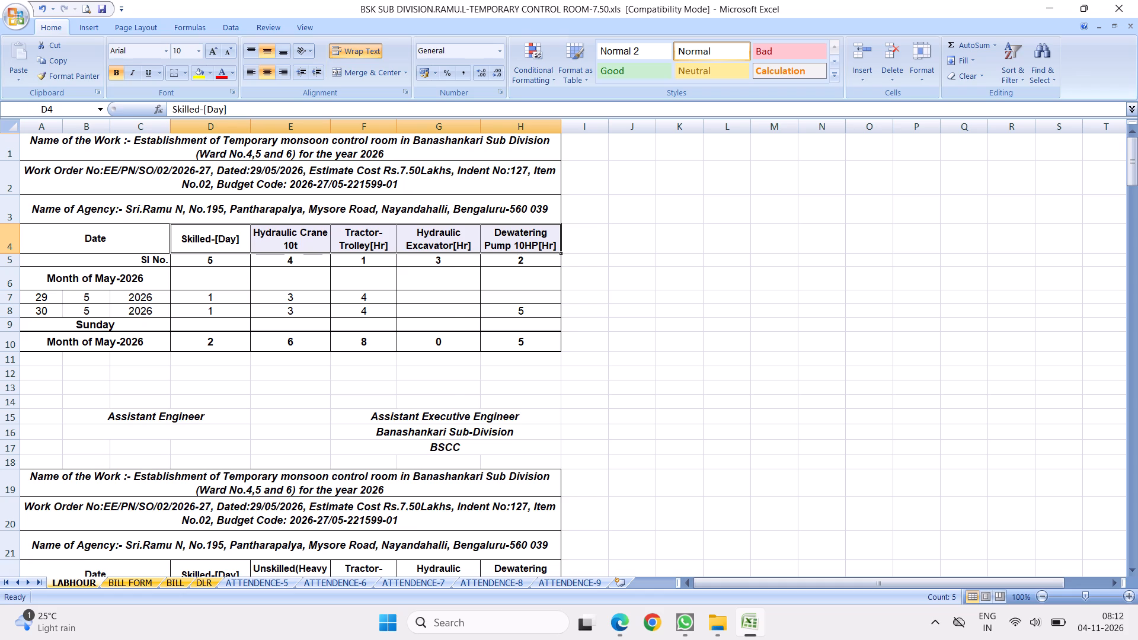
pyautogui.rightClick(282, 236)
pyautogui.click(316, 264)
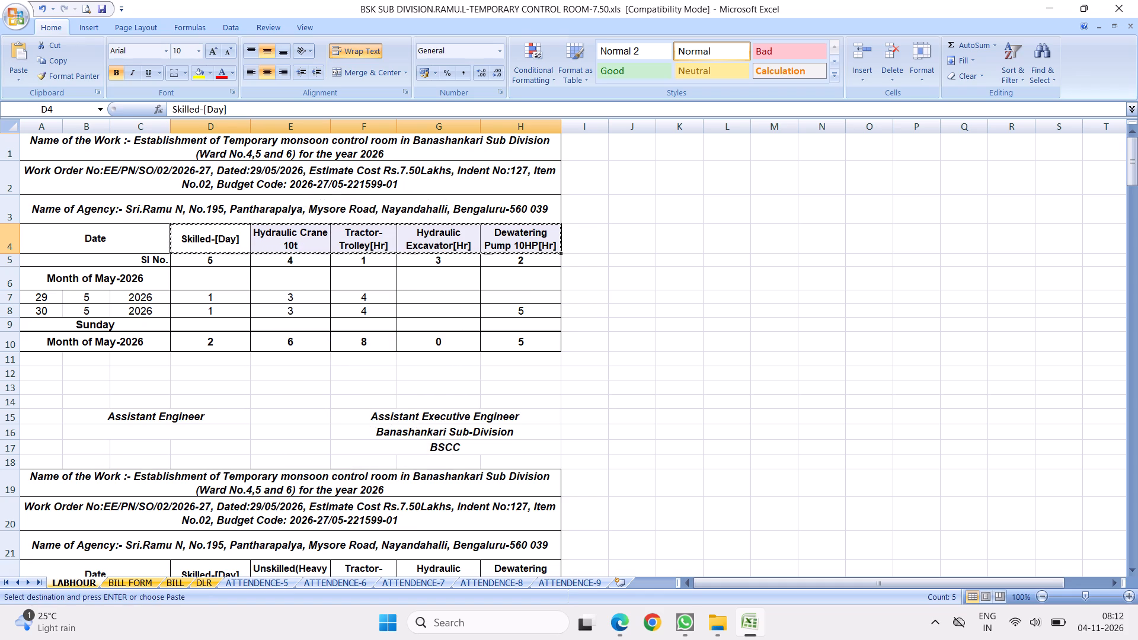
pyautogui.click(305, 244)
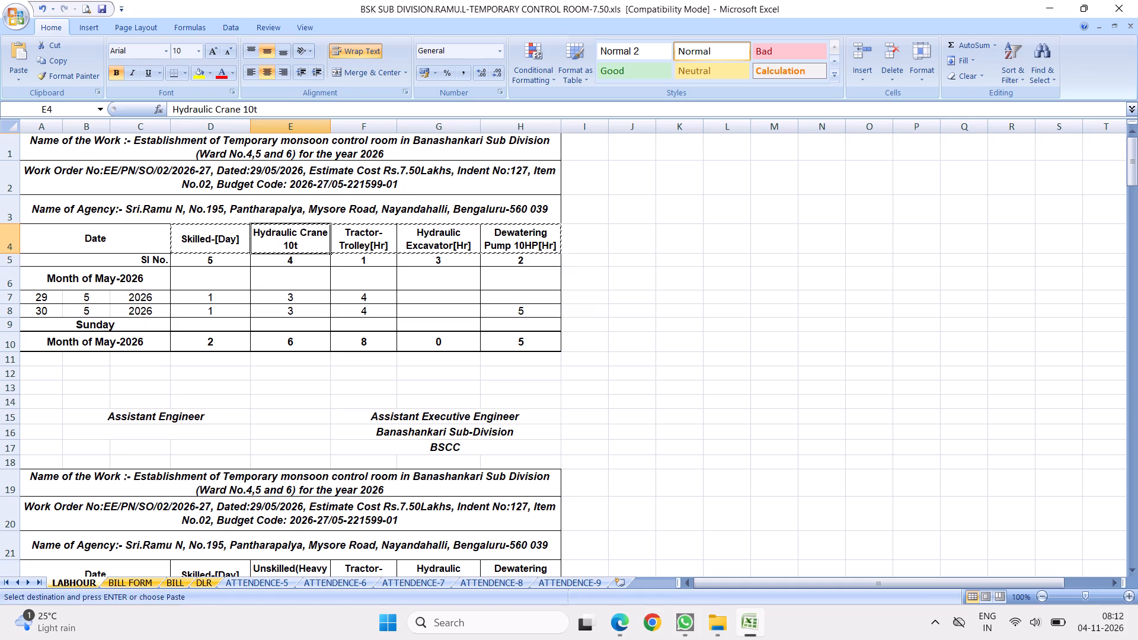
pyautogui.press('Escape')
# Append (Hr) to the Hydraulic Crane 10t column heading in cell E4 of the May table.
pyautogui.doubleClick(299, 242)
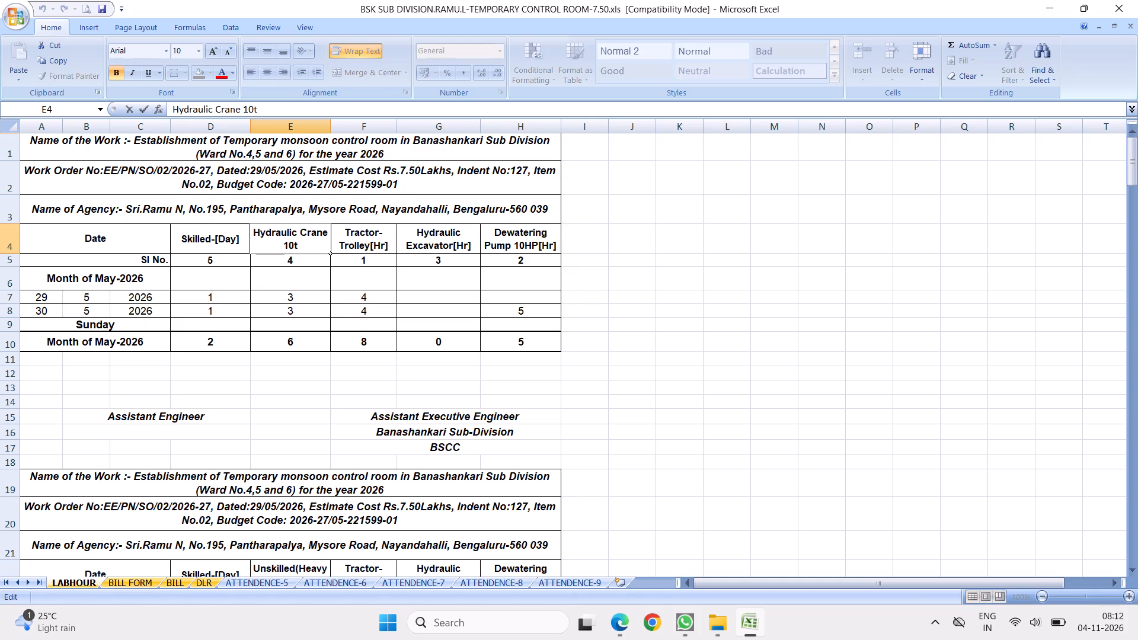
pyautogui.write('(Hr)')
pyautogui.click(362, 270)
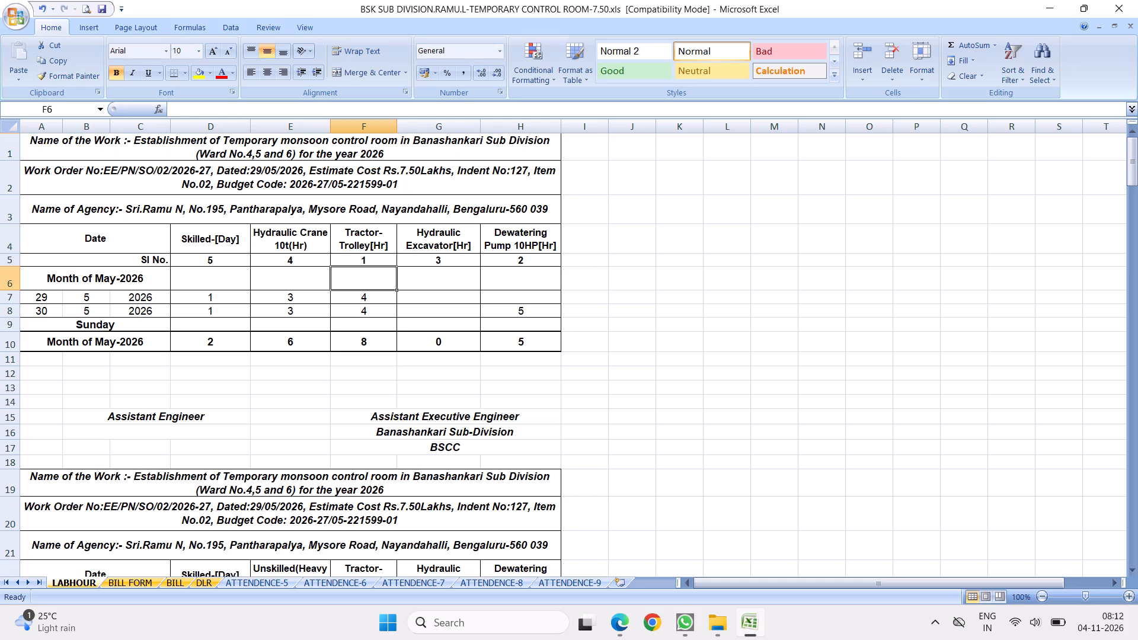
# Change the word Skilled to Unskilled in the May table's column heading in cell D4.
pyautogui.click(206, 239)
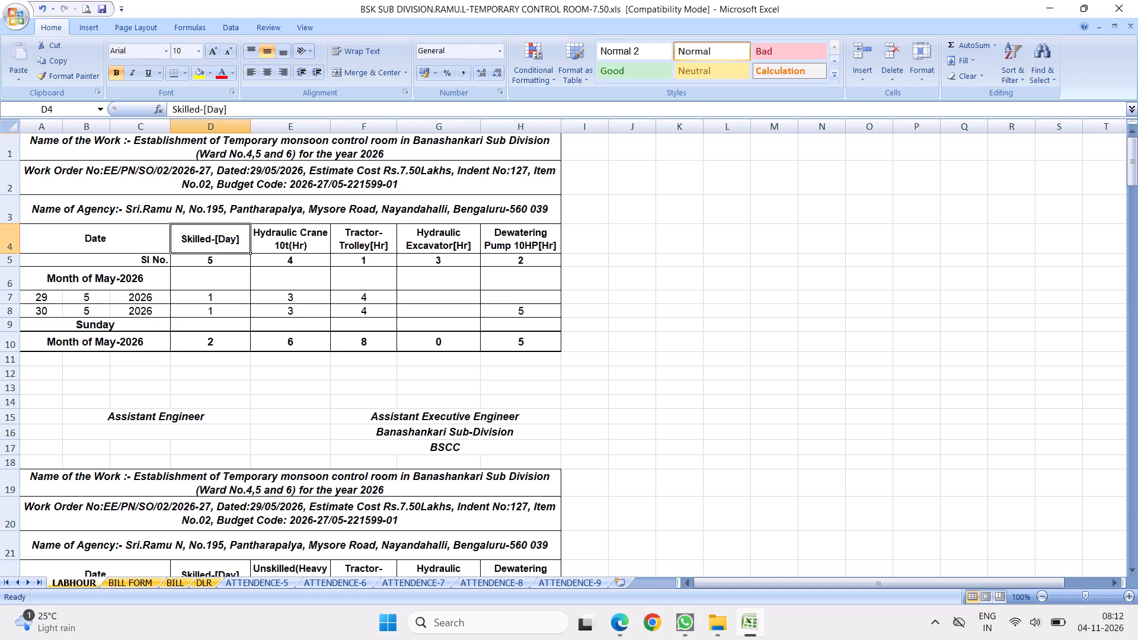
pyautogui.doubleClick(183, 238)
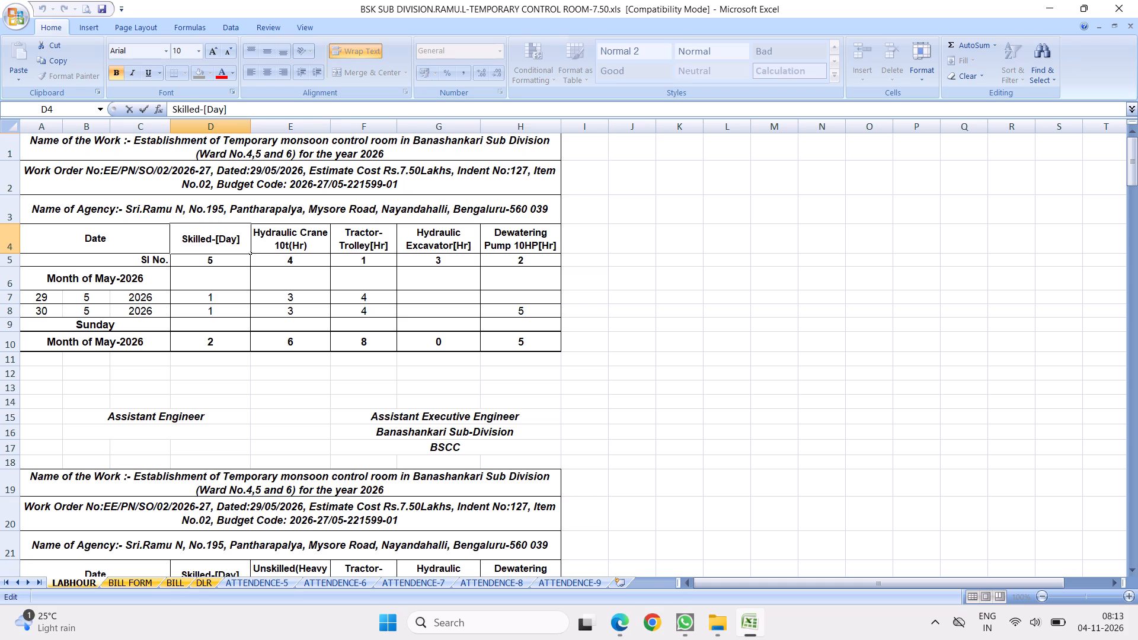
pyautogui.write('Un')
pyautogui.press('space')
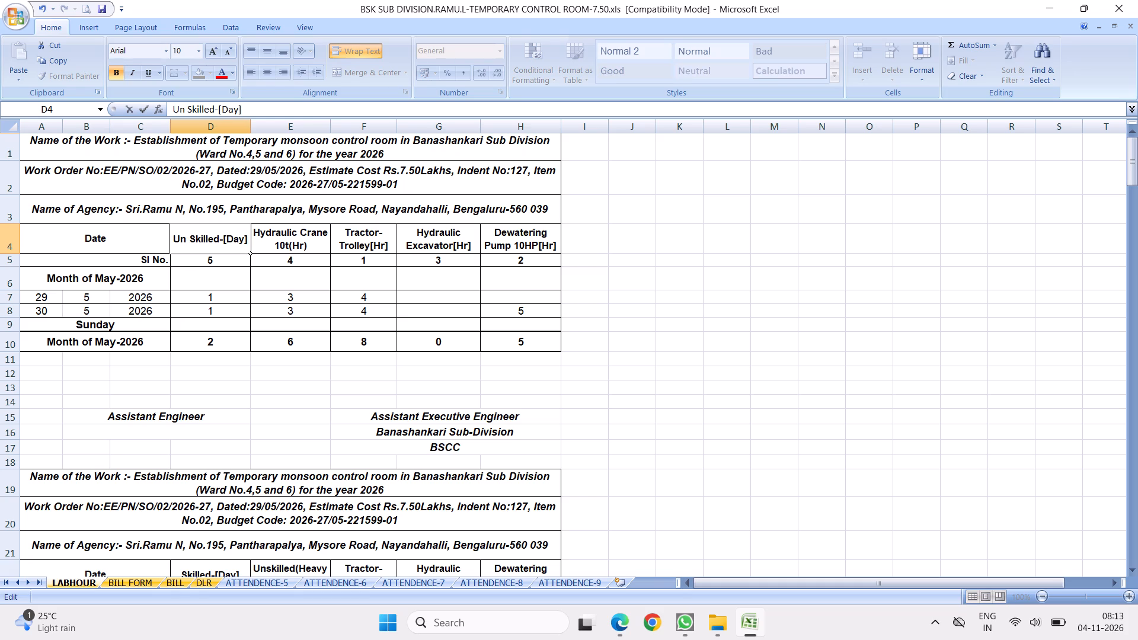
pyautogui.press('BackSpace')
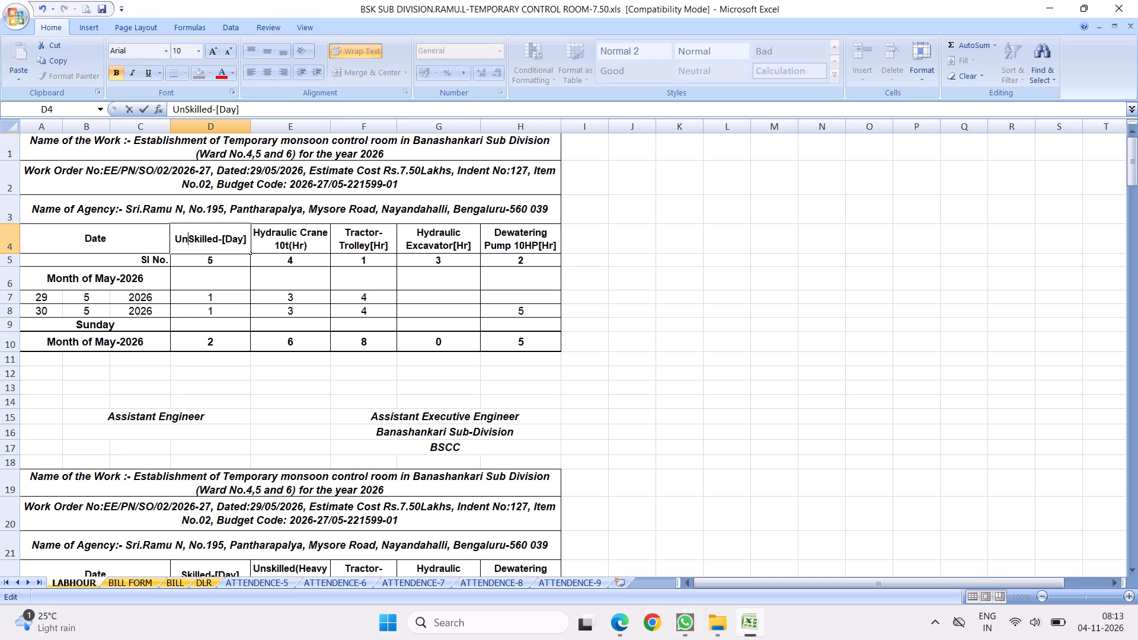
pyautogui.press('BackSpace')
pyautogui.press('Right')
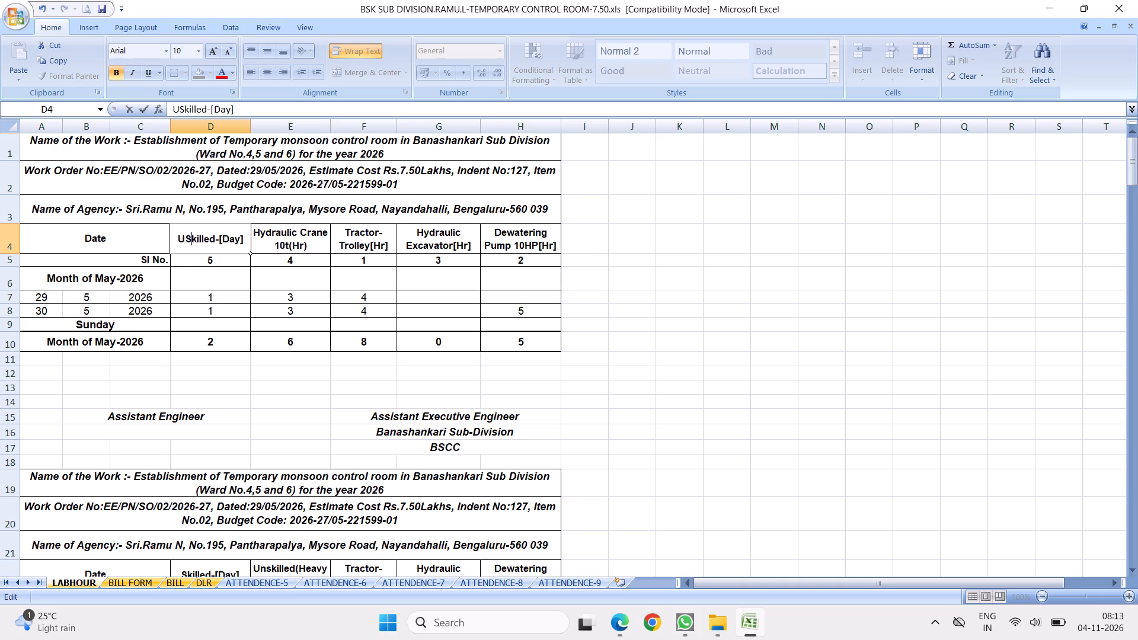
pyautogui.press('BackSpace')
pyautogui.write('ns')
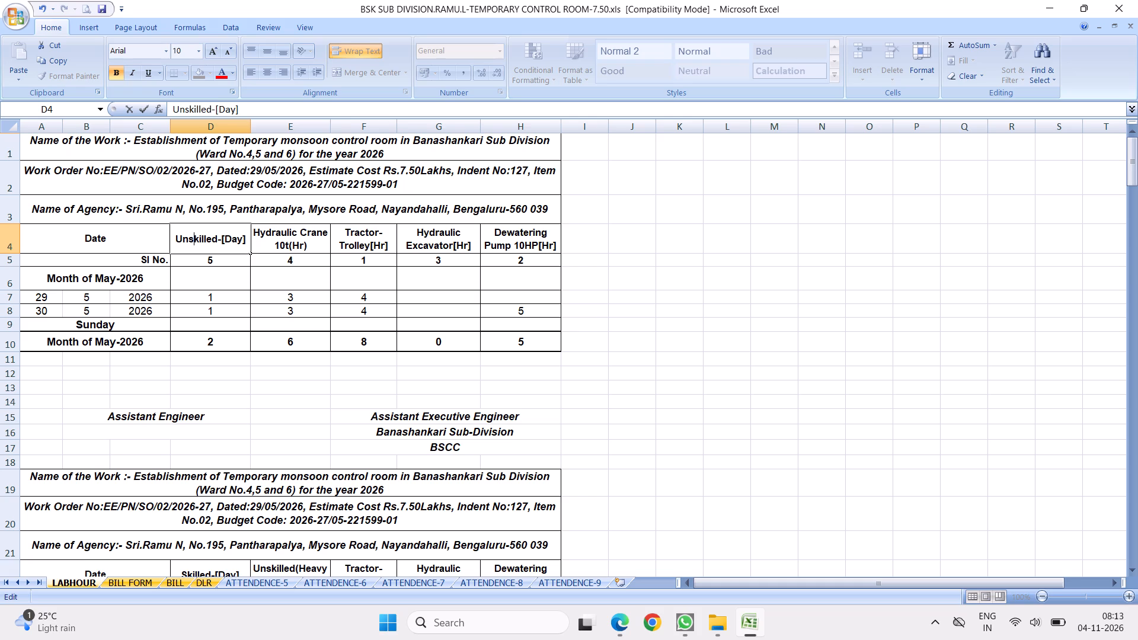
# Insert (Heavy/Light work) after Unskilled in cell D4, so the heading reads Unskilled(Heavy/Light work)-[Day].
pyautogui.click(216, 242)
pyautogui.hotkey('shift', '(')
pyautogui.write('Heavy')
pyautogui.press('space')
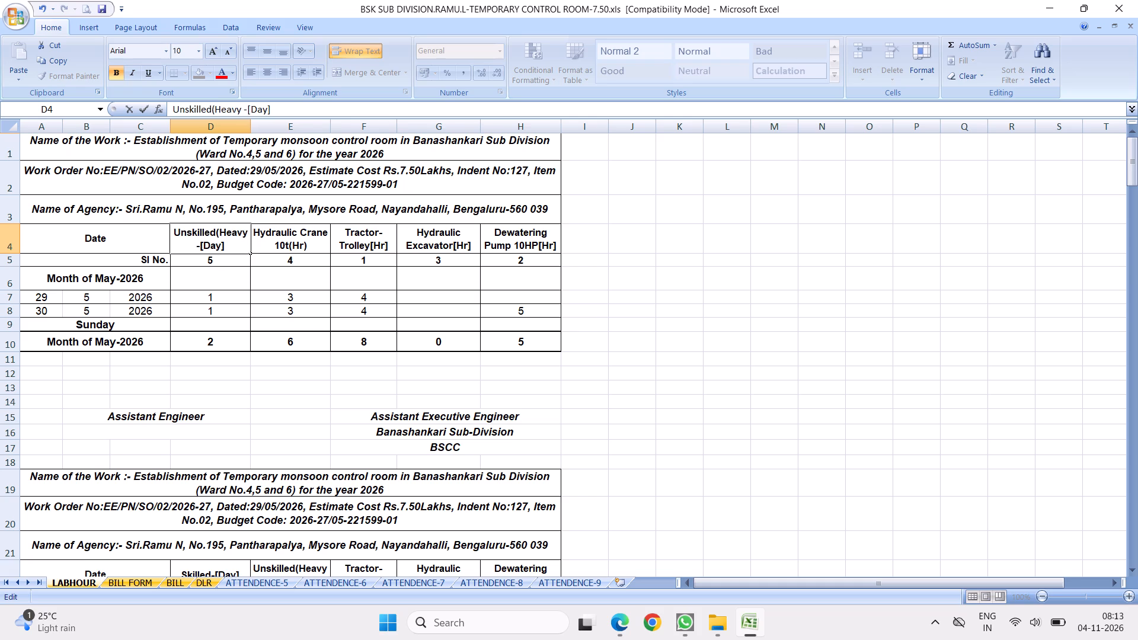
pyautogui.press('BackSpace')
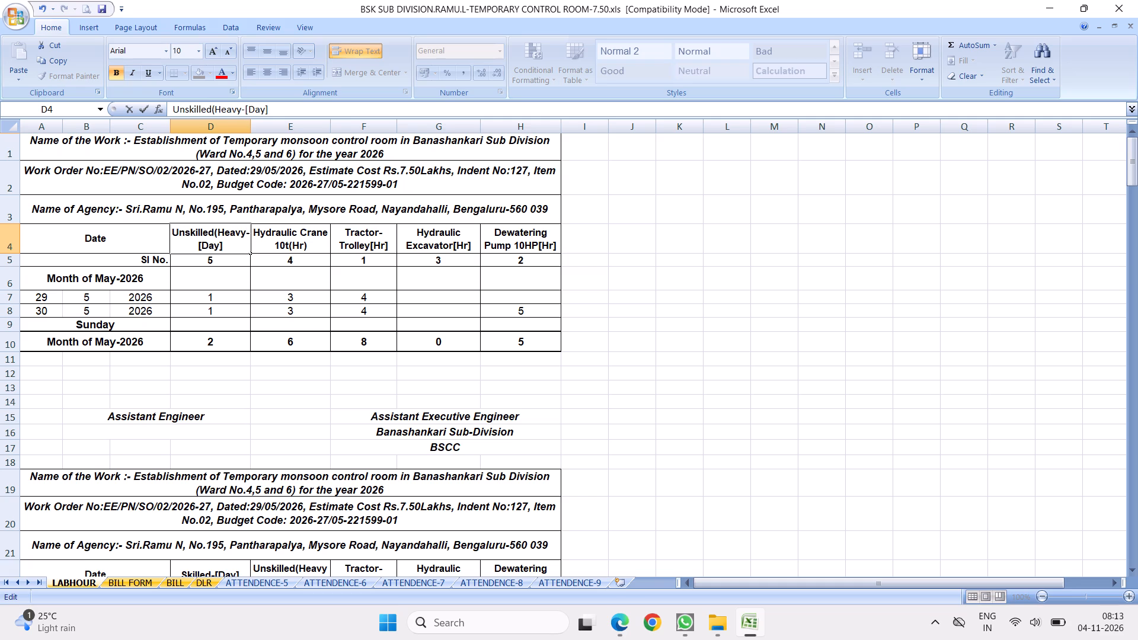
pyautogui.press('BackSpace')
pyautogui.press('y')
pyautogui.write('/Light')
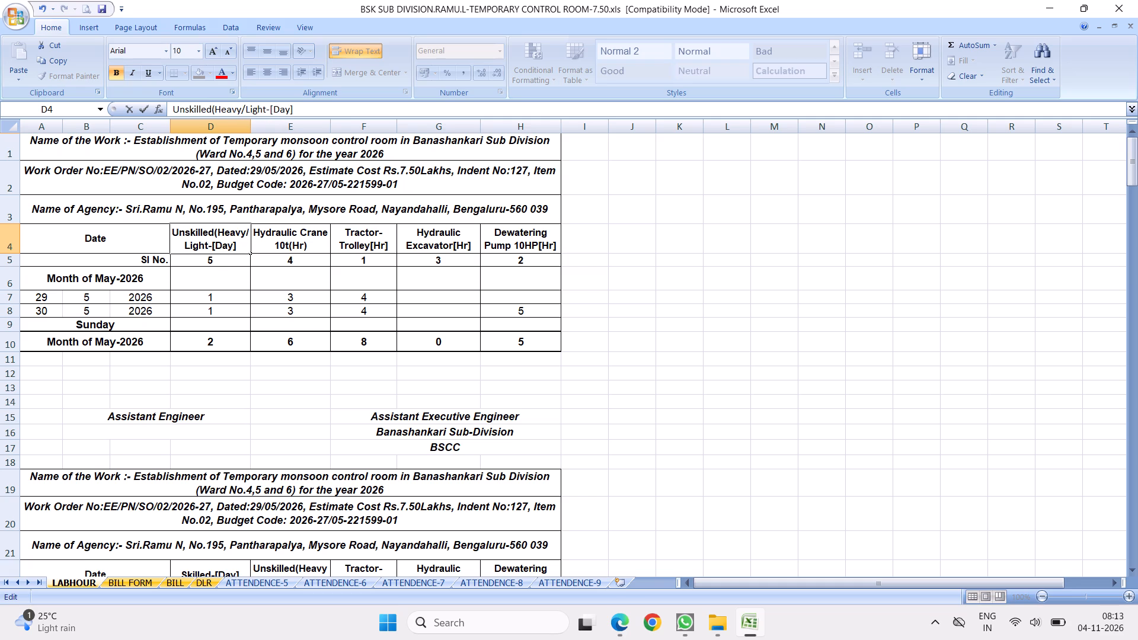
pyautogui.press('space')
pyautogui.write('work)')
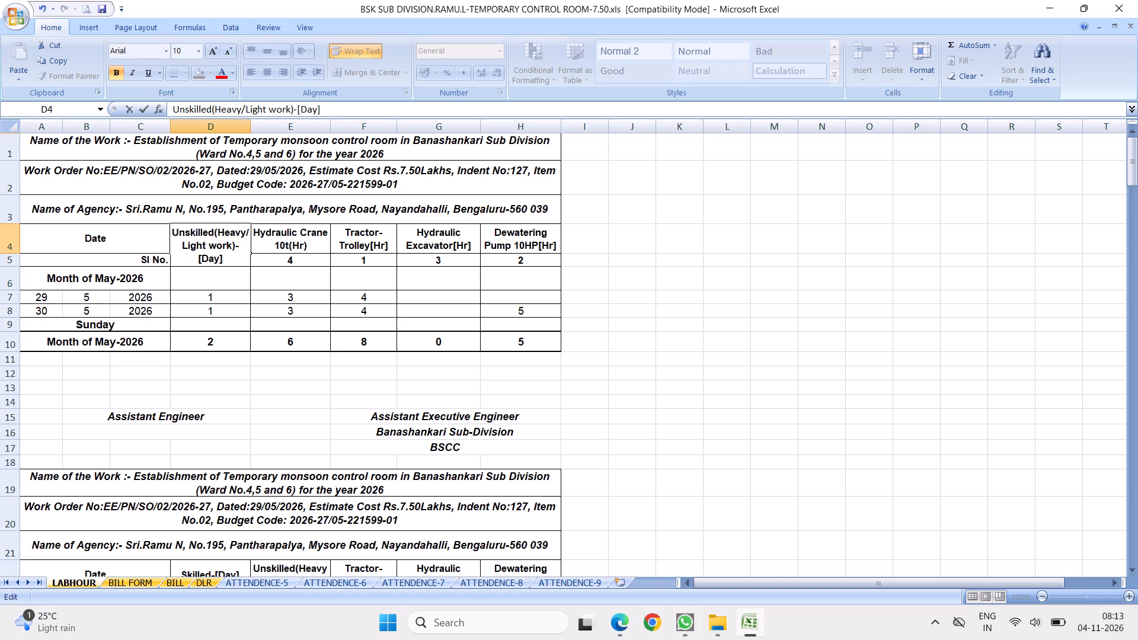
pyautogui.click(343, 254)
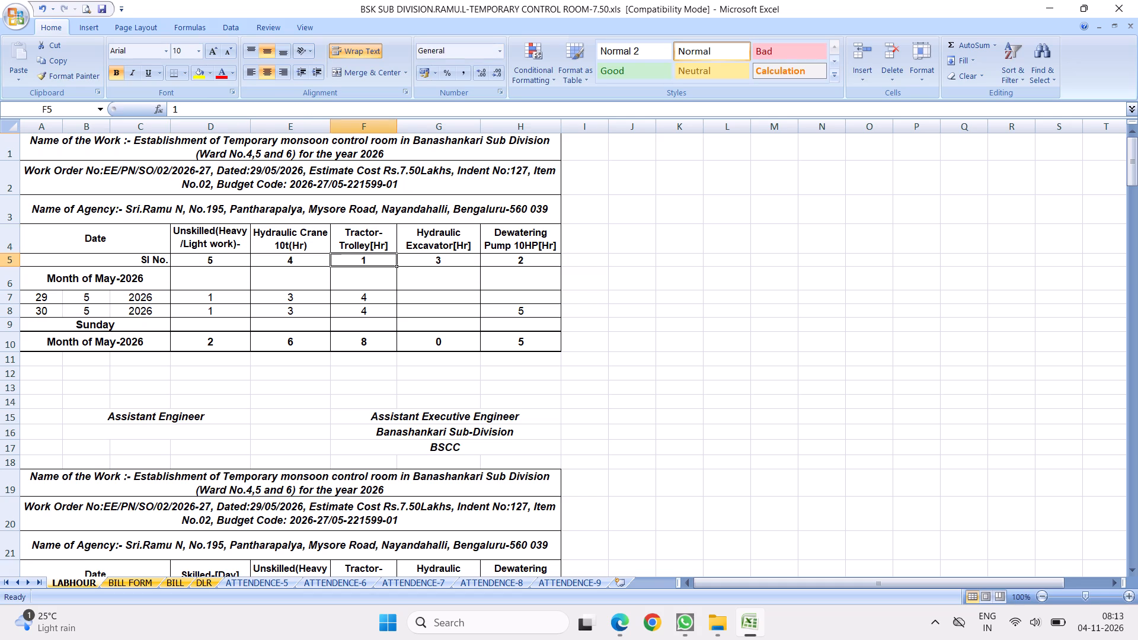
# Widen column D slightly to fit its heading on two lines, and narrow date columns C, B and A slightly.
pyautogui.moveTo(253, 125); pyautogui.dragTo(257, 126)
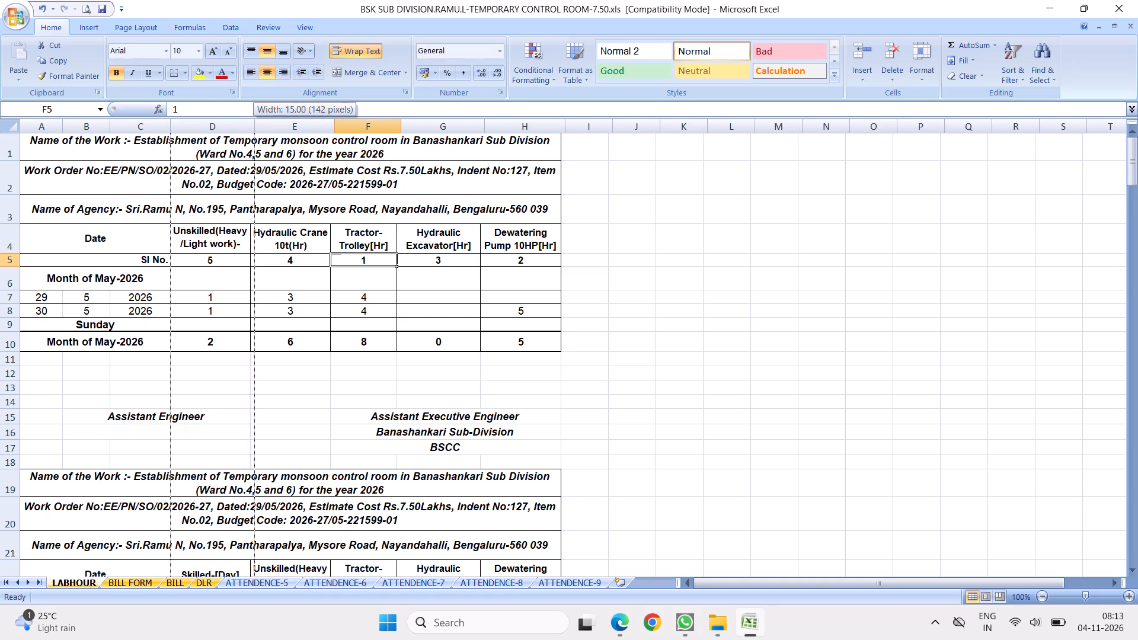
pyautogui.moveTo(257, 126); pyautogui.dragTo(260, 128)
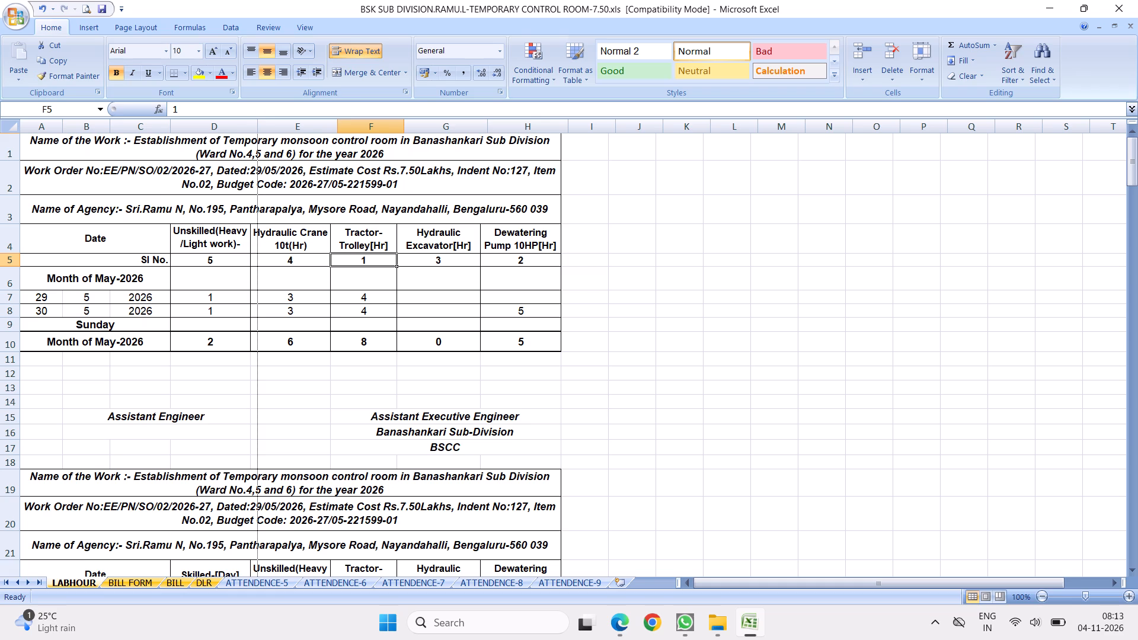
pyautogui.click(170, 129)
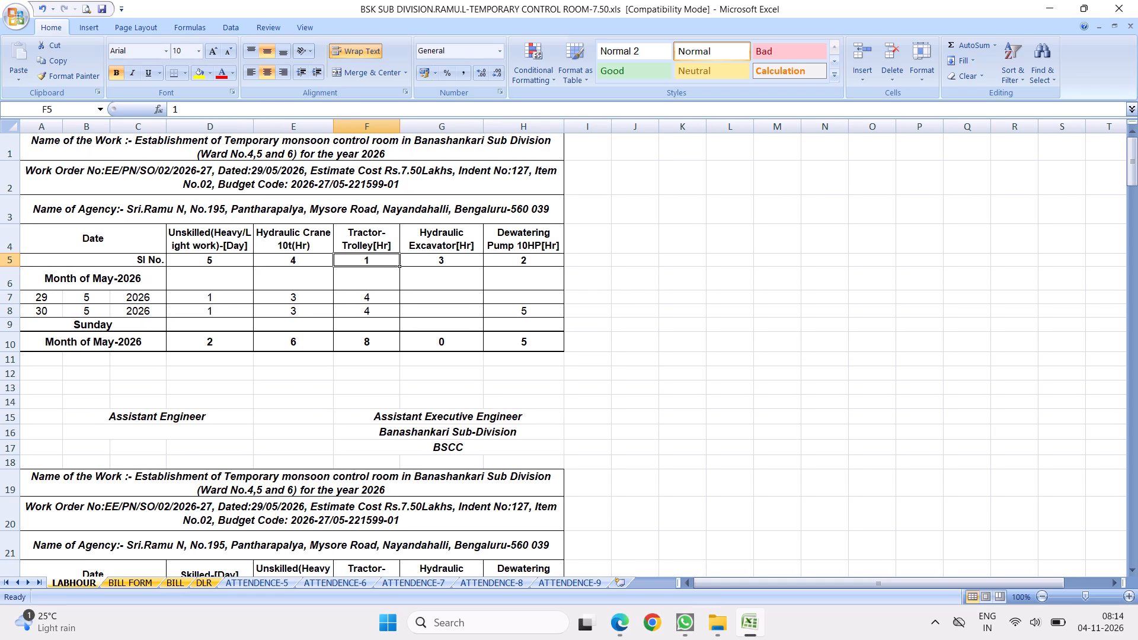
pyautogui.click(106, 126)
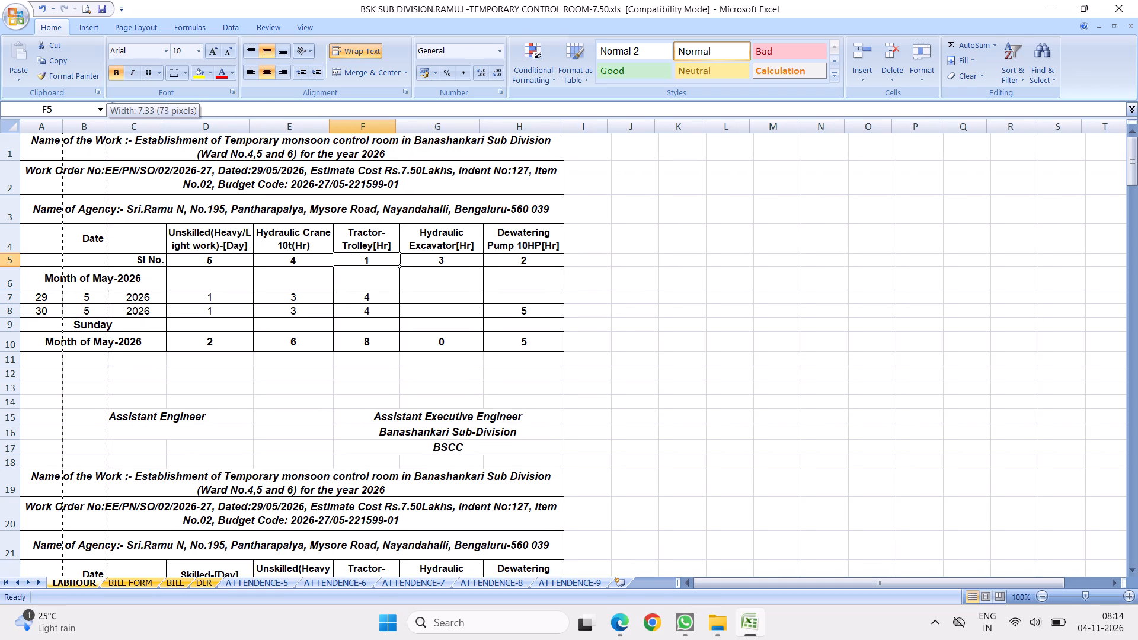
pyautogui.click(62, 124)
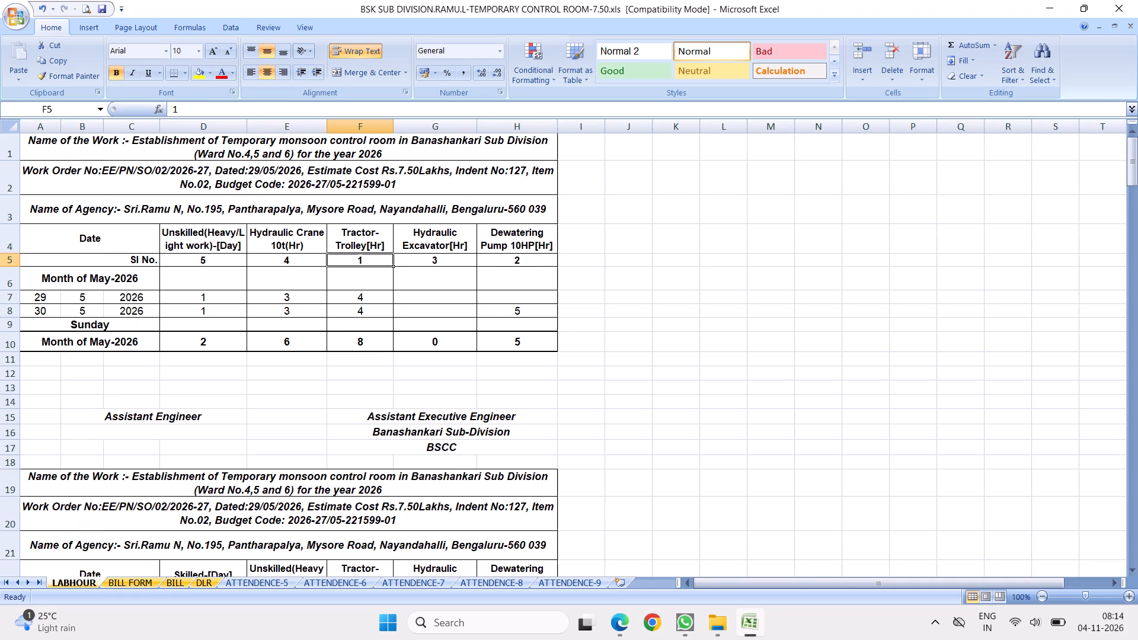
# Copy the May labour and machinery column headings (D4:H4) over the June table's headings starting at D22.
pyautogui.click(202, 239)
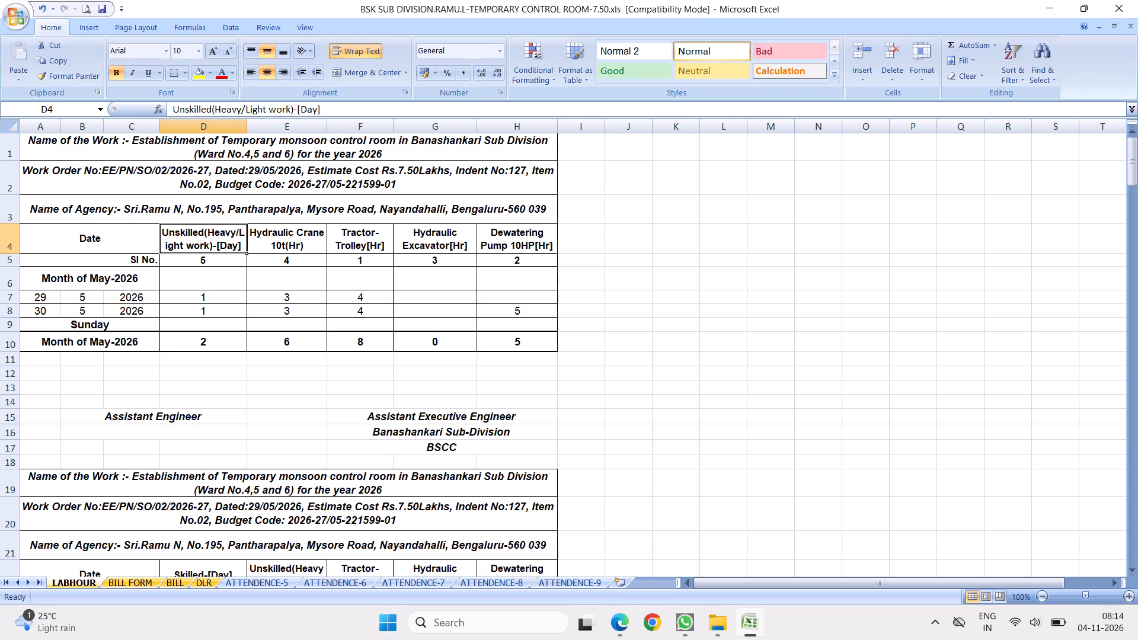
pyautogui.moveTo(210, 240); pyautogui.dragTo(496, 247)
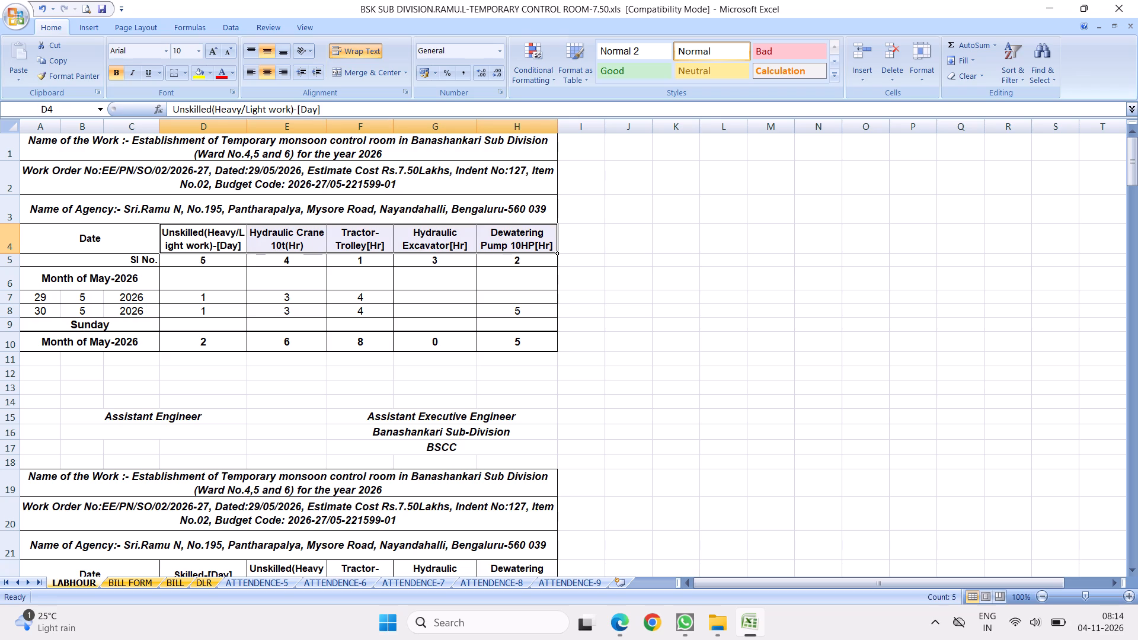
pyautogui.rightClick(430, 233)
pyautogui.click(465, 259)
pyautogui.scroll(-4, 452, 283)
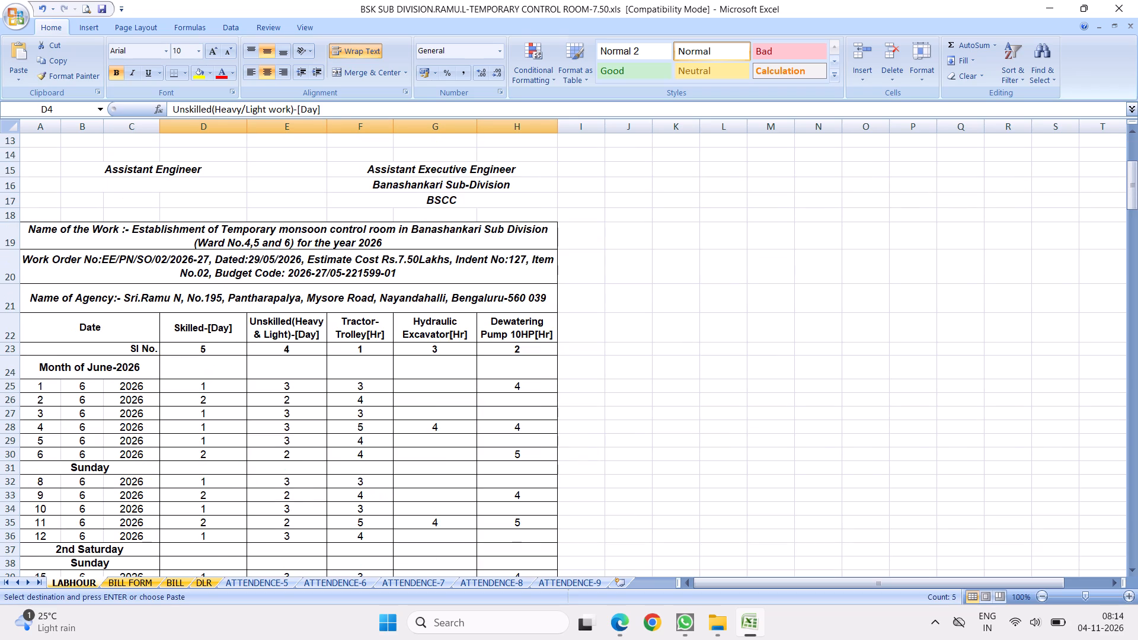
pyautogui.rightClick(200, 331)
pyautogui.click(238, 370)
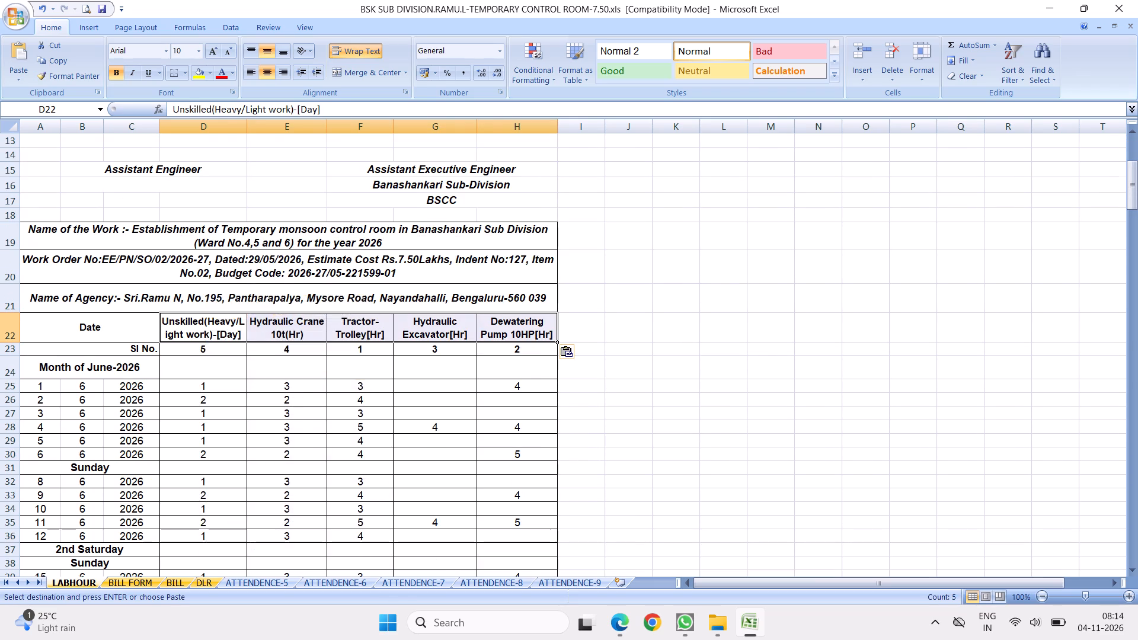
# Paste the same column headings over the July and August table headings starting at D67 and D113.
pyautogui.scroll(-5, 315, 370)
pyautogui.scroll(-10, 312, 321)
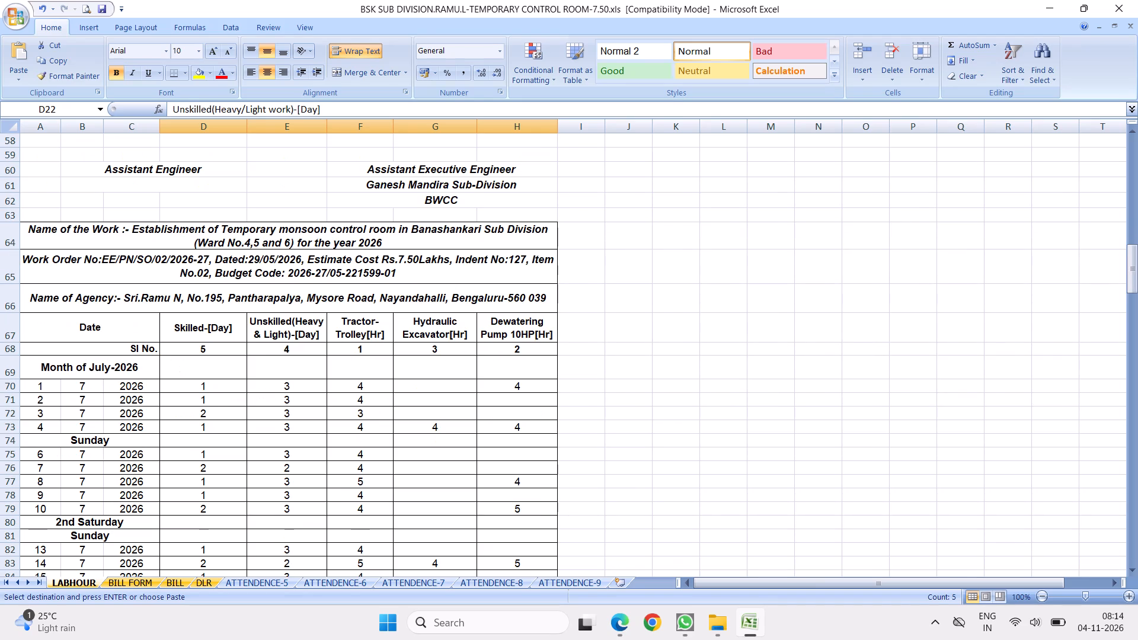
pyautogui.rightClick(196, 329)
pyautogui.click(232, 367)
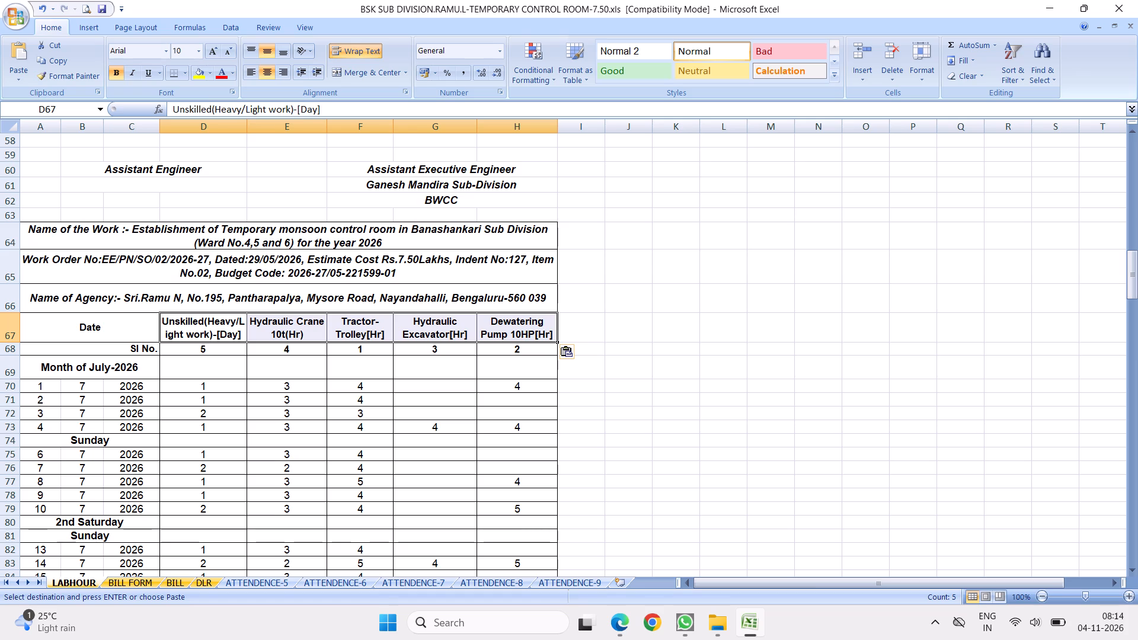
pyautogui.scroll(-10, 322, 369)
pyautogui.scroll(-4, 279, 318)
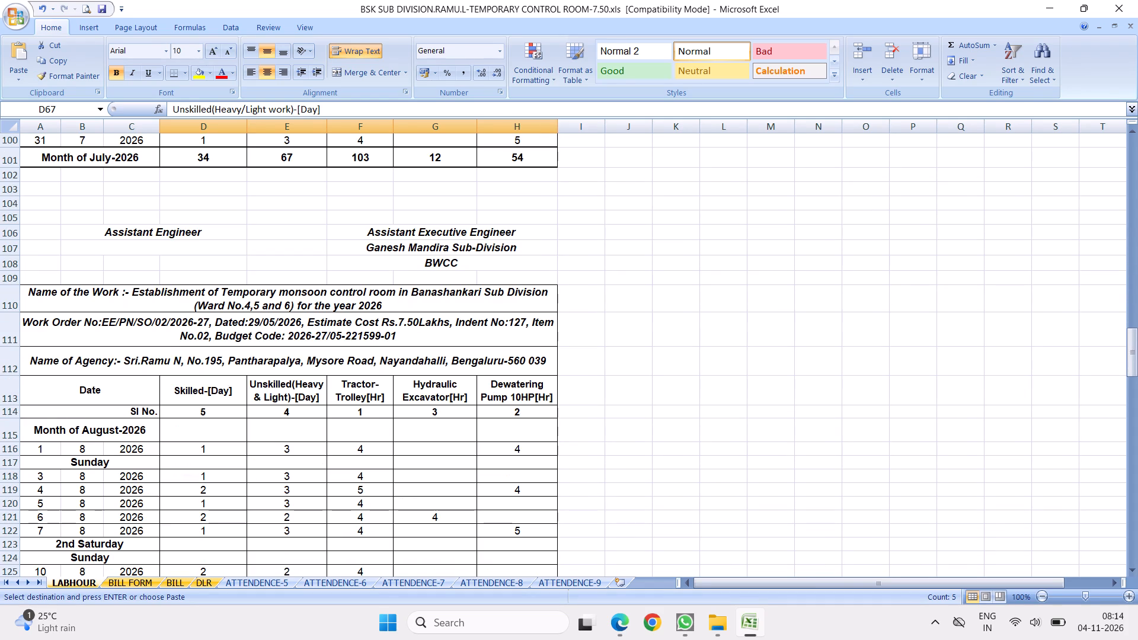
pyautogui.rightClick(199, 385)
pyautogui.click(242, 196)
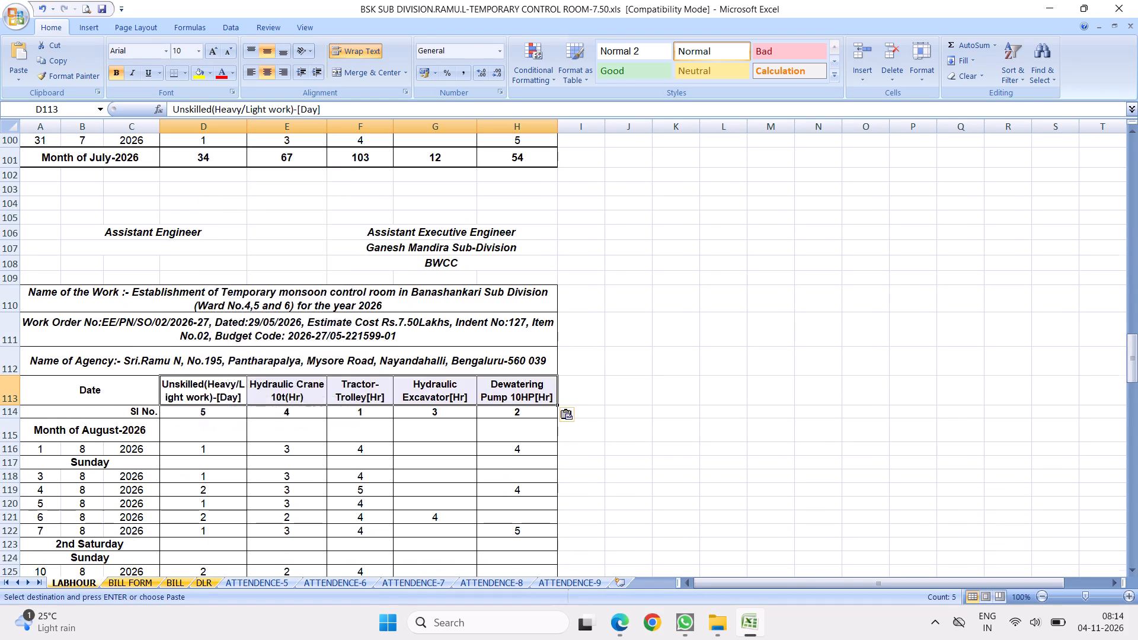
# Paste the copied D4:H4 column headings over the September and month-wise summary table headings starting at D159 and D190.
pyautogui.scroll(-15, 295, 341)
pyautogui.rightClick(188, 407)
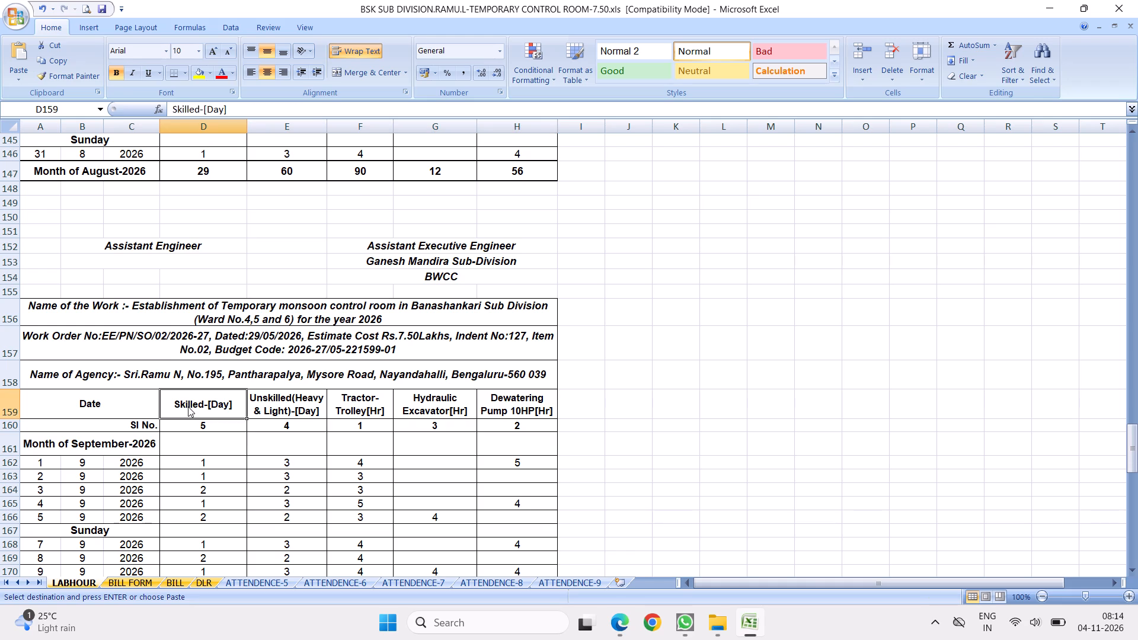
pyautogui.click(215, 215)
pyautogui.scroll(-6, 353, 397)
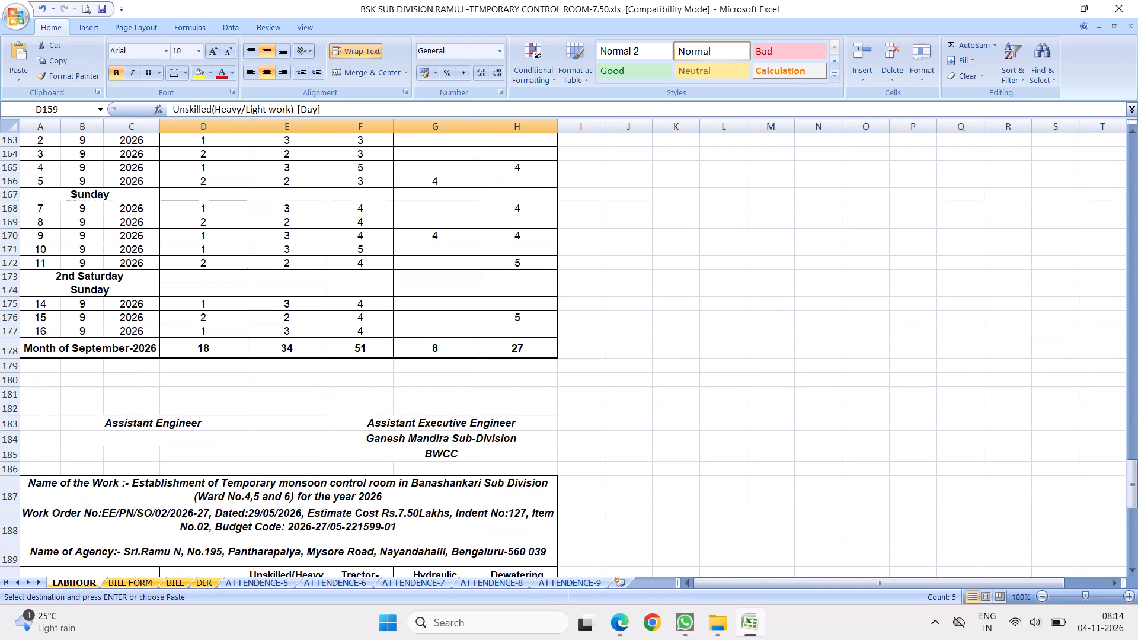
pyautogui.scroll(-6, 360, 358)
pyautogui.rightClick(197, 328)
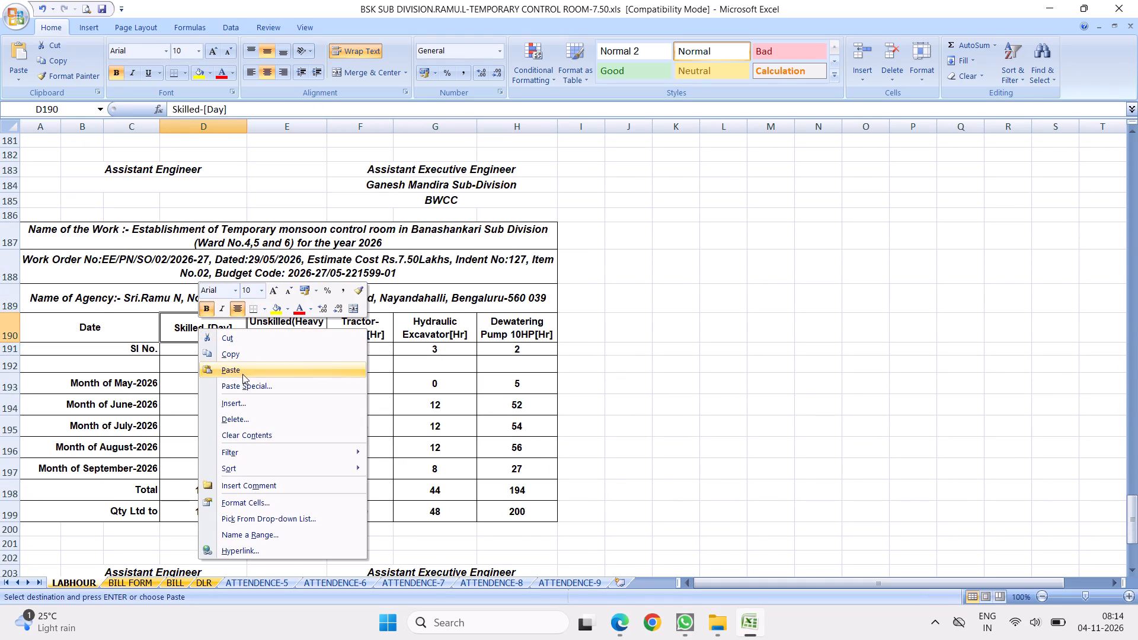
pyautogui.click(234, 367)
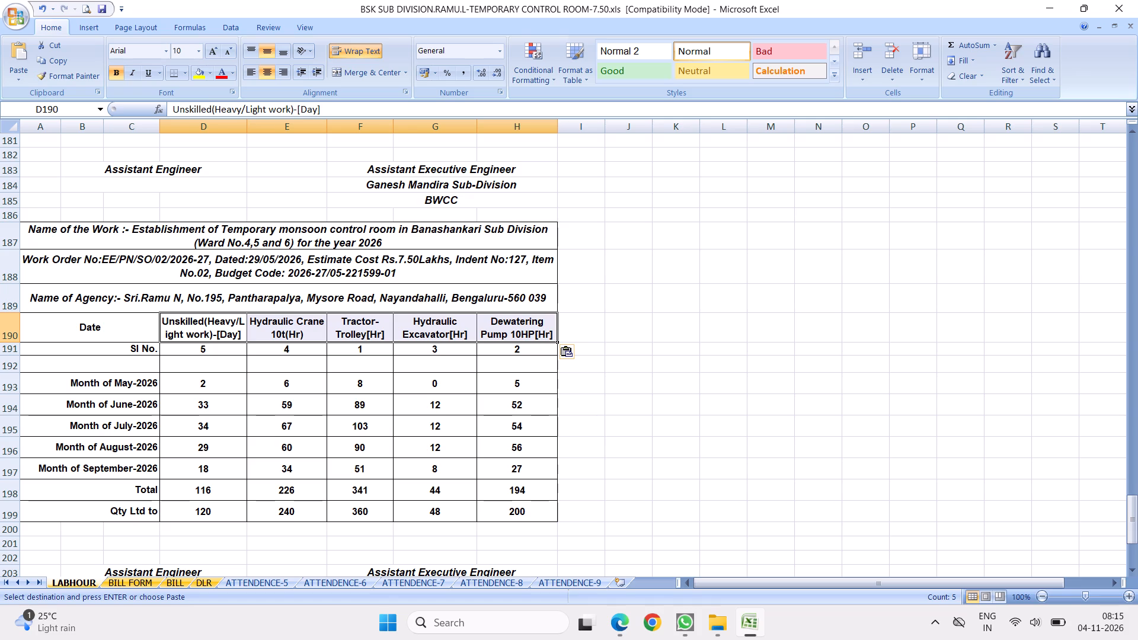
pyautogui.scroll(20, 379, 276)
pyautogui.scroll(5, 379, 276)
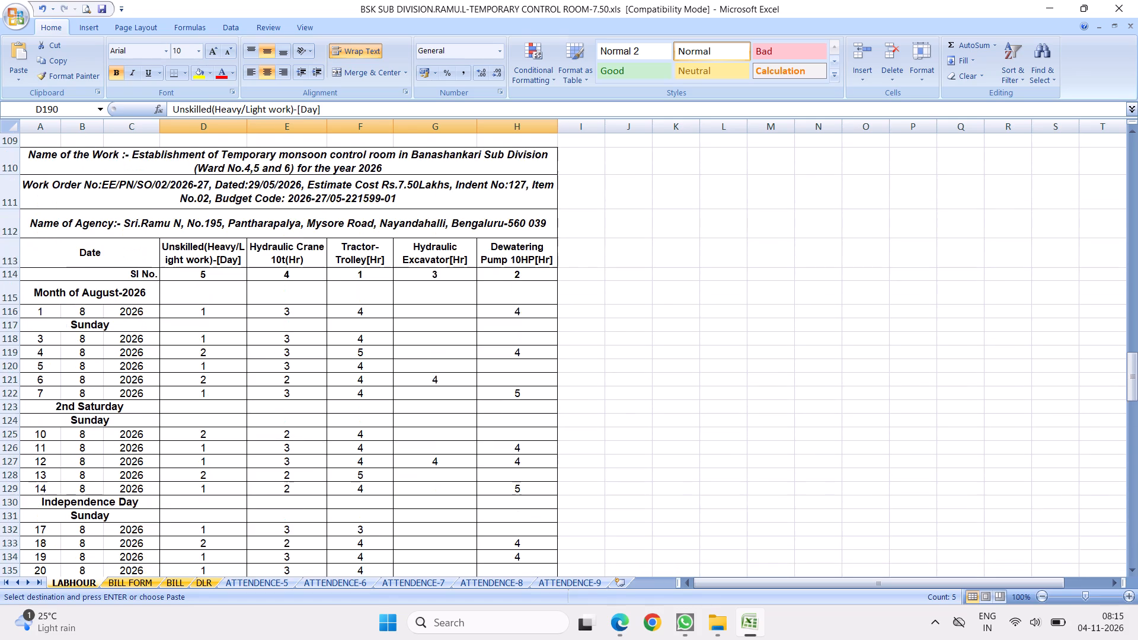
pyautogui.scroll(-11, 383, 299)
pyautogui.scroll(2, 352, 287)
pyautogui.click(263, 232)
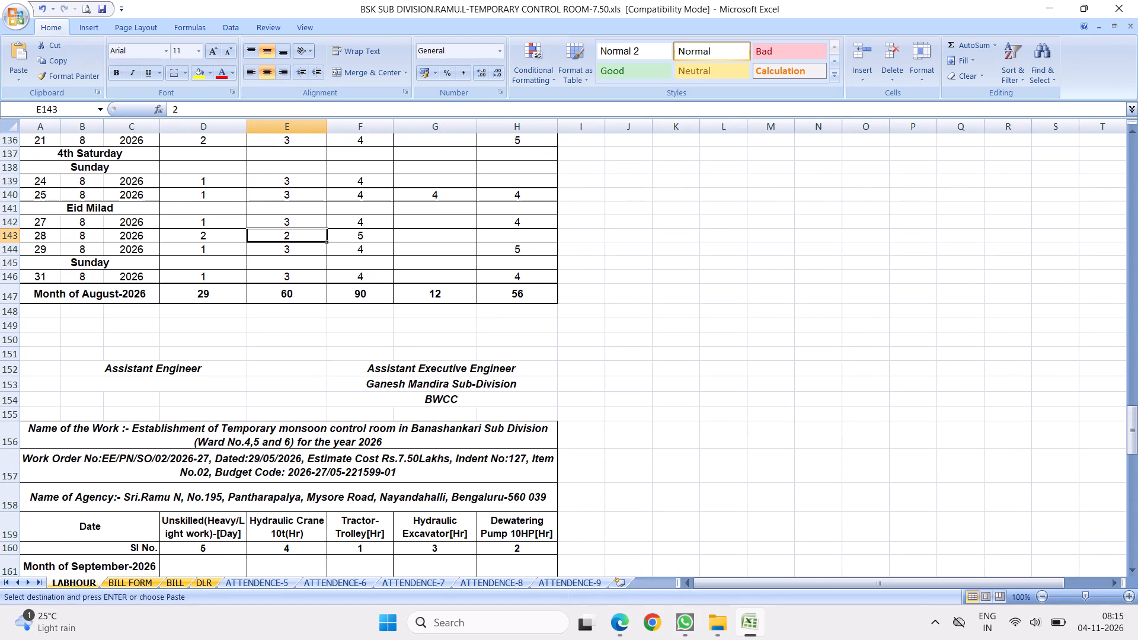
pyautogui.press('Escape')
# Insert 14 blank rows above the 16 September row, at rows 177 to 190.
pyautogui.scroll(-7, 314, 332)
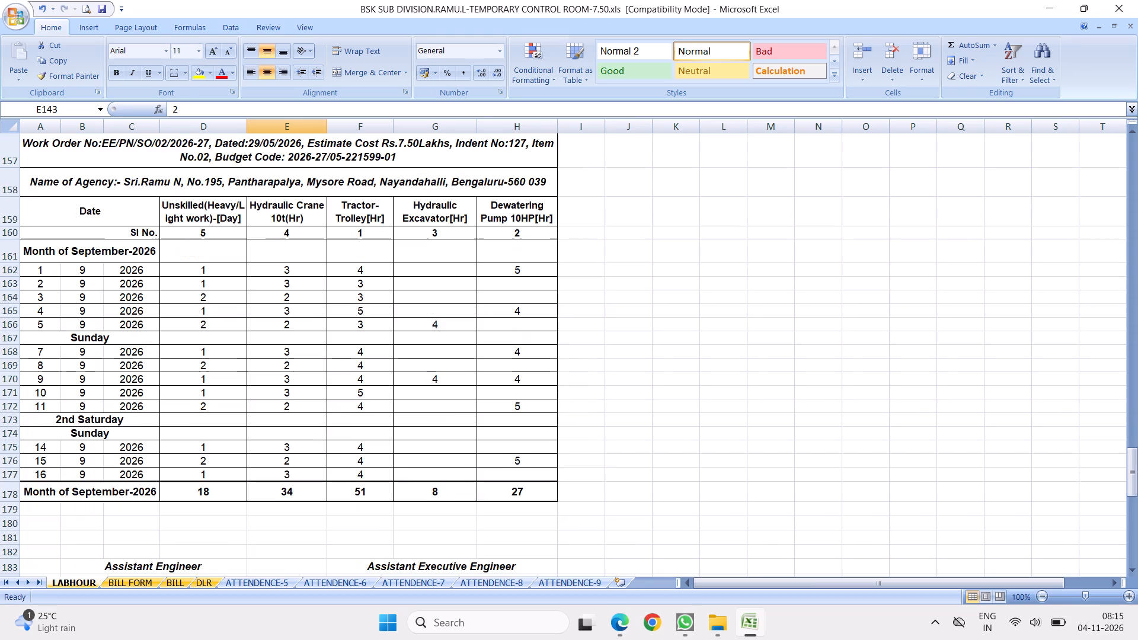
pyautogui.scroll(-3, 298, 315)
pyautogui.scroll(-2, 190, 303)
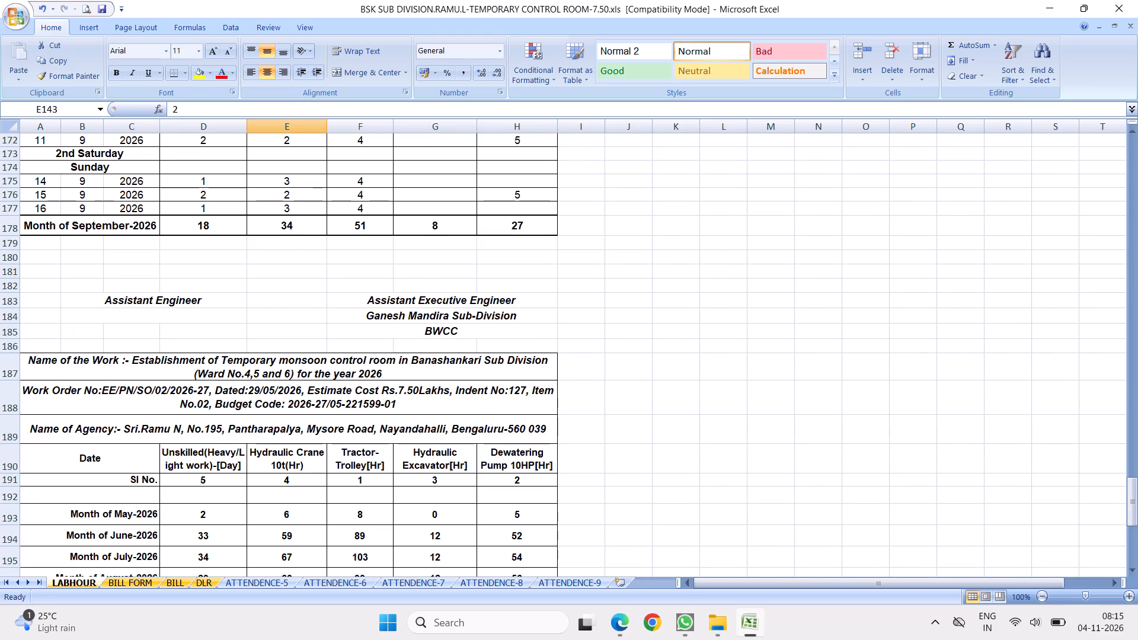
pyautogui.moveTo(11, 209); pyautogui.dragTo(42, 464)
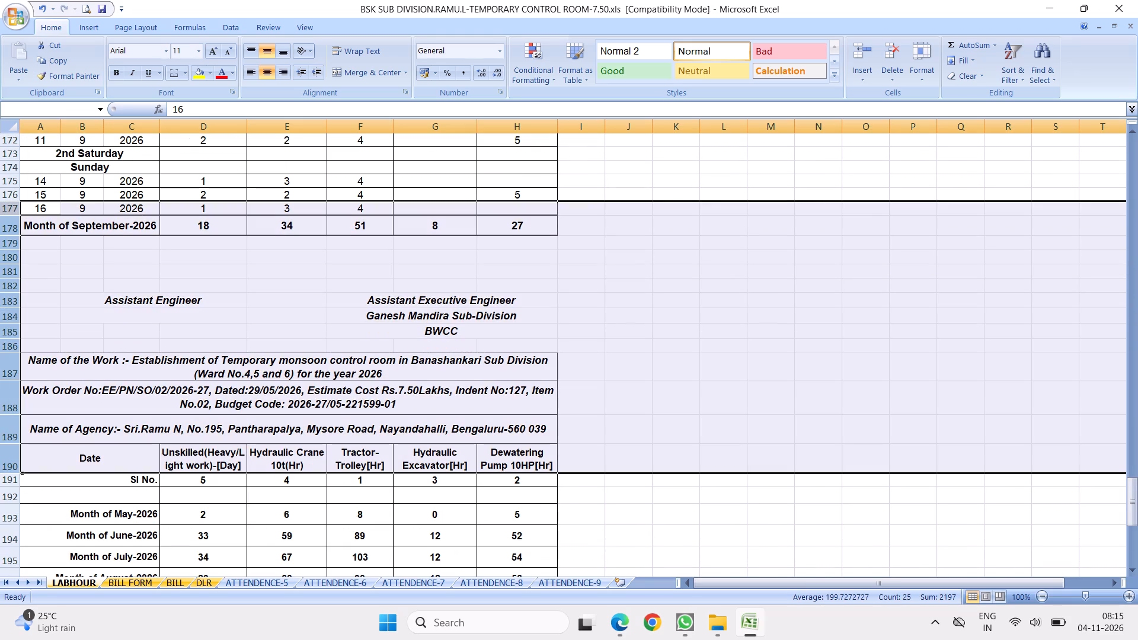
pyautogui.rightClick(142, 308)
pyautogui.click(180, 386)
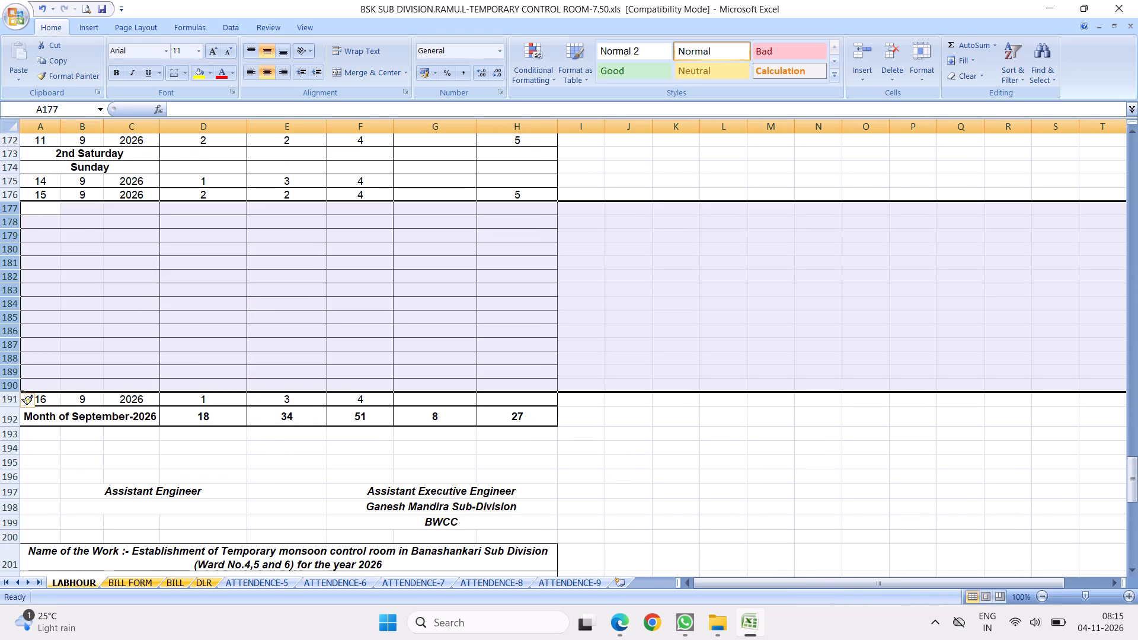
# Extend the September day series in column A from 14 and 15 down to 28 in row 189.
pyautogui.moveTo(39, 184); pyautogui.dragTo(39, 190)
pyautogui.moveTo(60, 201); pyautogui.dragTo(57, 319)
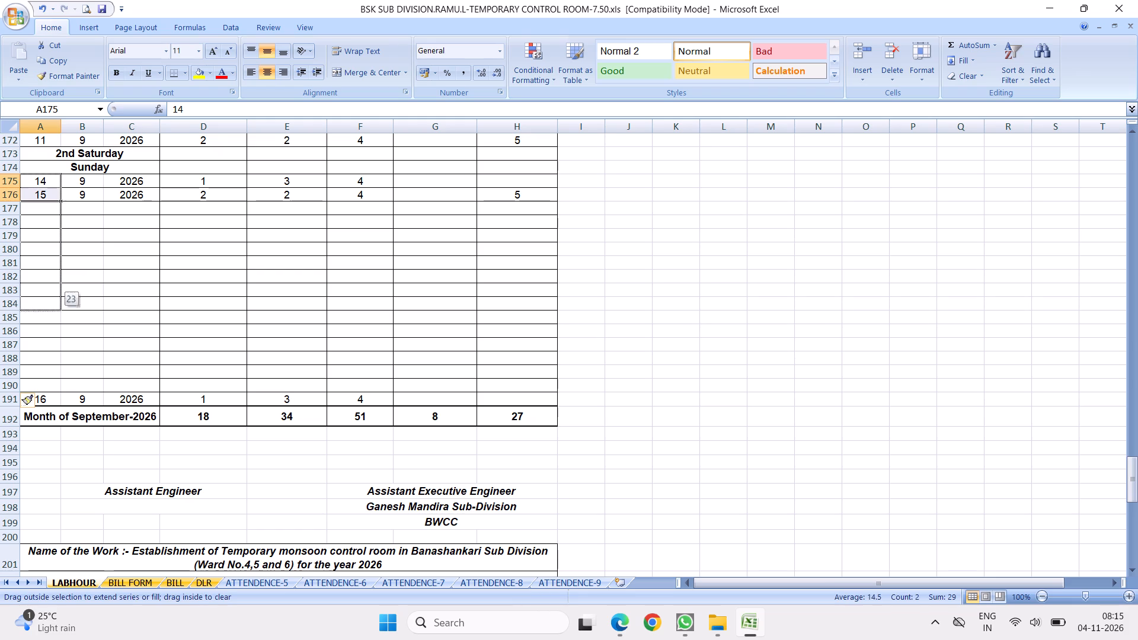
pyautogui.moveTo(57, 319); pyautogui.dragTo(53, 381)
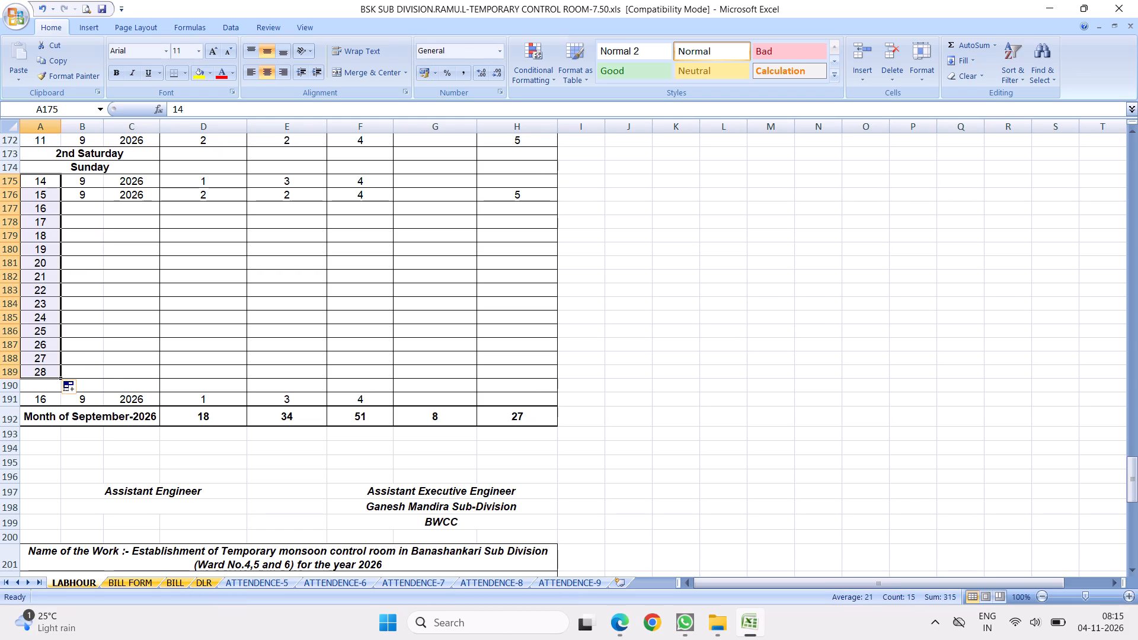
# Insert four more blank rows above day 24 and extend the day series from 14 and 15 down to 32 in row 193.
pyautogui.moveTo(14, 318); pyautogui.dragTo(15, 356)
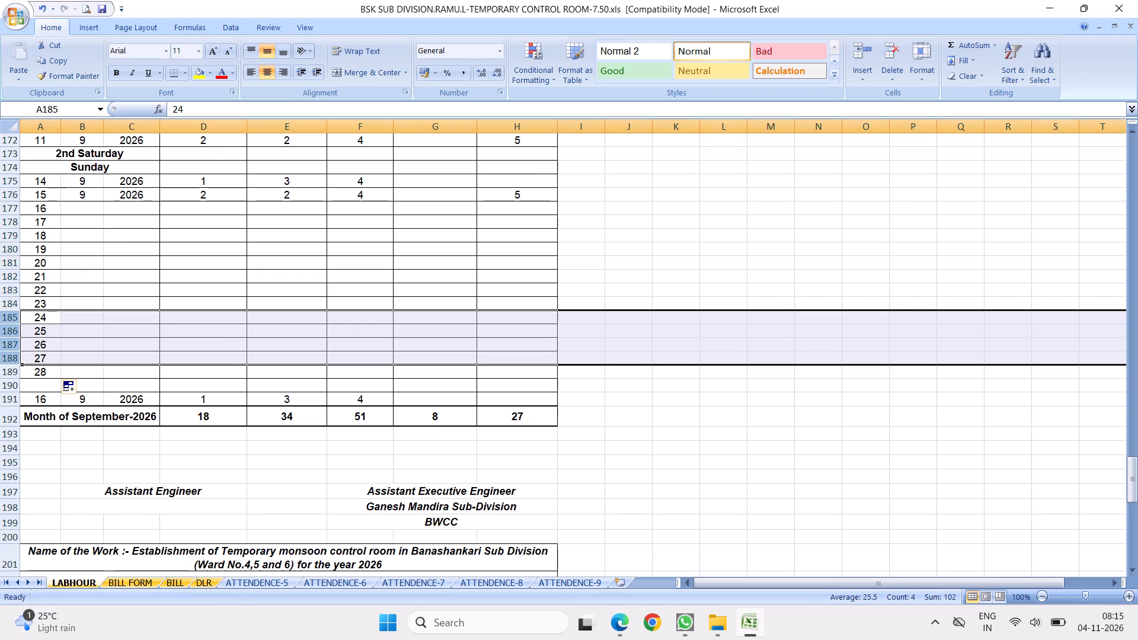
pyautogui.rightClick(57, 333)
pyautogui.click(95, 408)
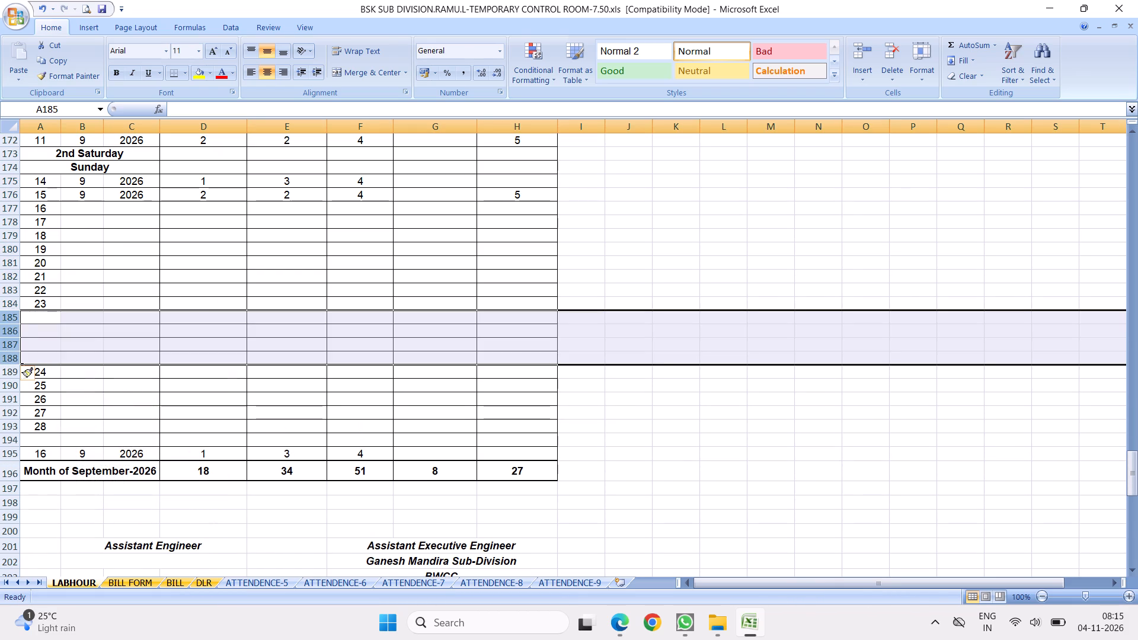
pyautogui.moveTo(46, 185); pyautogui.dragTo(46, 194)
pyautogui.moveTo(60, 202); pyautogui.dragTo(62, 401)
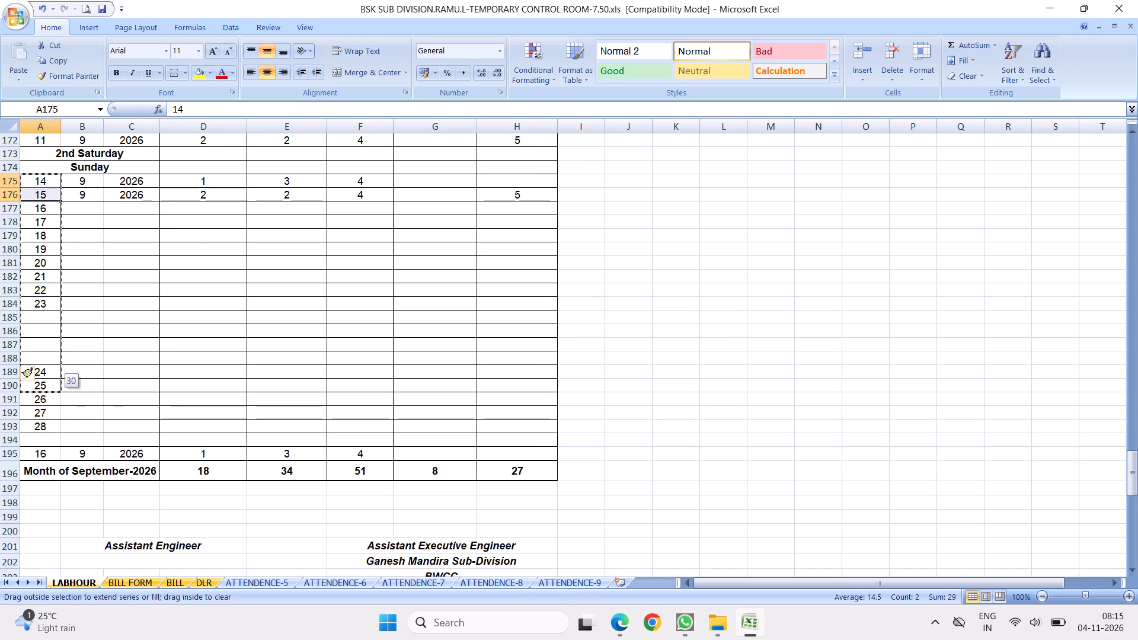
pyautogui.moveTo(62, 401); pyautogui.dragTo(56, 434)
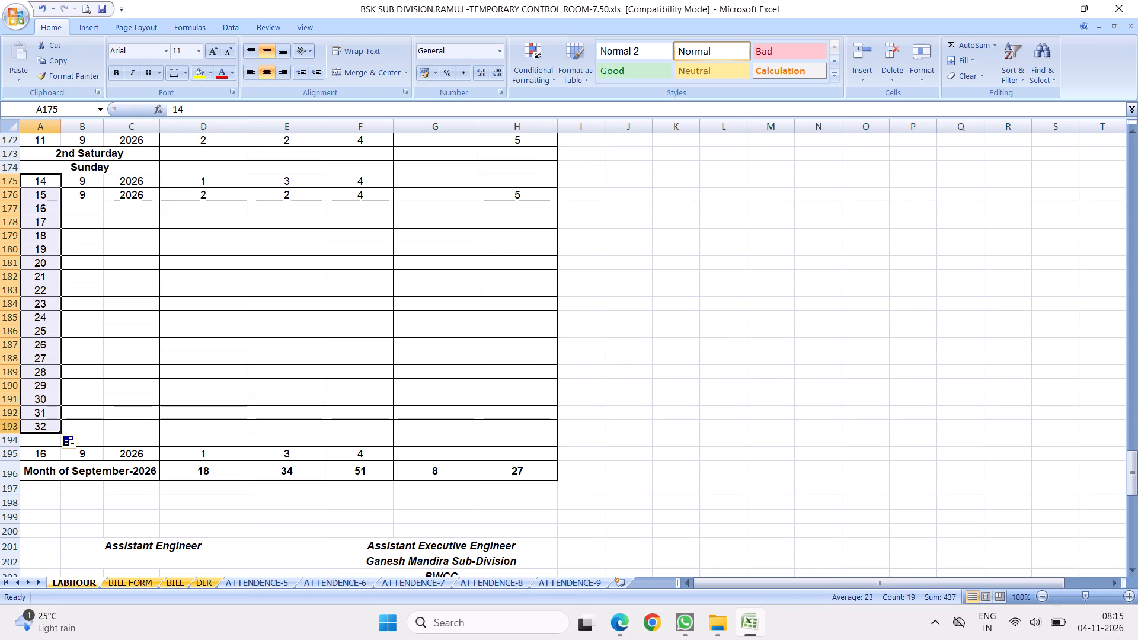
# Delete rows 193 to 195, holding day 32, a blank row and the old 16 September entry.
pyautogui.moveTo(14, 427); pyautogui.dragTo(15, 447)
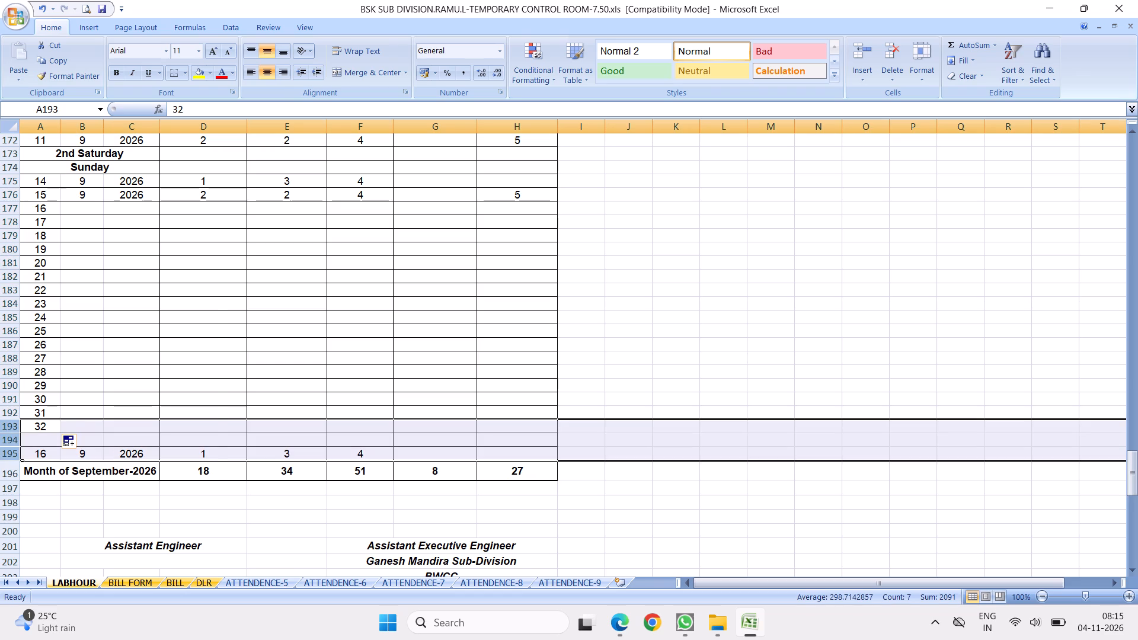
pyautogui.rightClick(46, 437)
pyautogui.click(87, 351)
# Fill month 9 and year 2026 from row 175 down columns B and C to row 192.
pyautogui.scroll(1, 158, 298)
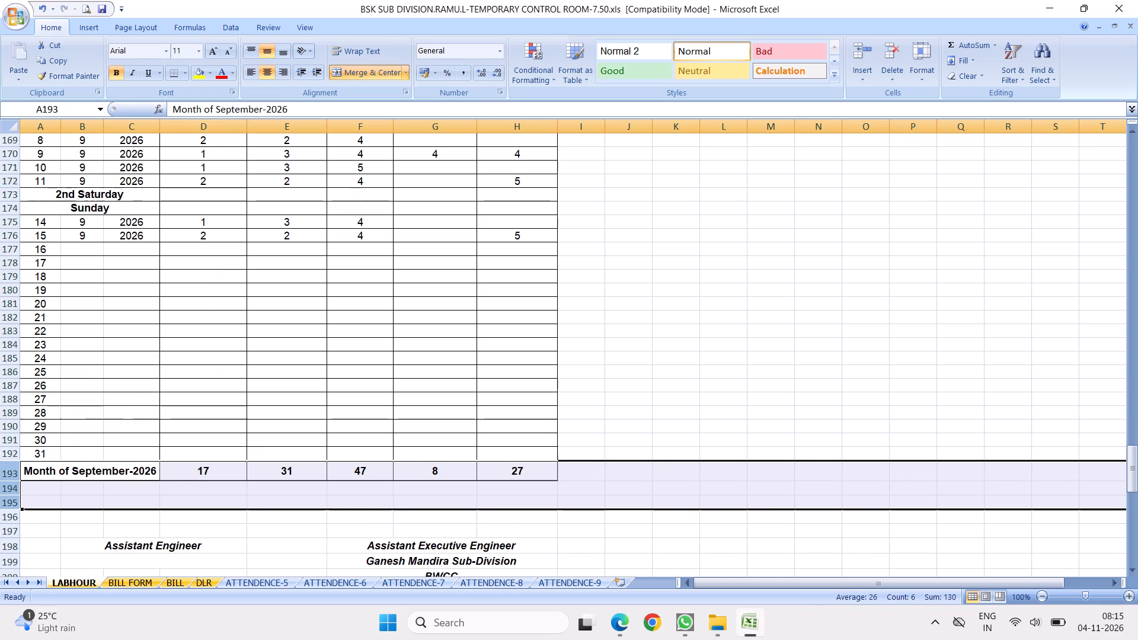
pyautogui.click(89, 223)
pyautogui.moveTo(102, 229); pyautogui.dragTo(98, 459)
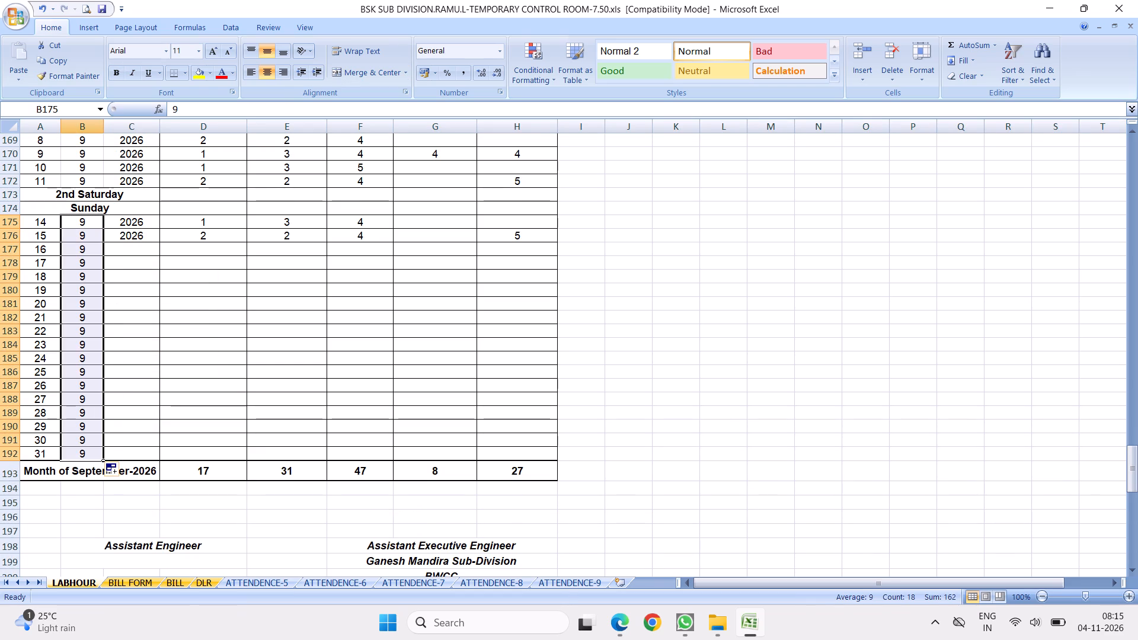
pyautogui.click(131, 218)
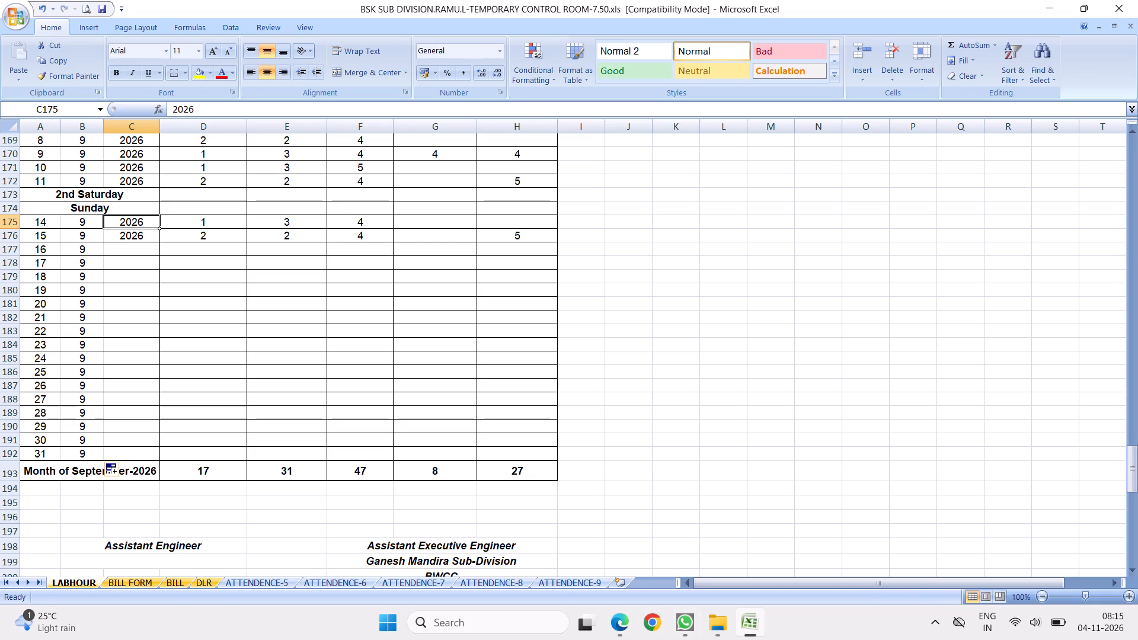
pyautogui.moveTo(158, 230); pyautogui.dragTo(139, 456)
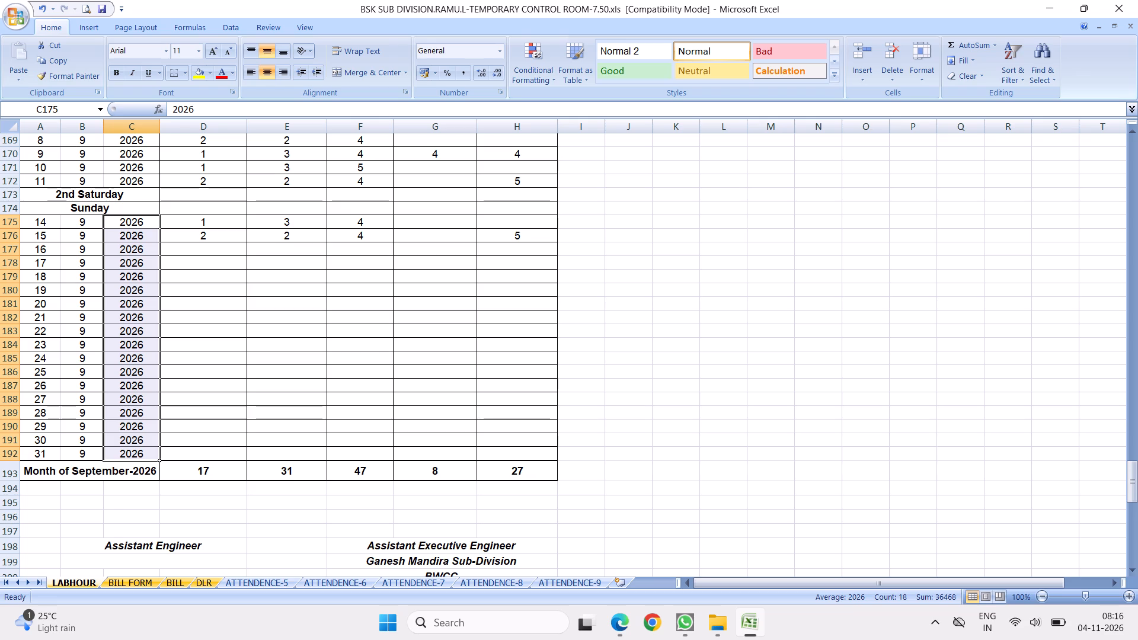
# Delete the day 31 row from the September table.
pyautogui.click(16, 454)
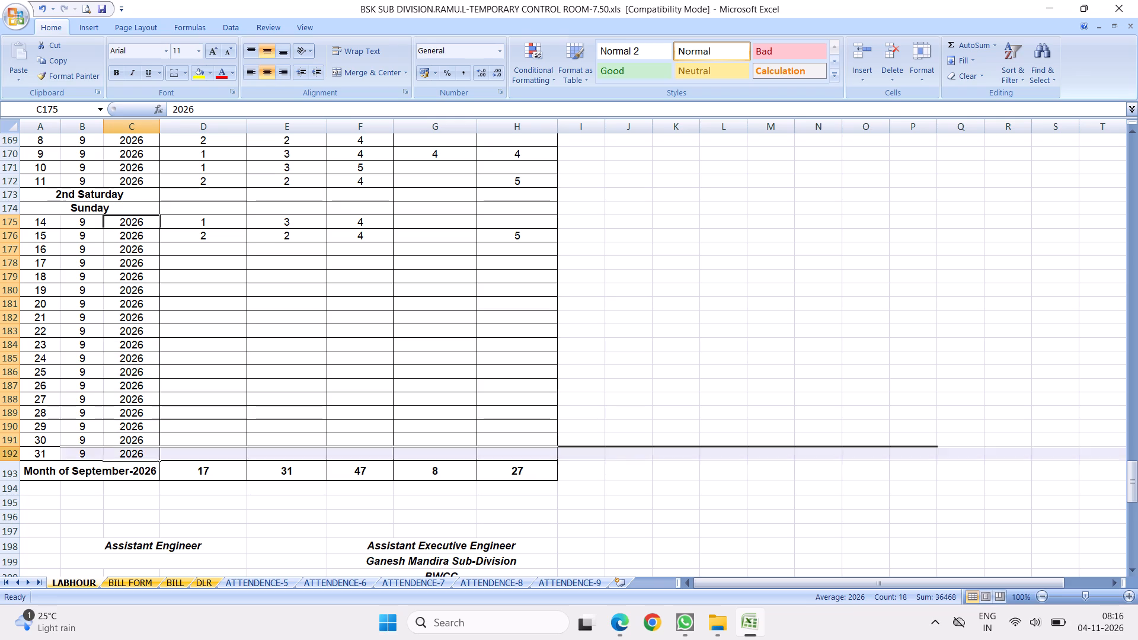
pyautogui.rightClick(16, 454)
pyautogui.click(57, 357)
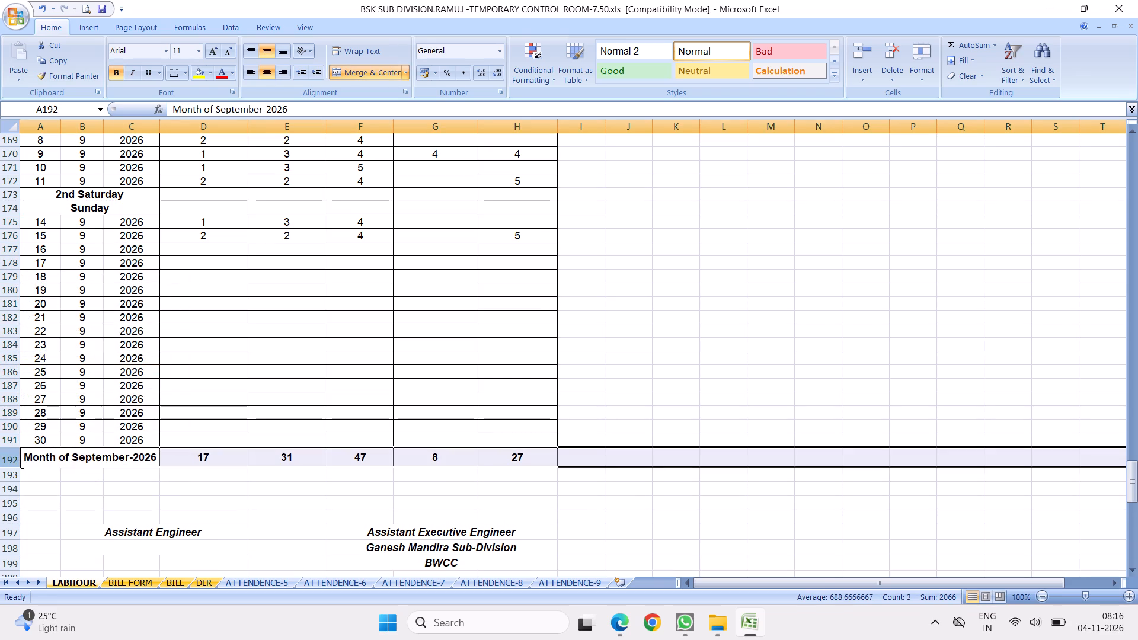
# Copy the Sunday row 174 over the 20 September row 181.
pyautogui.scroll(1, 217, 277)
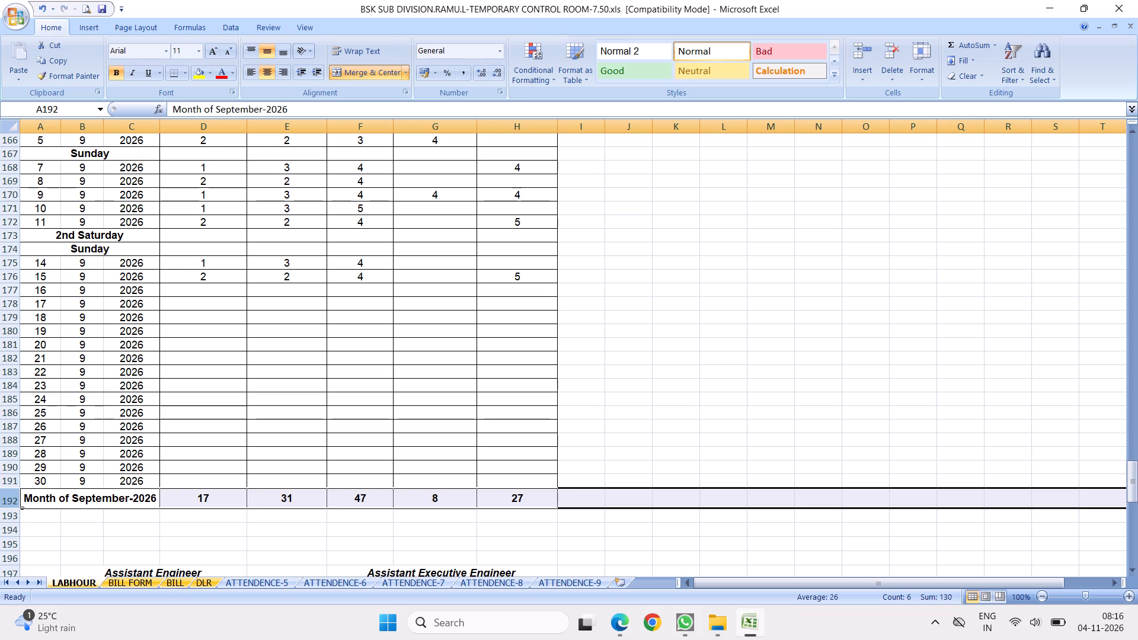
pyautogui.rightClick(15, 251)
pyautogui.click(46, 276)
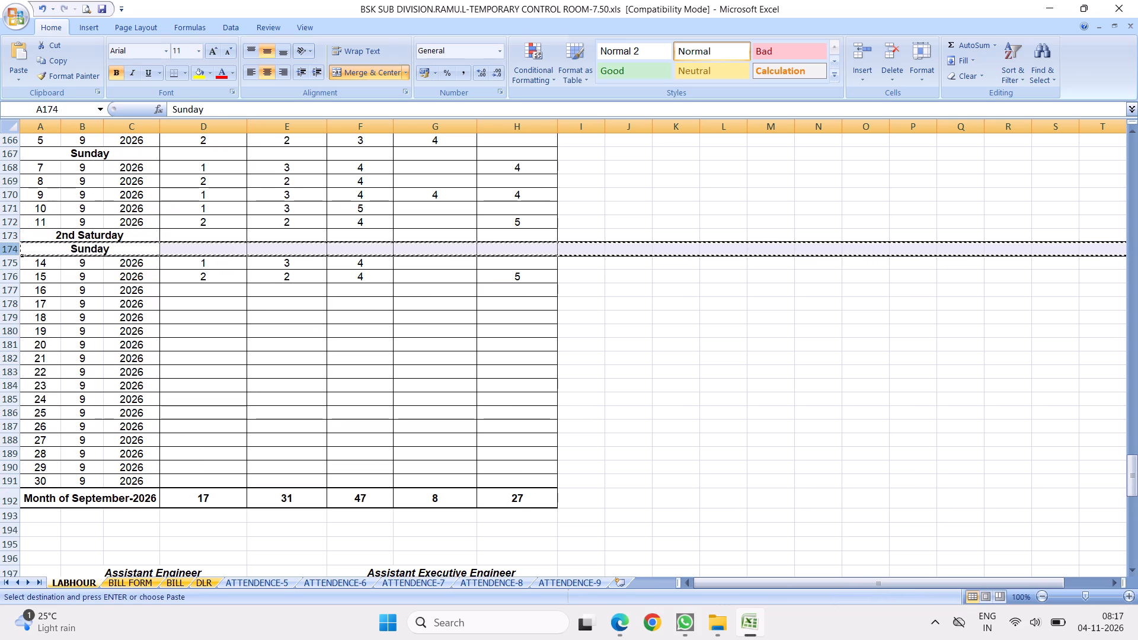
pyautogui.rightClick(17, 346)
pyautogui.click(56, 385)
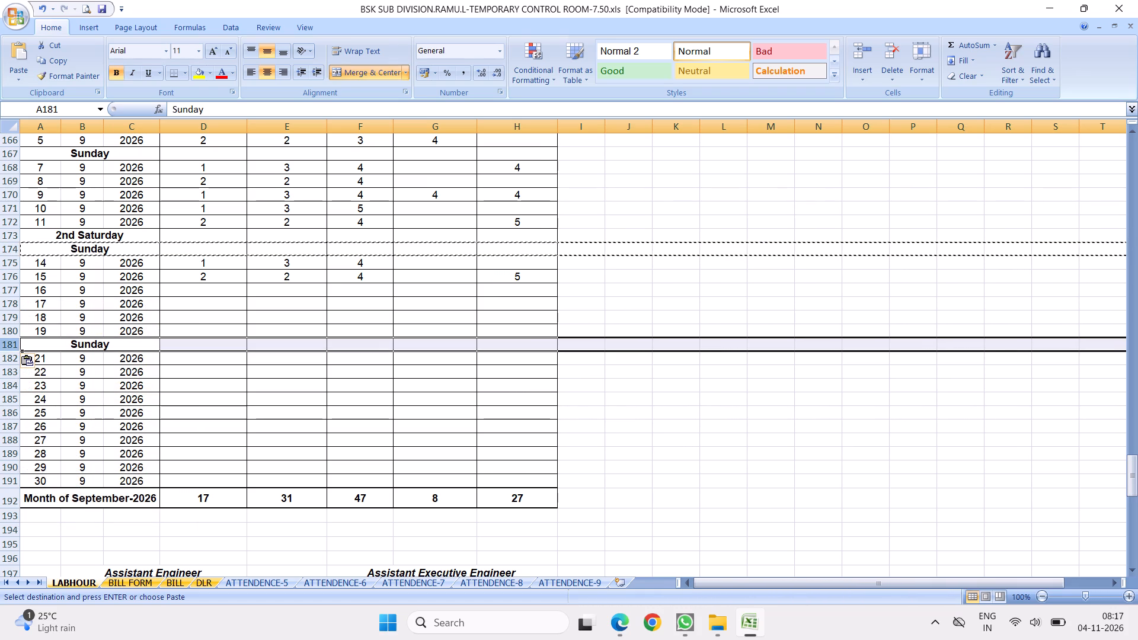
# Copy the 2nd Saturday and Sunday rows 173 and 174 over the 26 and 27 September rows 187 and 188.
pyautogui.moveTo(14, 236); pyautogui.dragTo(14, 249)
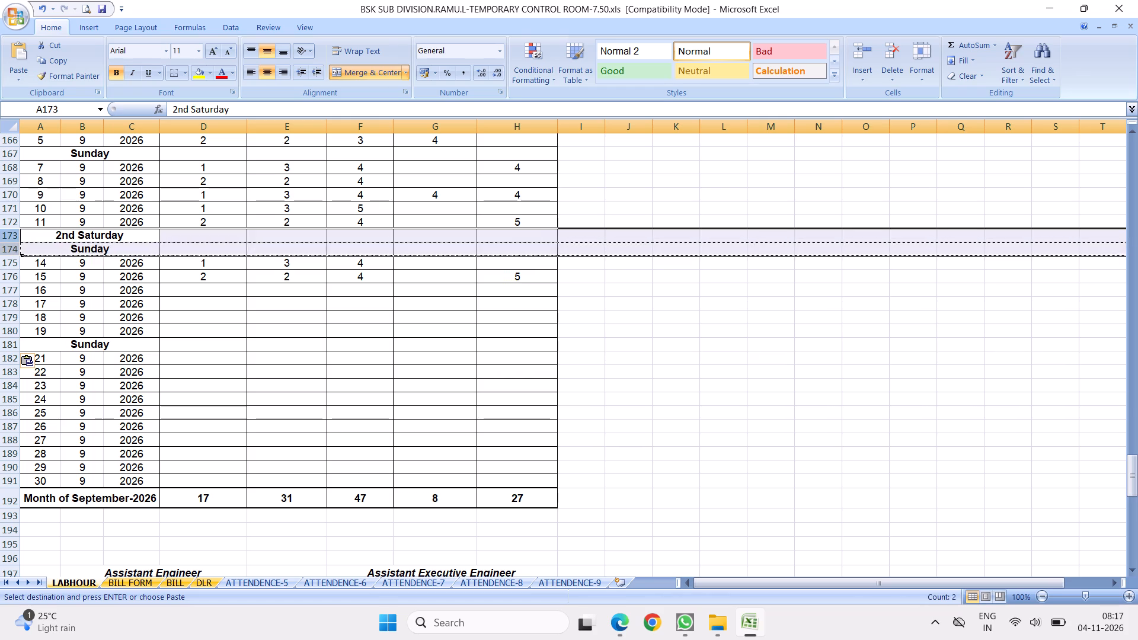
pyautogui.rightClick(62, 246)
pyautogui.click(98, 274)
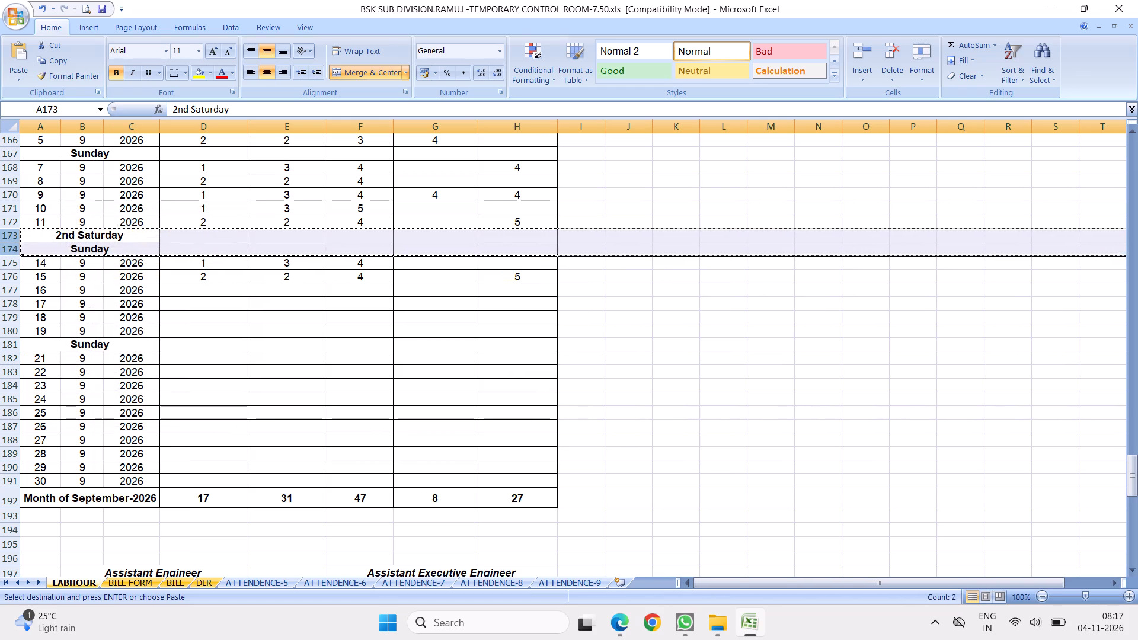
pyautogui.rightClick(6, 428)
pyautogui.click(37, 287)
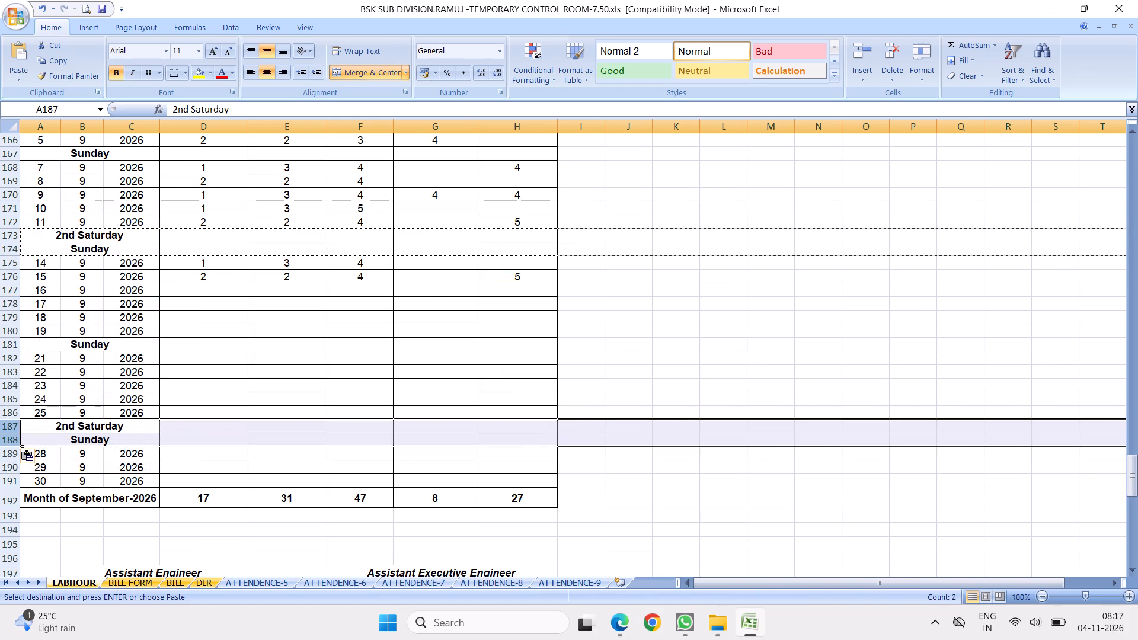
# Change the label in cell A187 to 4th Saturday.
pyautogui.doubleClick(74, 427)
pyautogui.press('BackSpace')
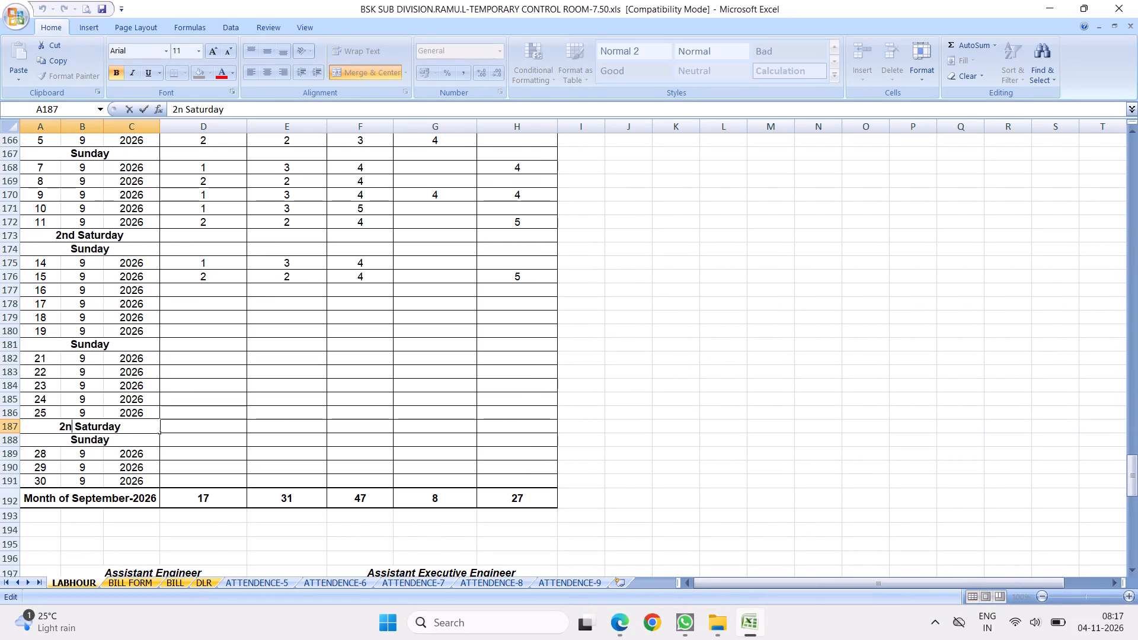
pyautogui.press('BackSpace')
pyautogui.press('BackSpace')
pyautogui.press('BackSpace')
pyautogui.write('4th')
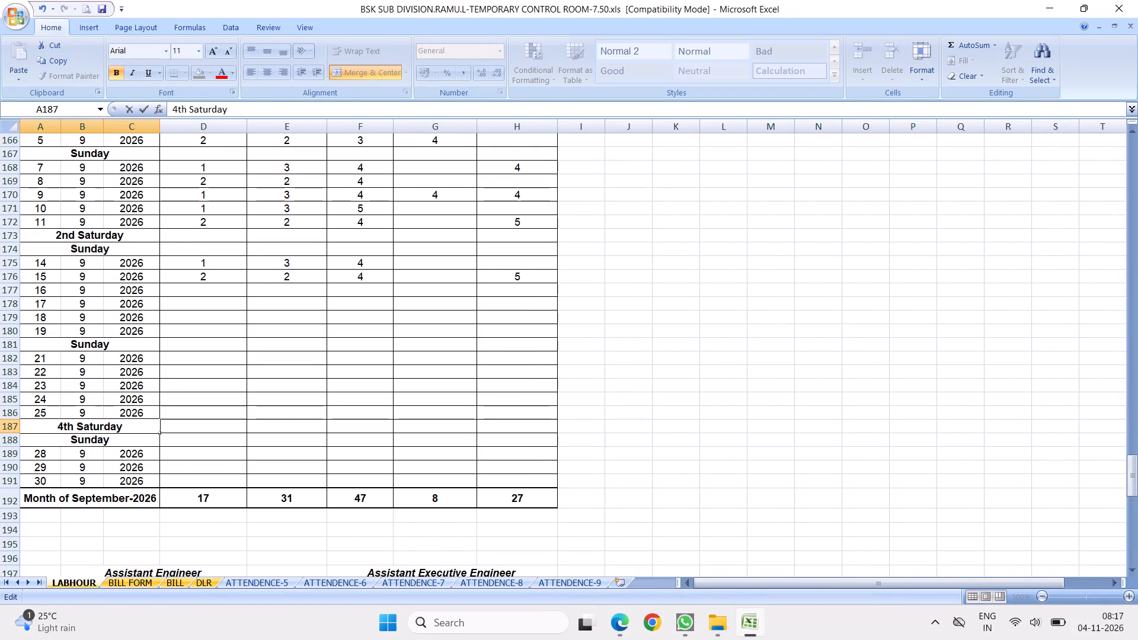
pyautogui.click(194, 366)
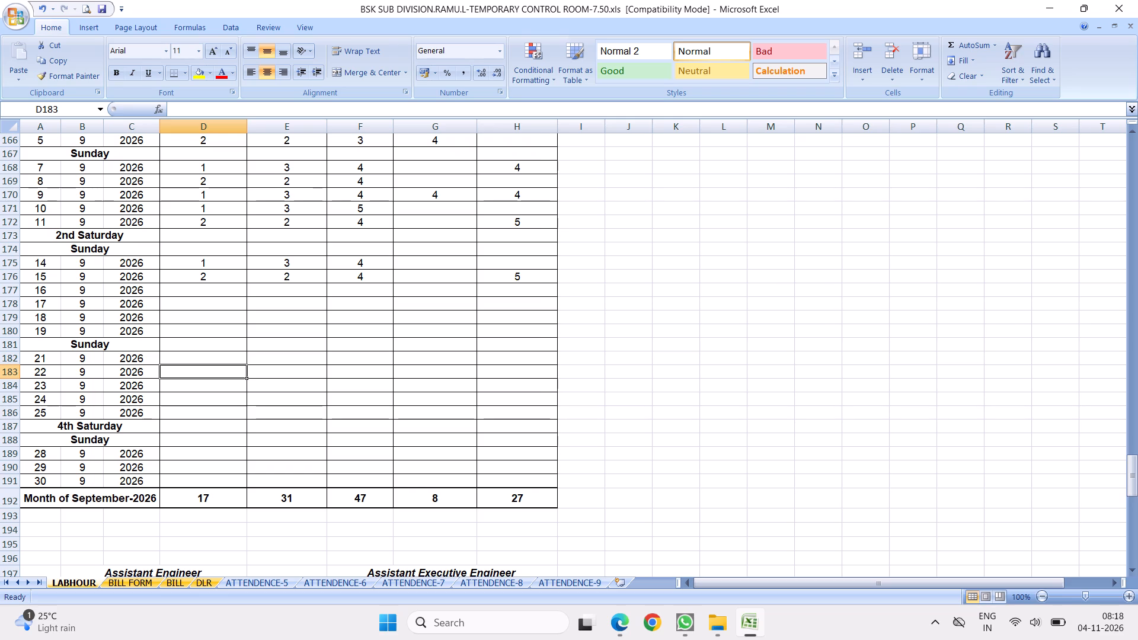
# Copy the Sunday row 174 over the 14 September row 175 and change its label to Ganesh Chathurthi.
pyautogui.click(16, 250)
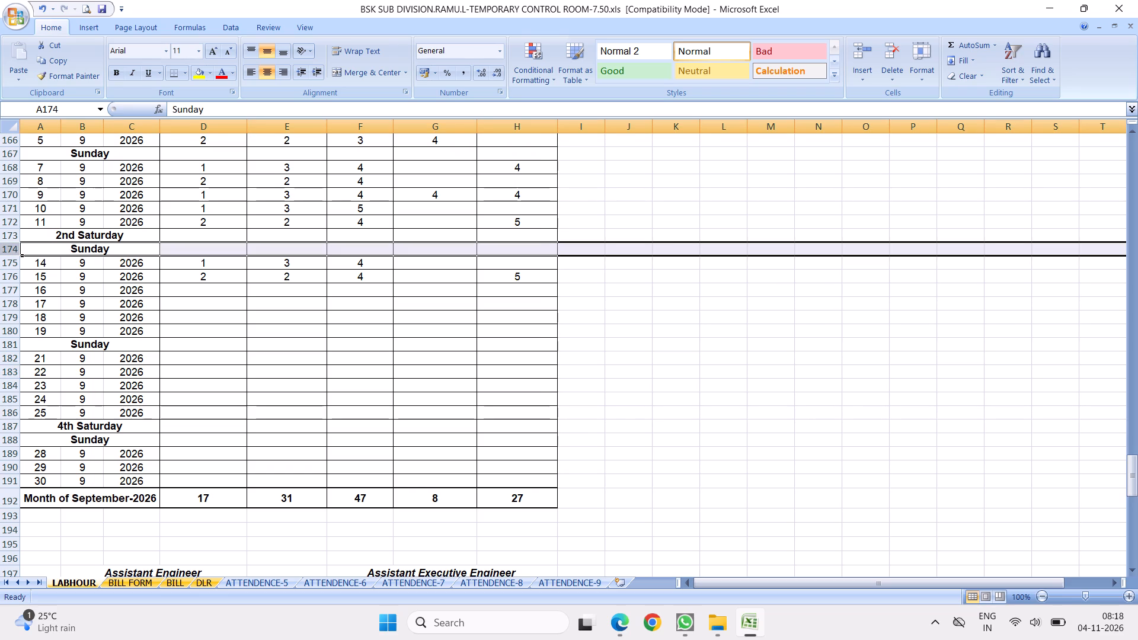
pyautogui.rightClick(16, 250)
pyautogui.click(50, 277)
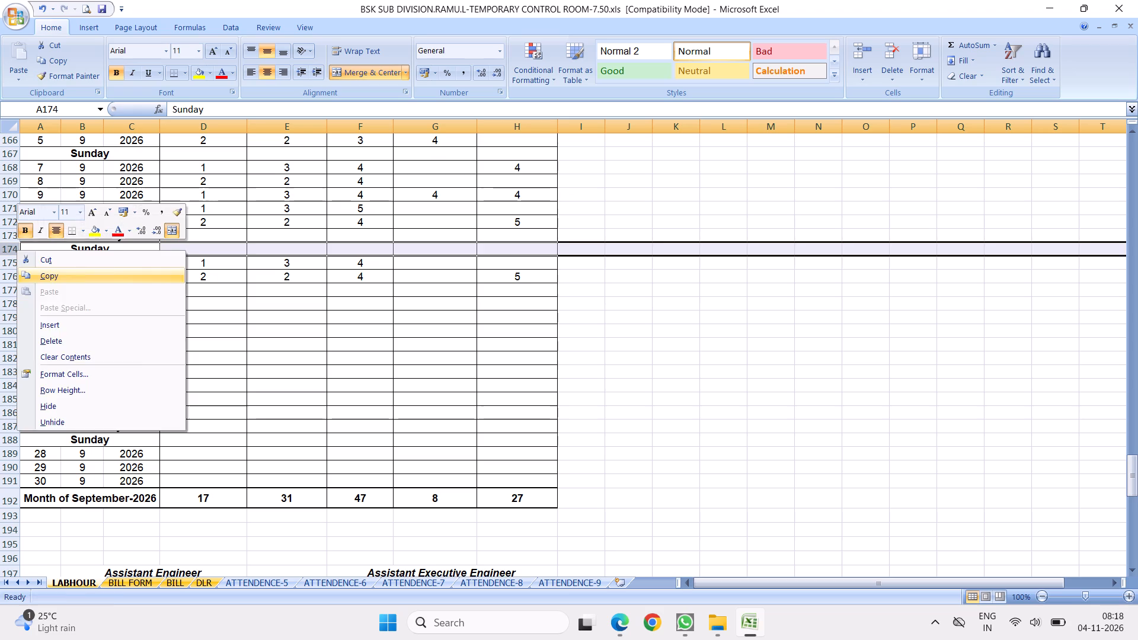
pyautogui.rightClick(11, 264)
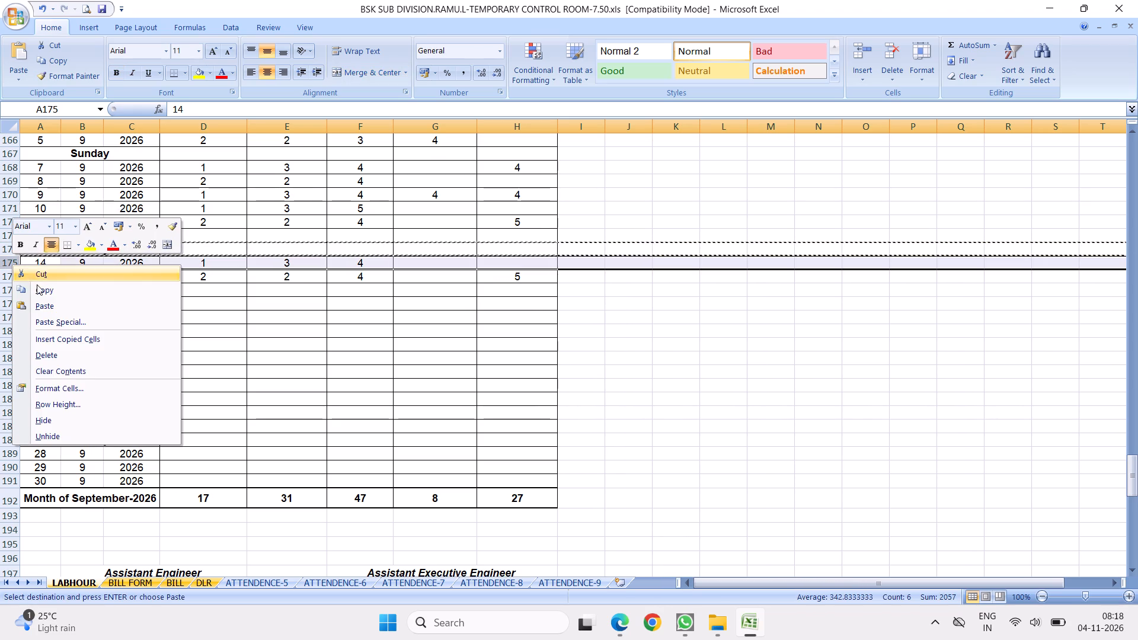
pyautogui.click(44, 305)
pyautogui.click(94, 261)
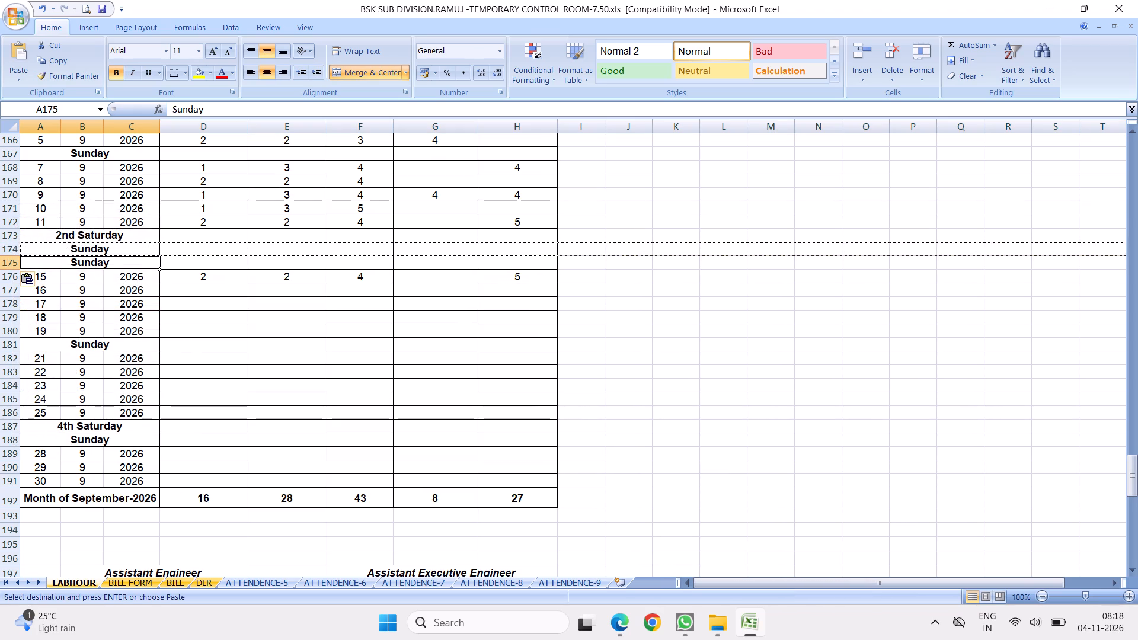
pyautogui.write('Ganesh Chathurthi')
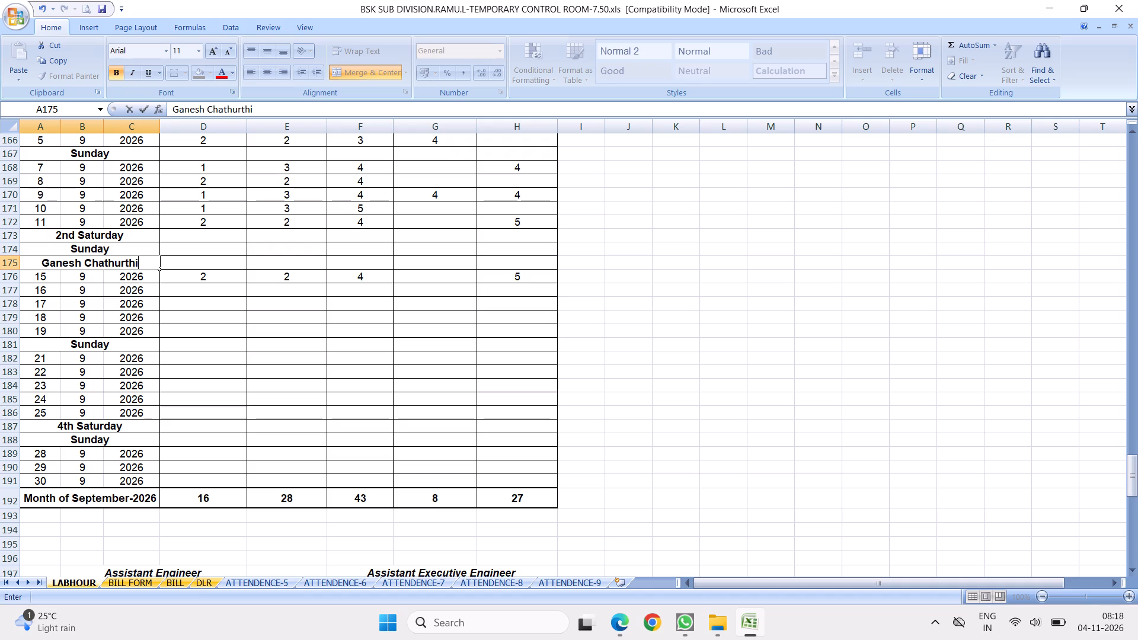
pyautogui.click(228, 302)
# Copy the 7 to 11 September quantities in D168:H172 into the 15–19 and 21–25 September rows, starting at D176 and D182.
pyautogui.scroll(1, 241, 294)
pyautogui.moveTo(200, 210); pyautogui.dragTo(305, 255)
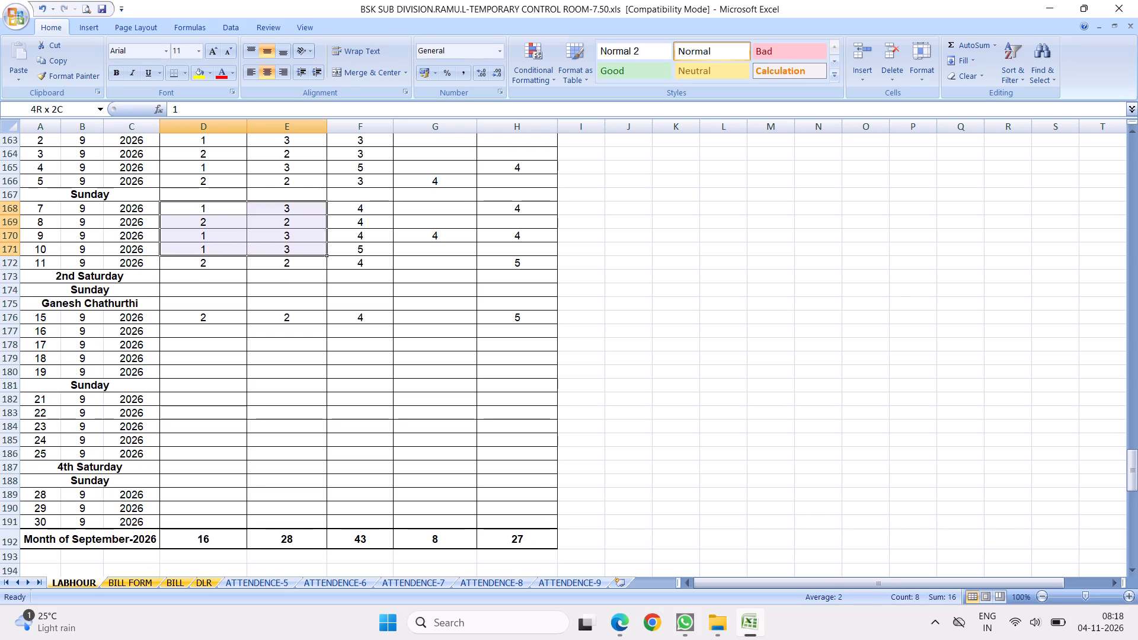
pyautogui.moveTo(305, 255); pyautogui.dragTo(513, 257)
pyautogui.rightClick(312, 242)
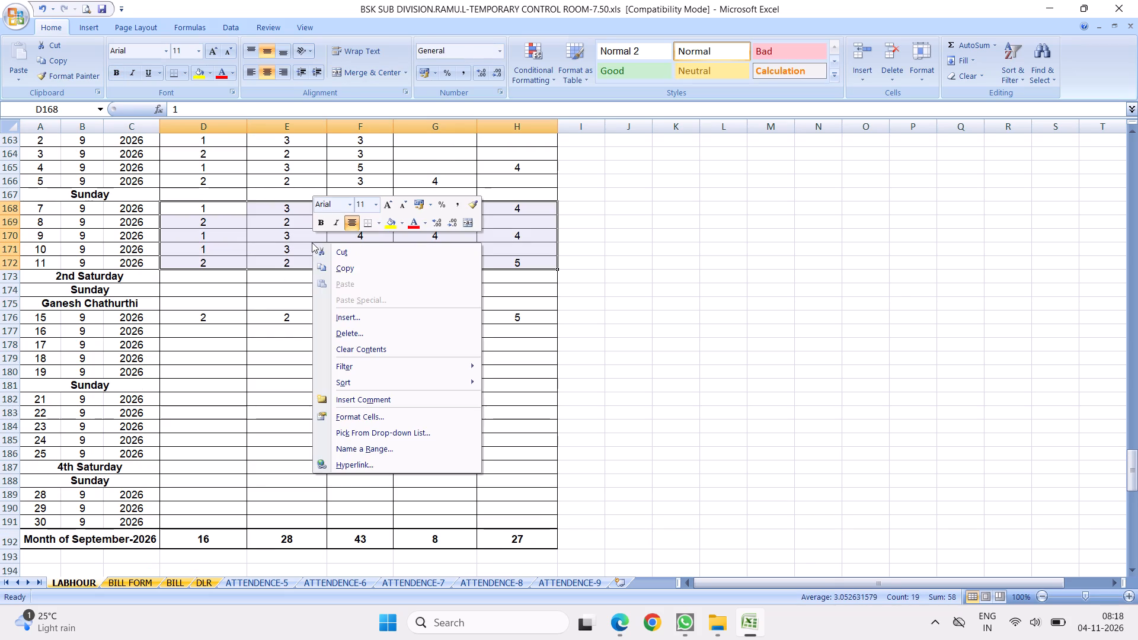
pyautogui.click(342, 268)
pyautogui.rightClick(188, 321)
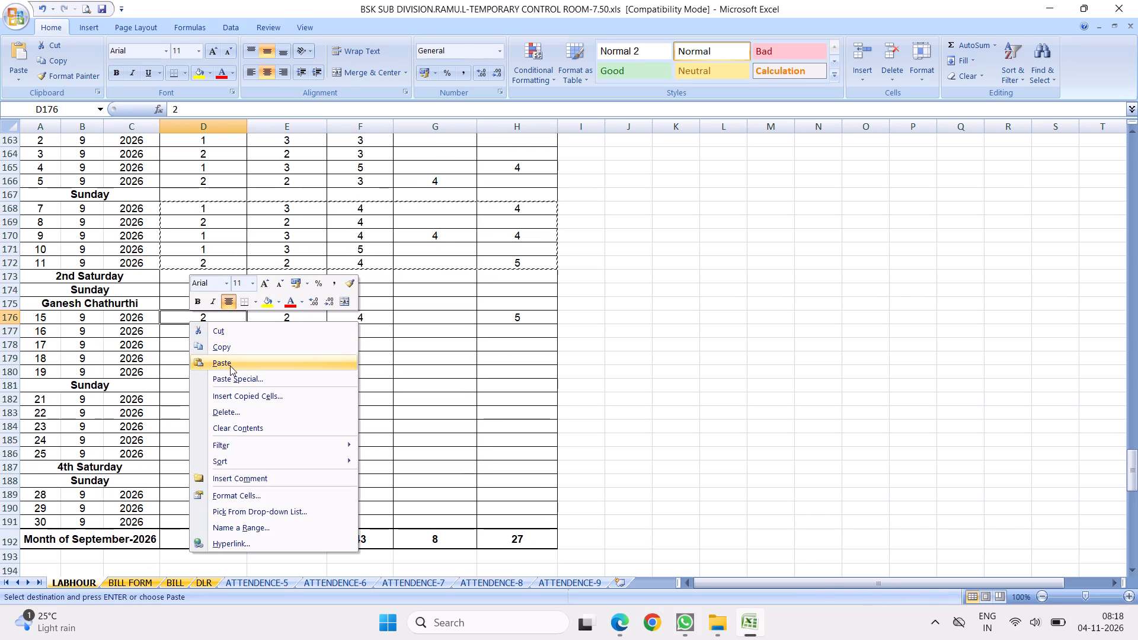
pyautogui.click(223, 364)
pyautogui.rightClick(179, 398)
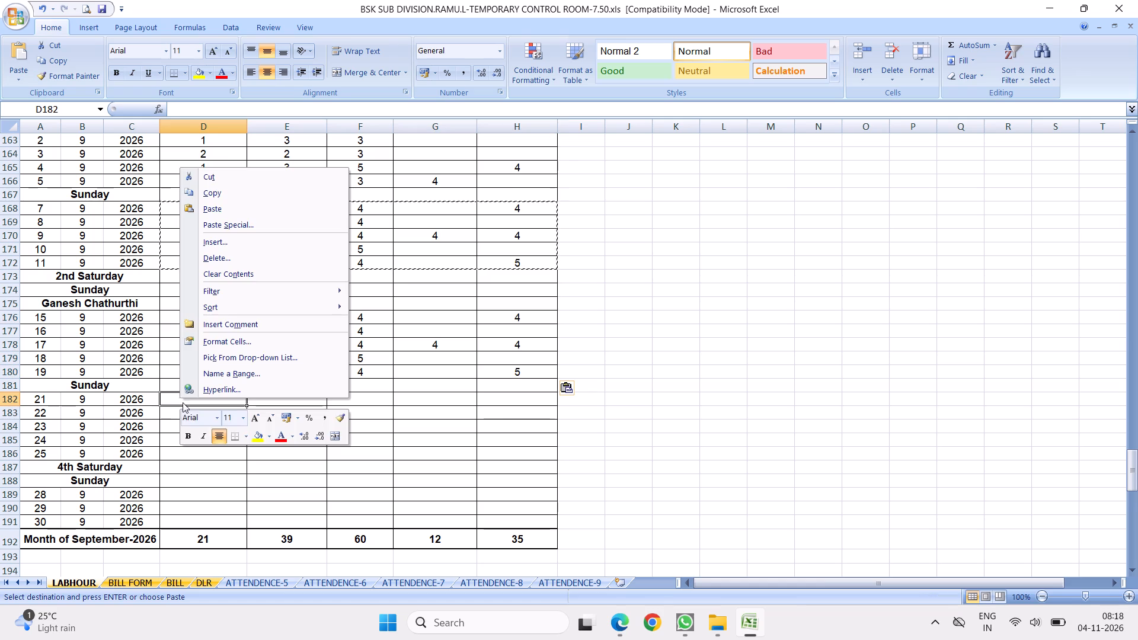
pyautogui.click(213, 210)
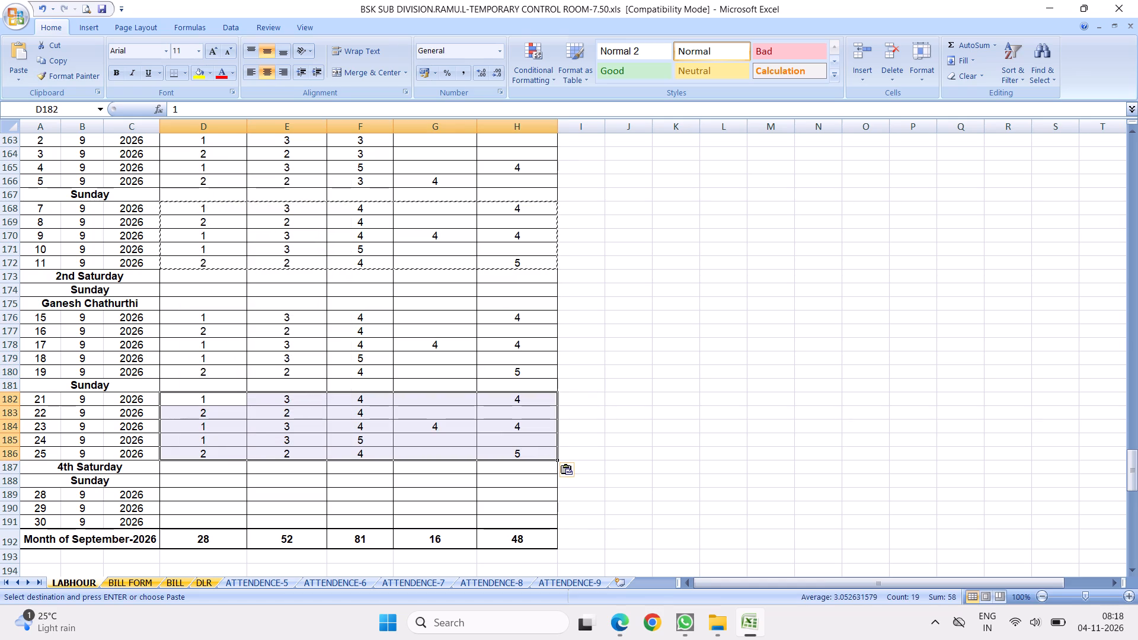
# Copy the 23 to 25 September quantities in D184:H186 into the 28 to 30 September rows, starting at D189.
pyautogui.click(193, 440)
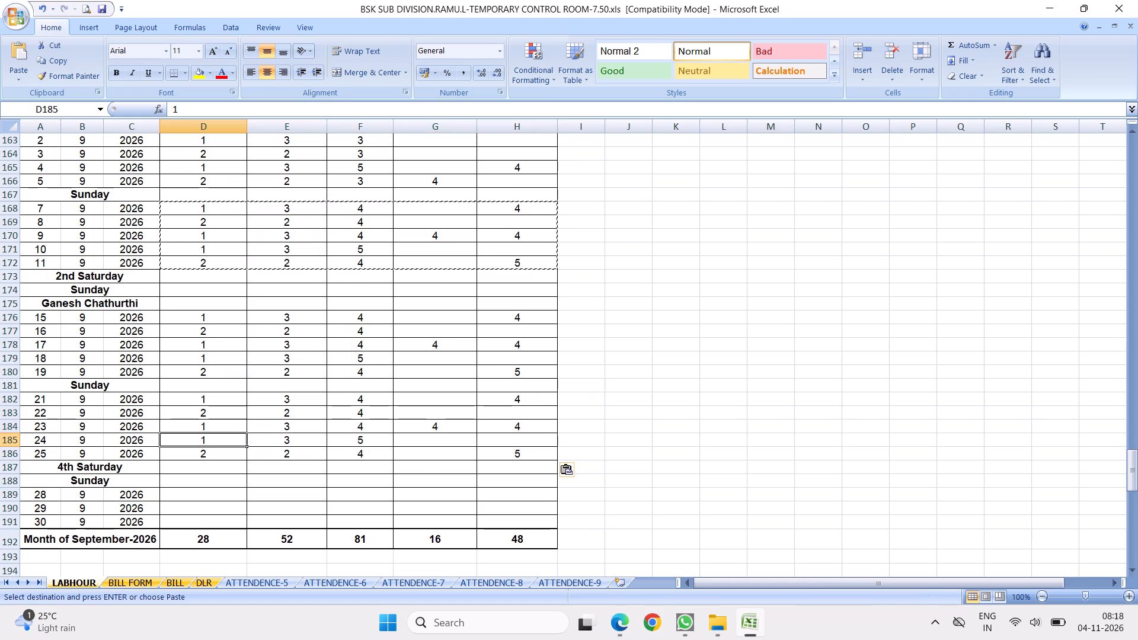
pyautogui.moveTo(203, 425); pyautogui.dragTo(498, 450)
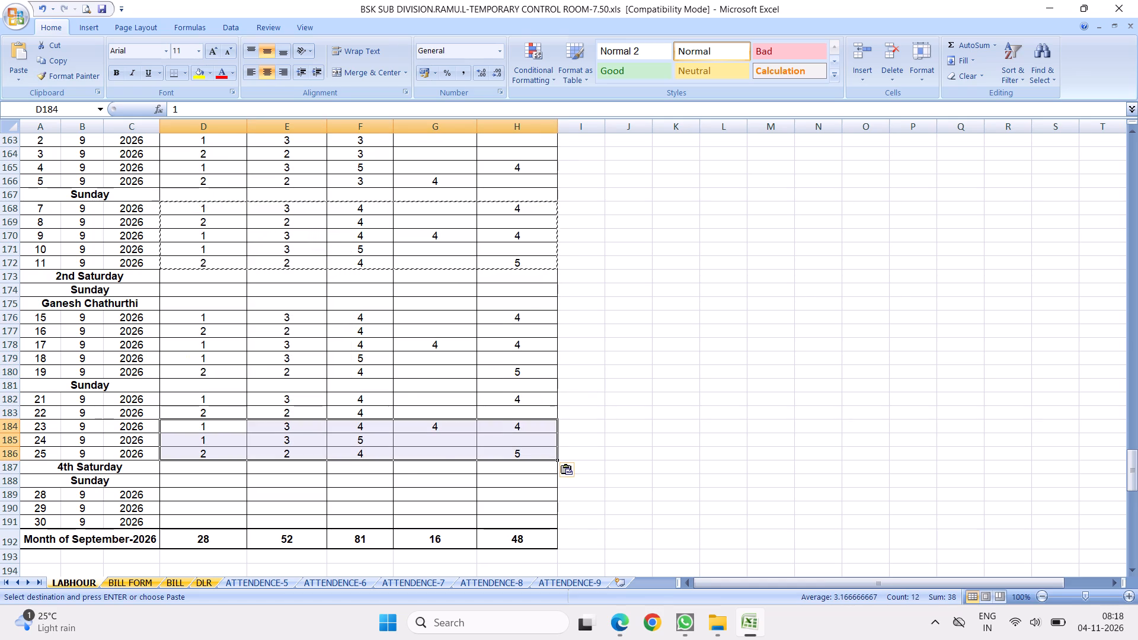
pyautogui.rightClick(333, 435)
pyautogui.click(366, 226)
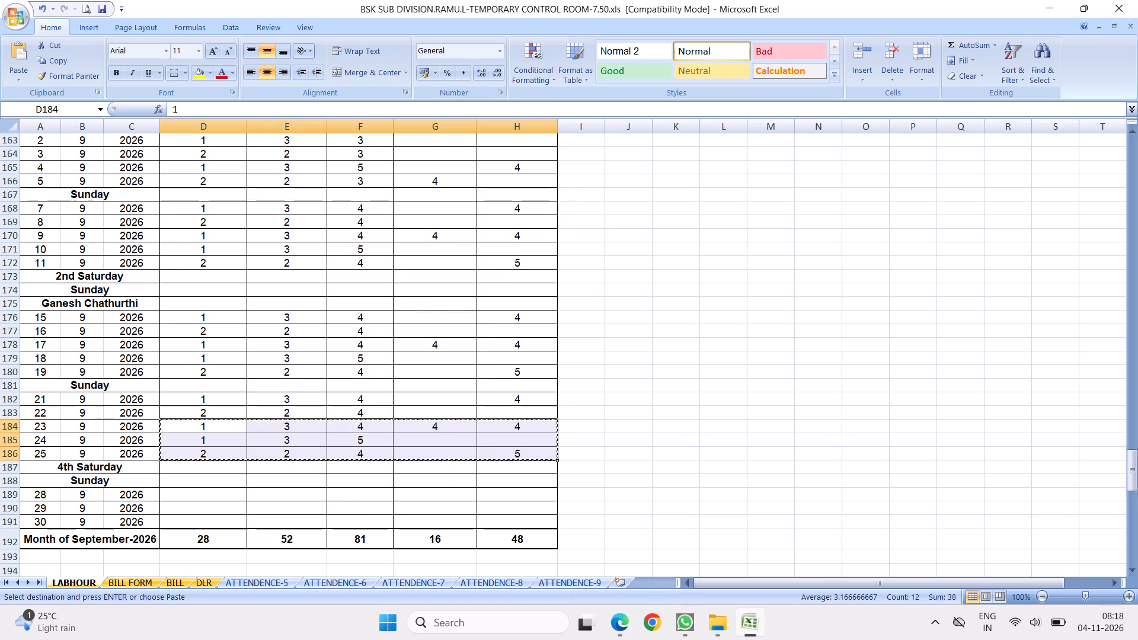
pyautogui.rightClick(171, 495)
pyautogui.click(204, 305)
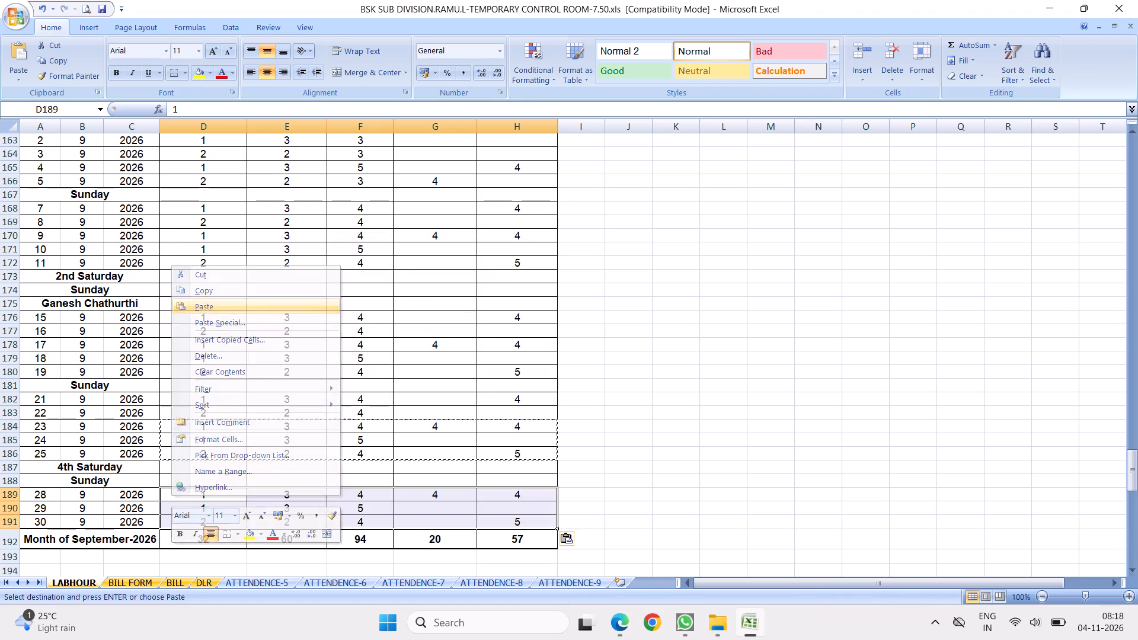
# Check the September total formula in D192 and fill it across to H192.
pyautogui.click(200, 533)
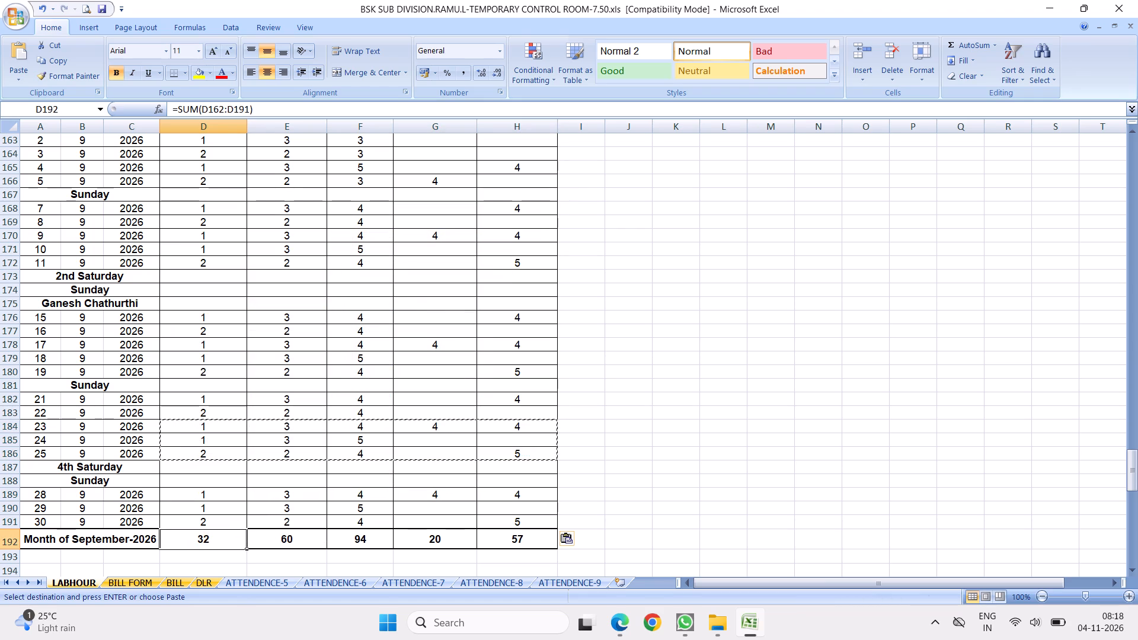
pyautogui.click(271, 109)
pyautogui.scroll(4, 240, 240)
pyautogui.scroll(-7, 257, 273)
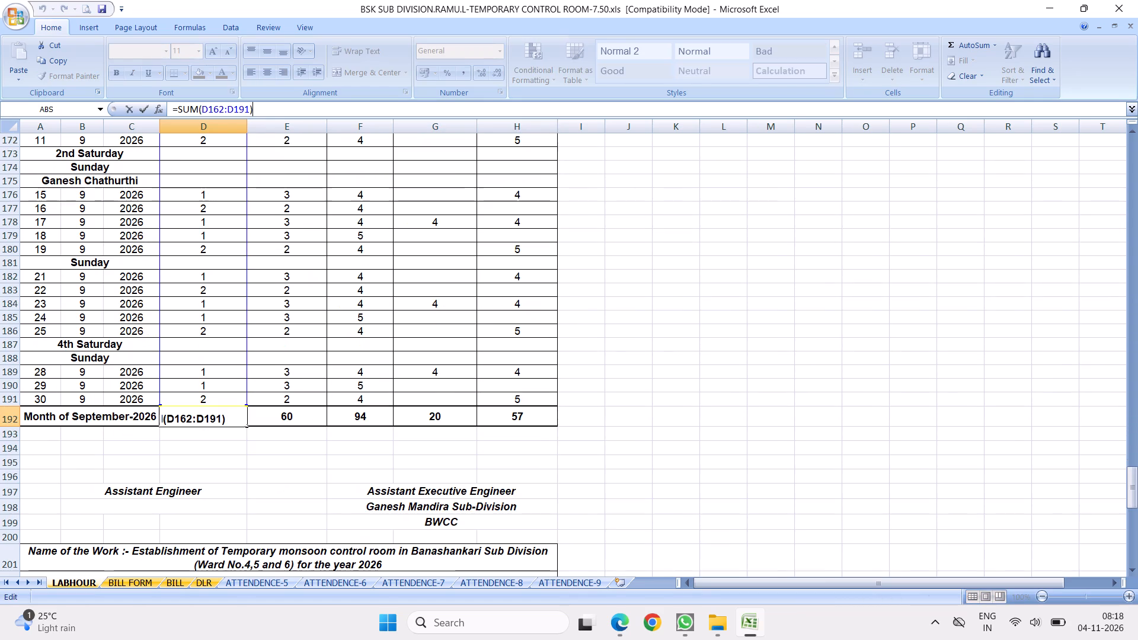
pyautogui.click(407, 322)
pyautogui.click(225, 415)
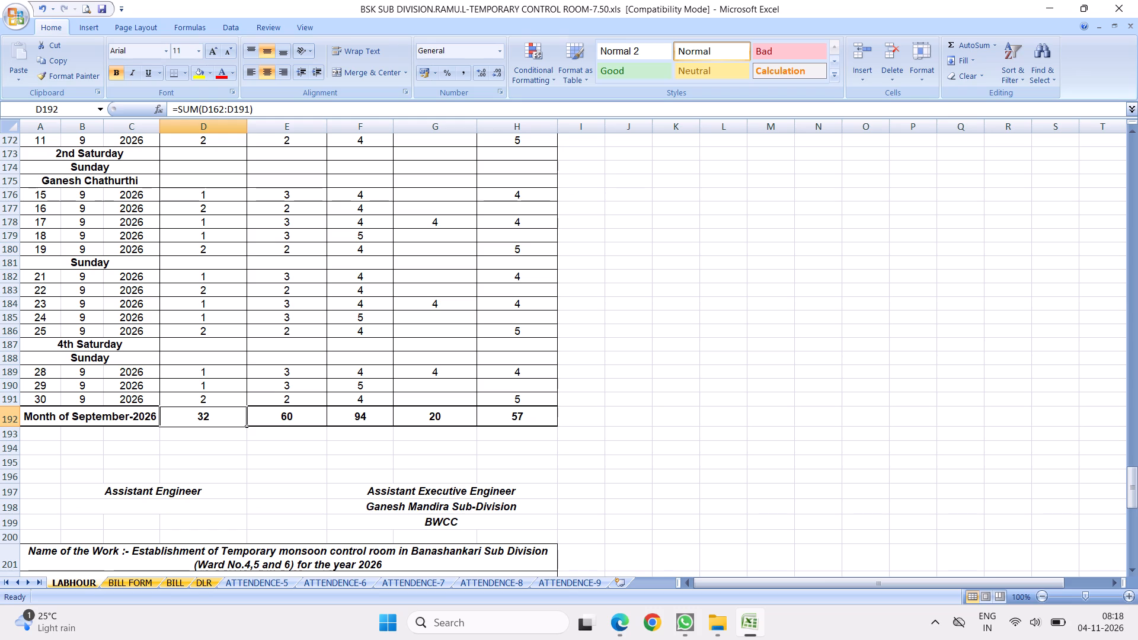
pyautogui.moveTo(245, 427); pyautogui.dragTo(544, 423)
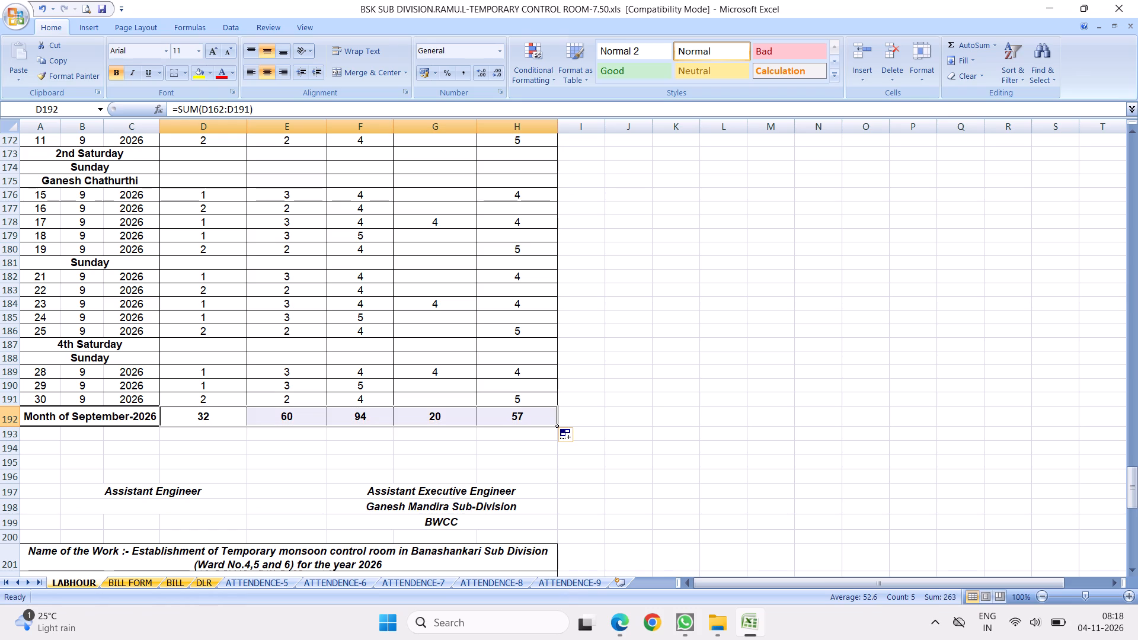
# Copy the Banashankari Sub-Division signature line from F16 over the Ganesh Mandira line in F61 below the June table.
pyautogui.scroll(9, 434, 330)
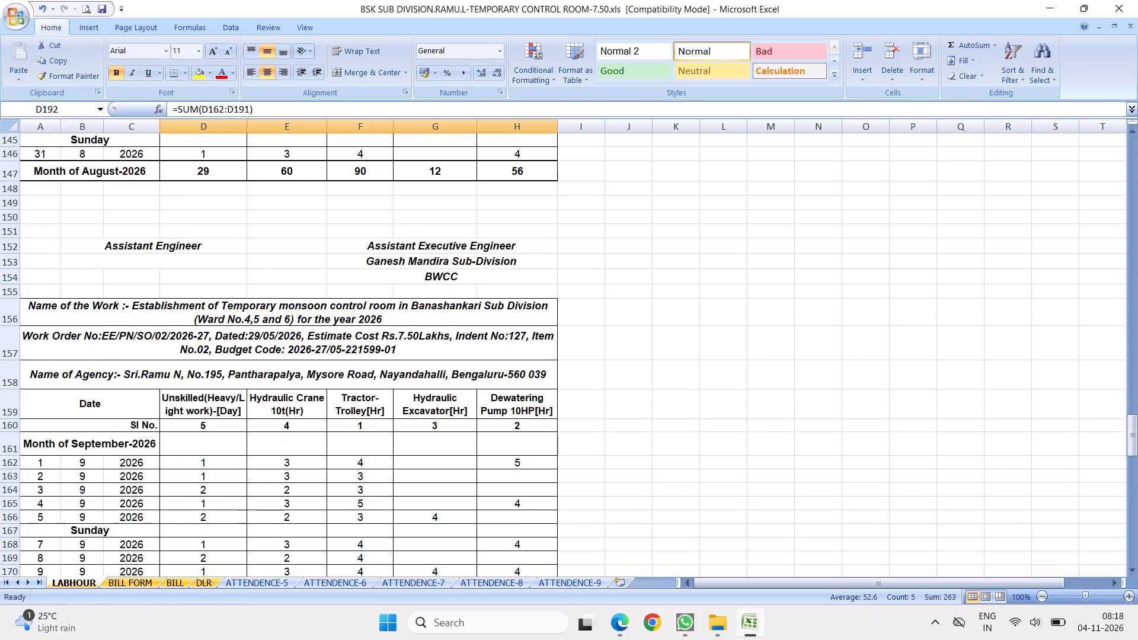
pyautogui.click(548, 250)
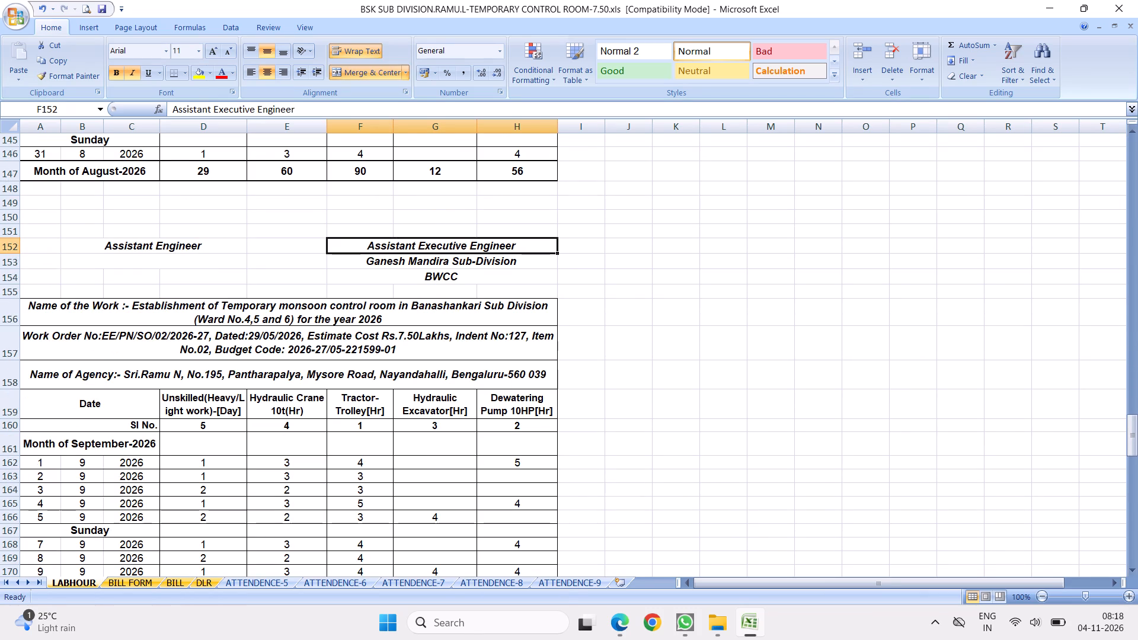
pyautogui.moveTo(1130, 438); pyautogui.dragTo(1137, 0)
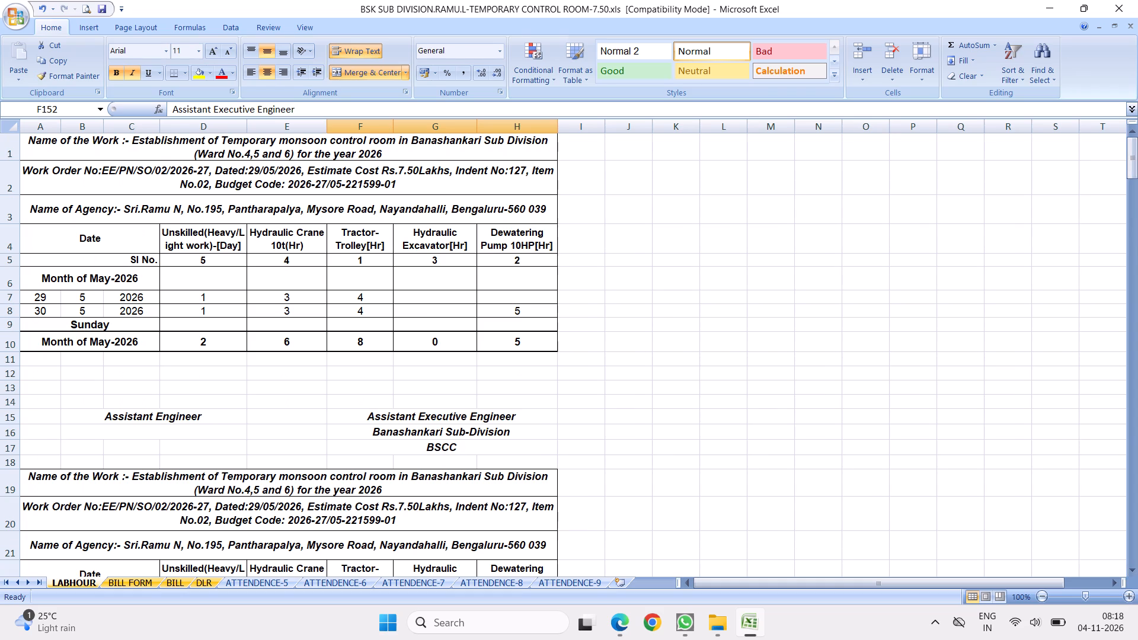
pyautogui.click(424, 433)
pyautogui.rightClick(424, 433)
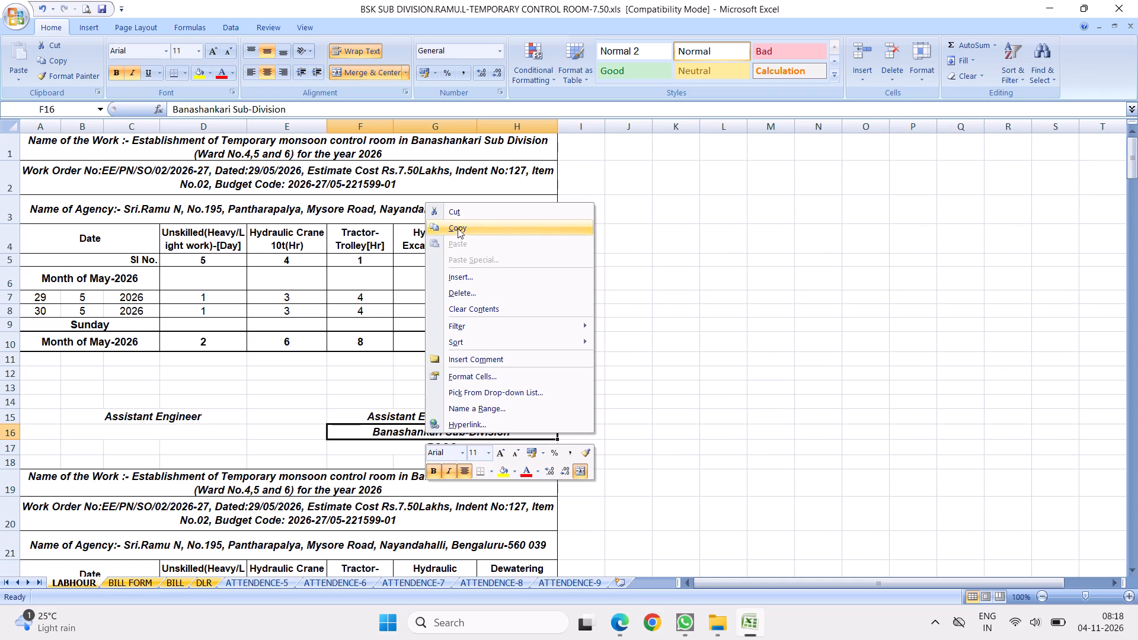
pyautogui.click(458, 229)
pyautogui.scroll(-14, 469, 358)
pyautogui.scroll(-1, 458, 277)
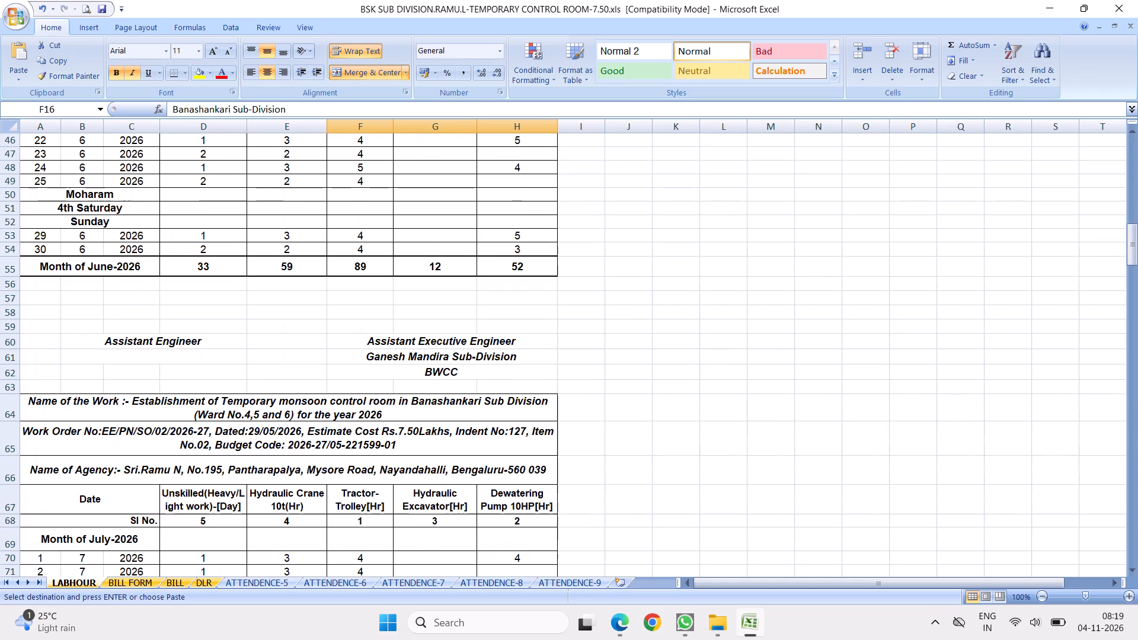
pyautogui.rightClick(412, 357)
pyautogui.click(440, 398)
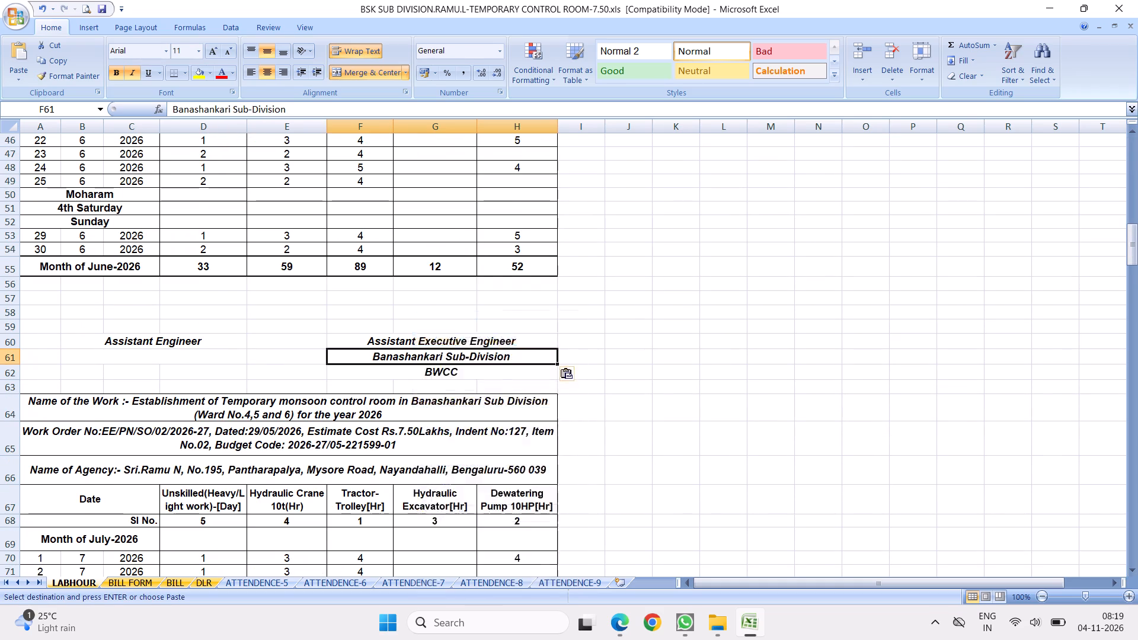
# Paste the Banashankari Sub-Division line into F107 and F153, below the July and August tables.
pyautogui.scroll(-16, 442, 399)
pyautogui.rightClick(410, 372)
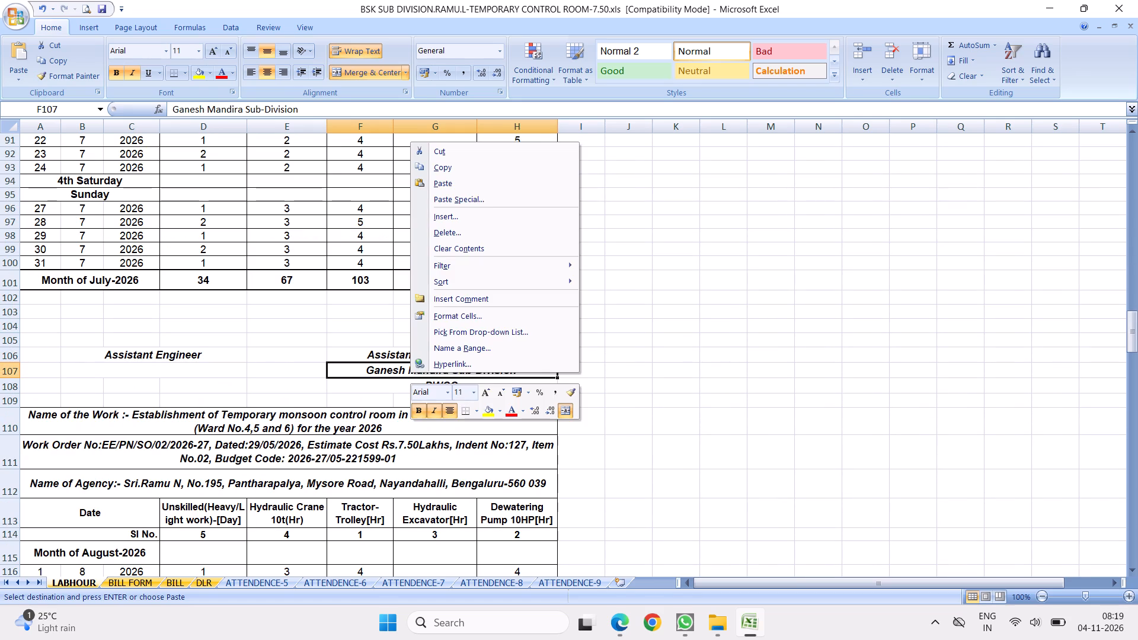
pyautogui.click(452, 185)
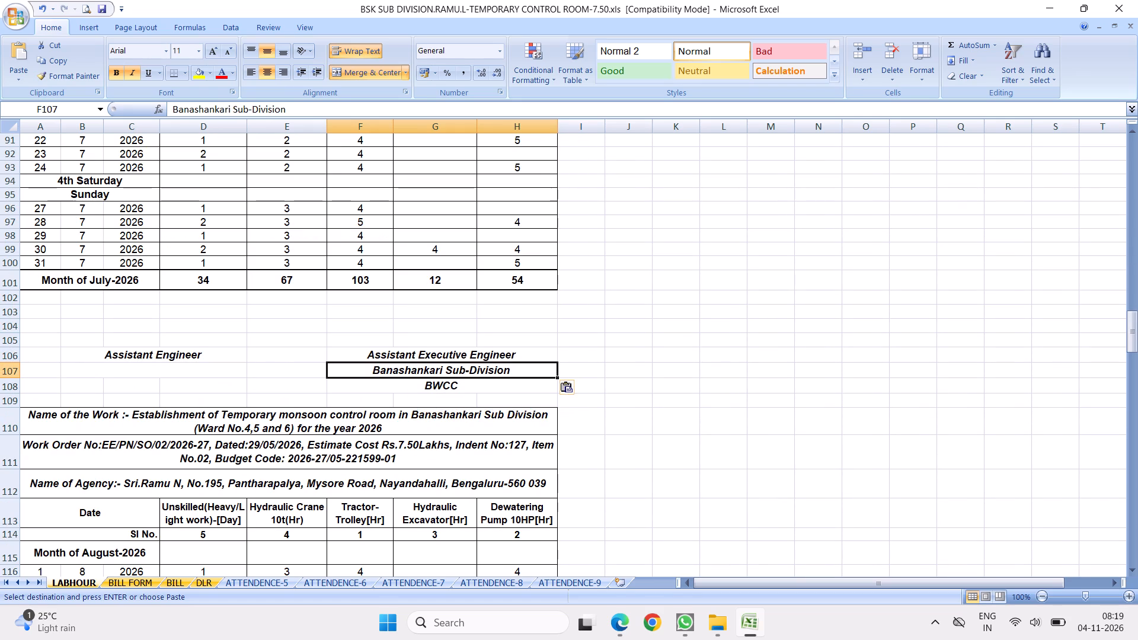
pyautogui.scroll(-16, 311, 414)
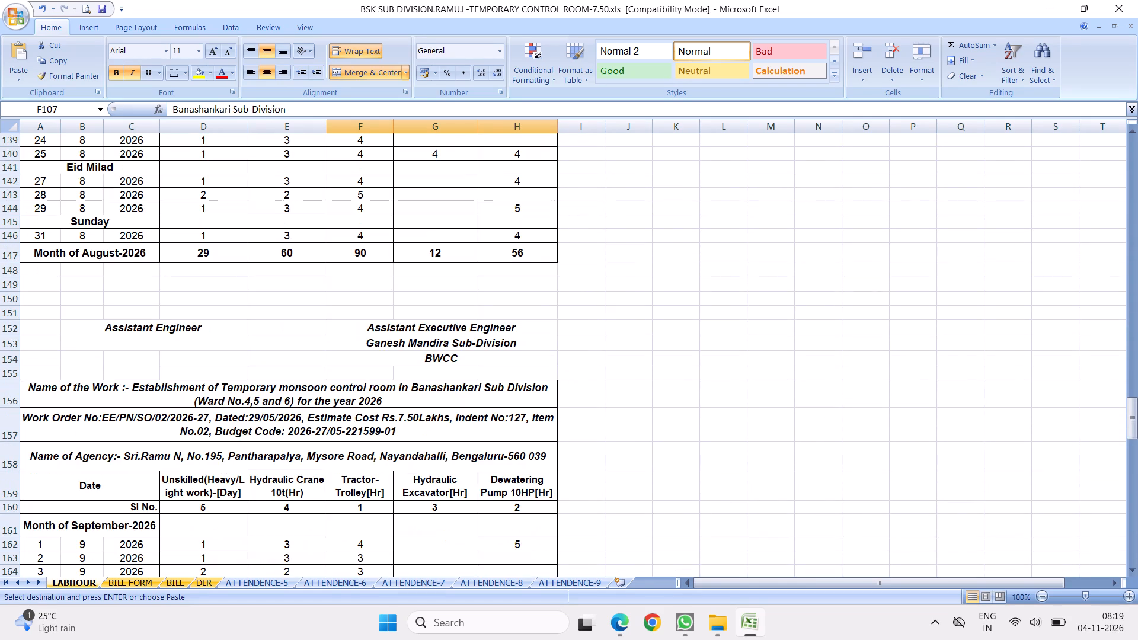
pyautogui.rightClick(426, 340)
pyautogui.click(463, 382)
# Paste the Banashankari Sub-Division line into F198 and F218, below the September table and the monthly summary.
pyautogui.scroll(-7, 510, 337)
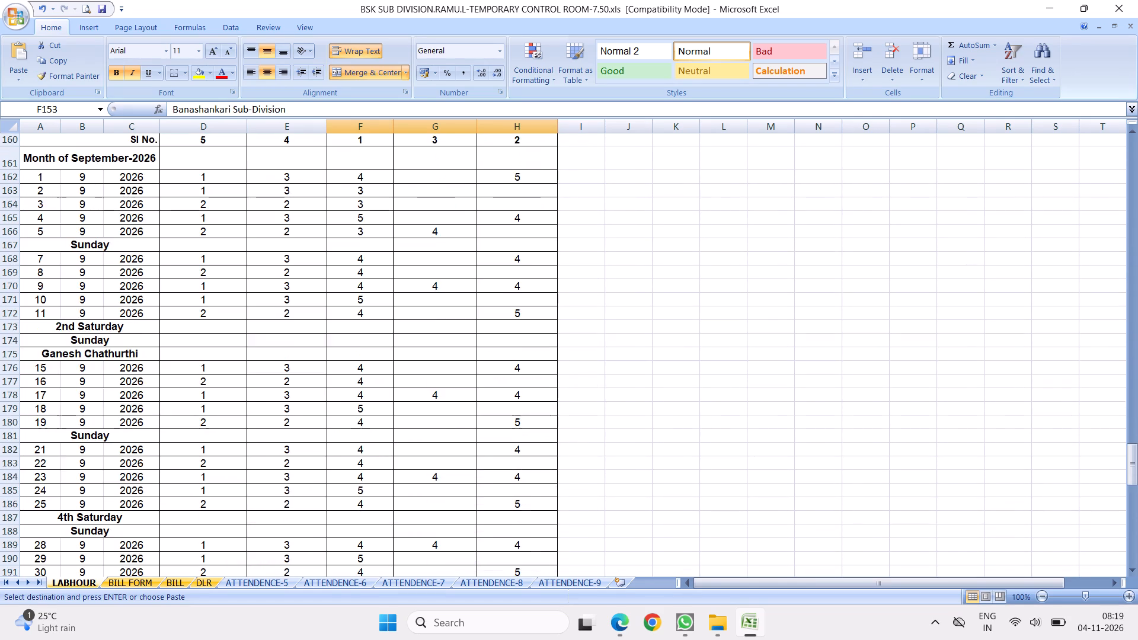
pyautogui.scroll(-11, 469, 313)
pyautogui.rightClick(394, 215)
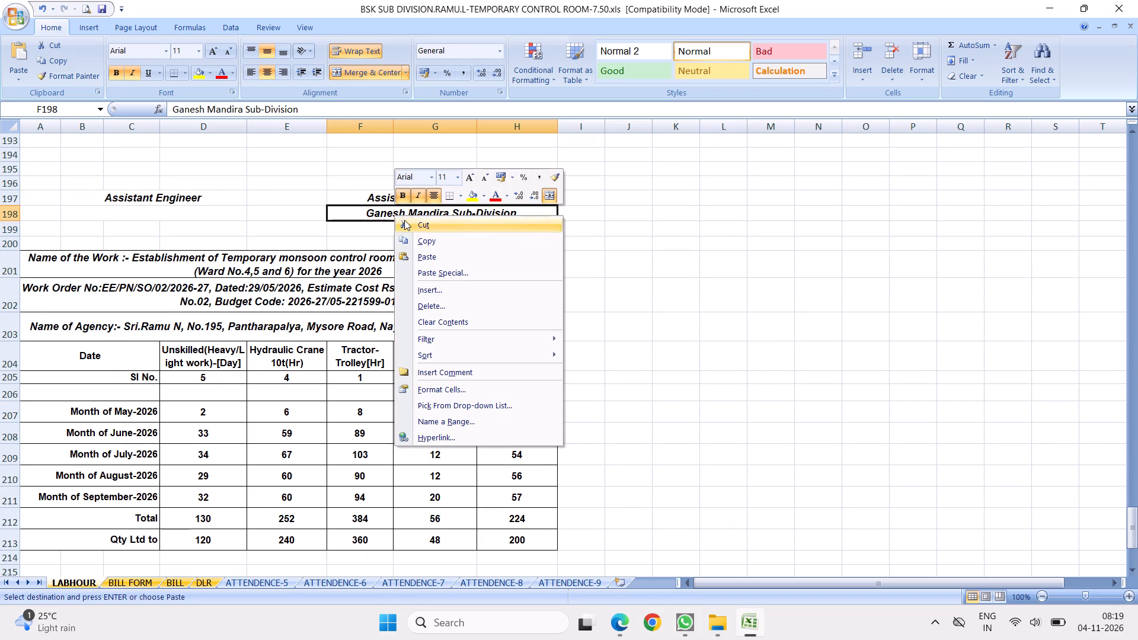
pyautogui.click(430, 262)
pyautogui.scroll(-5, 458, 369)
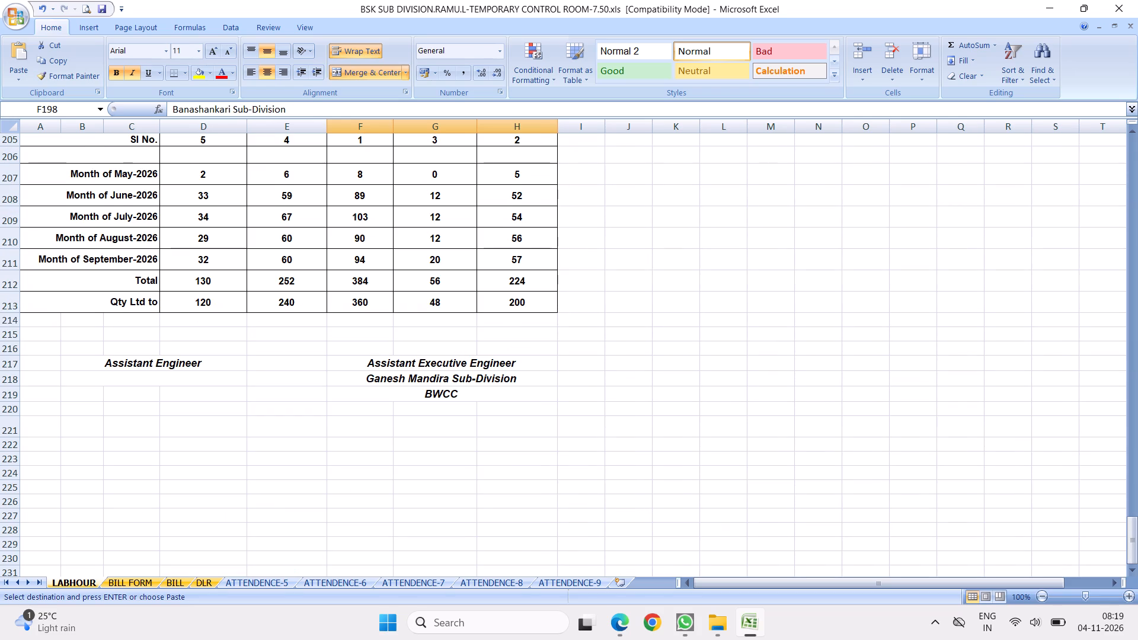
pyautogui.rightClick(442, 325)
pyautogui.click(471, 369)
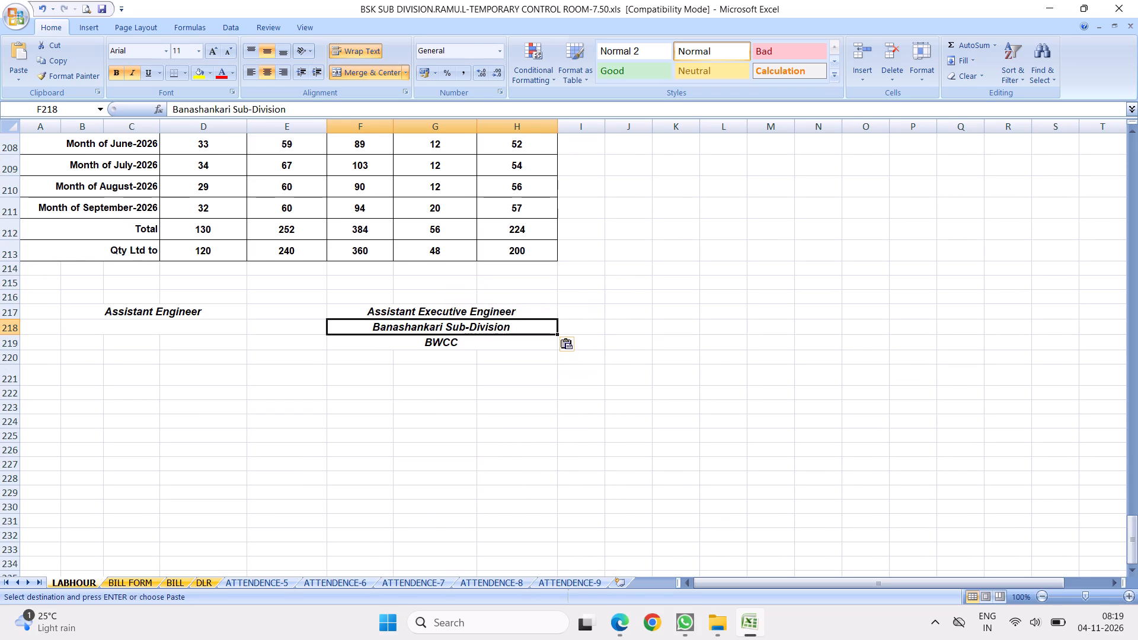
# Compare the Total and Qty Ltd to rows of the monthly summary with the September table's entries.
pyautogui.scroll(5, 492, 340)
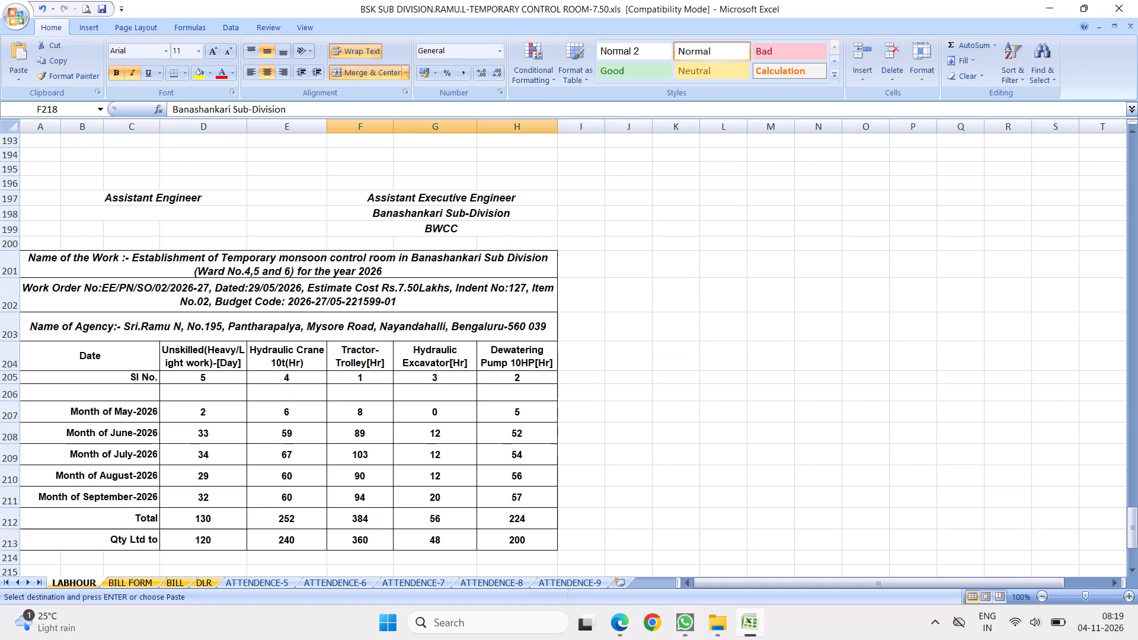
pyautogui.scroll(6, 404, 318)
pyautogui.scroll(-6, 377, 330)
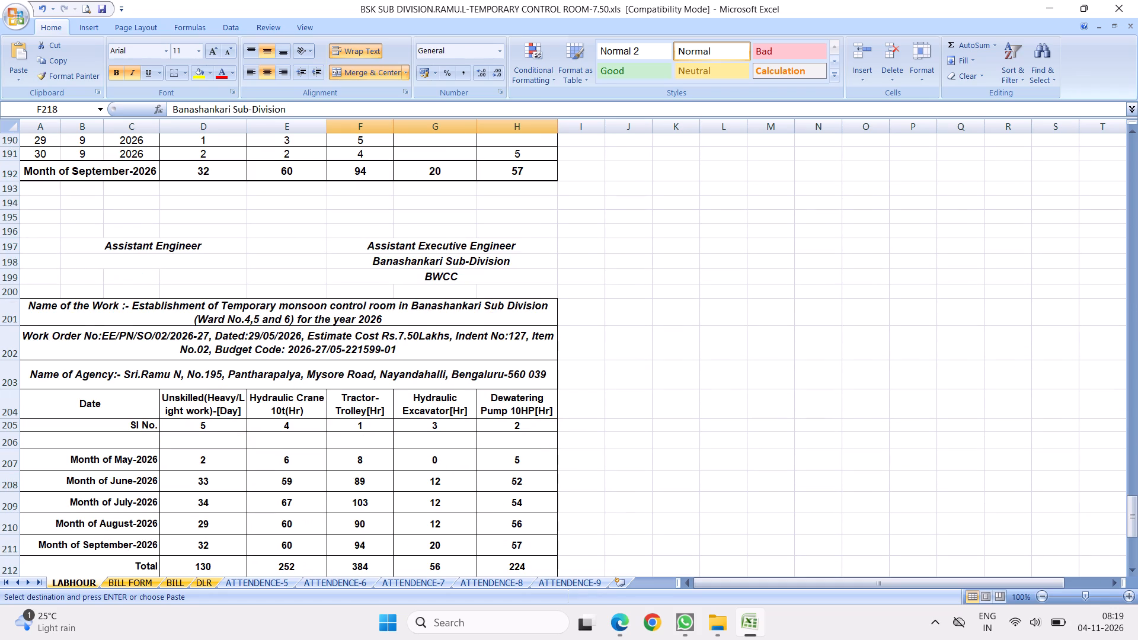
pyautogui.scroll(-2, 325, 383)
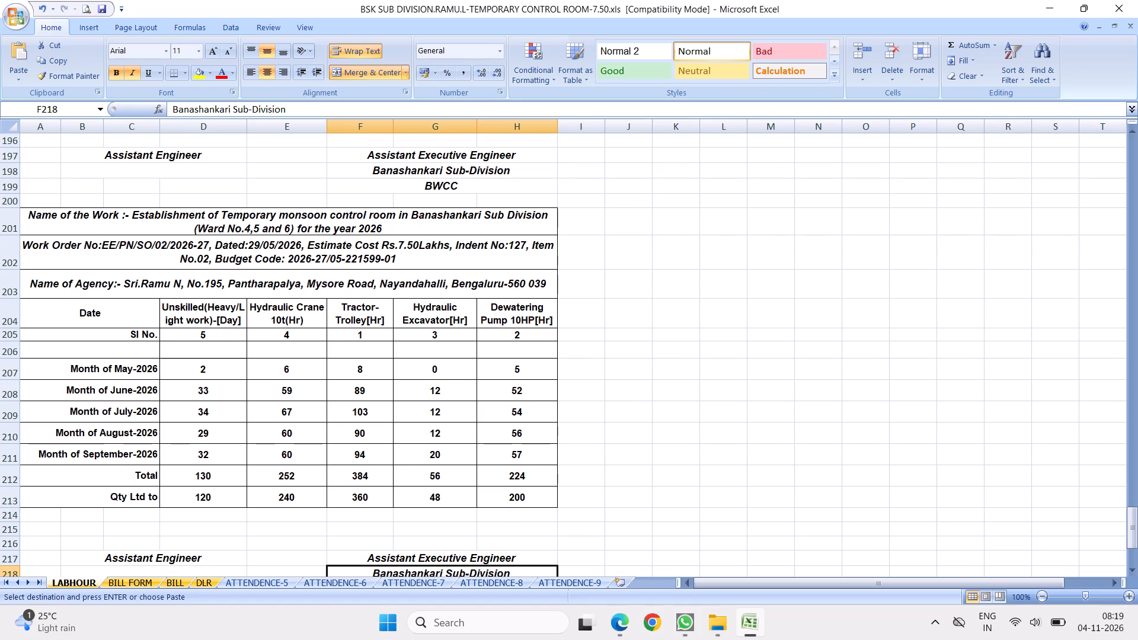
pyautogui.scroll(10, 268, 380)
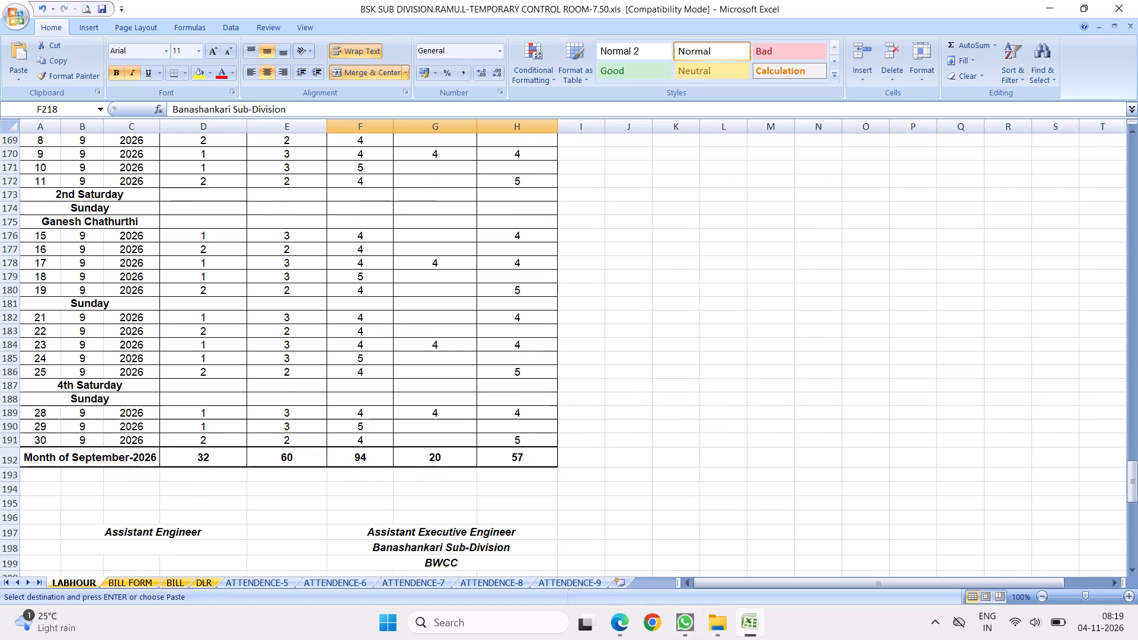
# Copy the whole September block, rows 155 to 200, and insert the copied rows above row 201, before the monthly summary.
pyautogui.scroll(6, 291, 354)
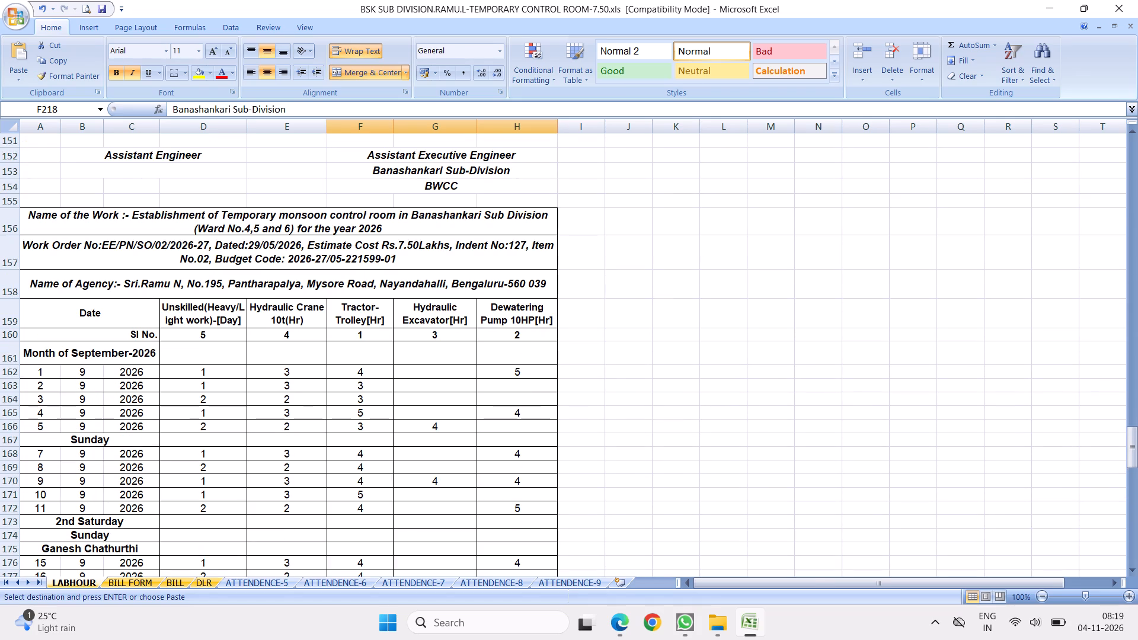
pyautogui.moveTo(12, 202); pyautogui.dragTo(14, 211)
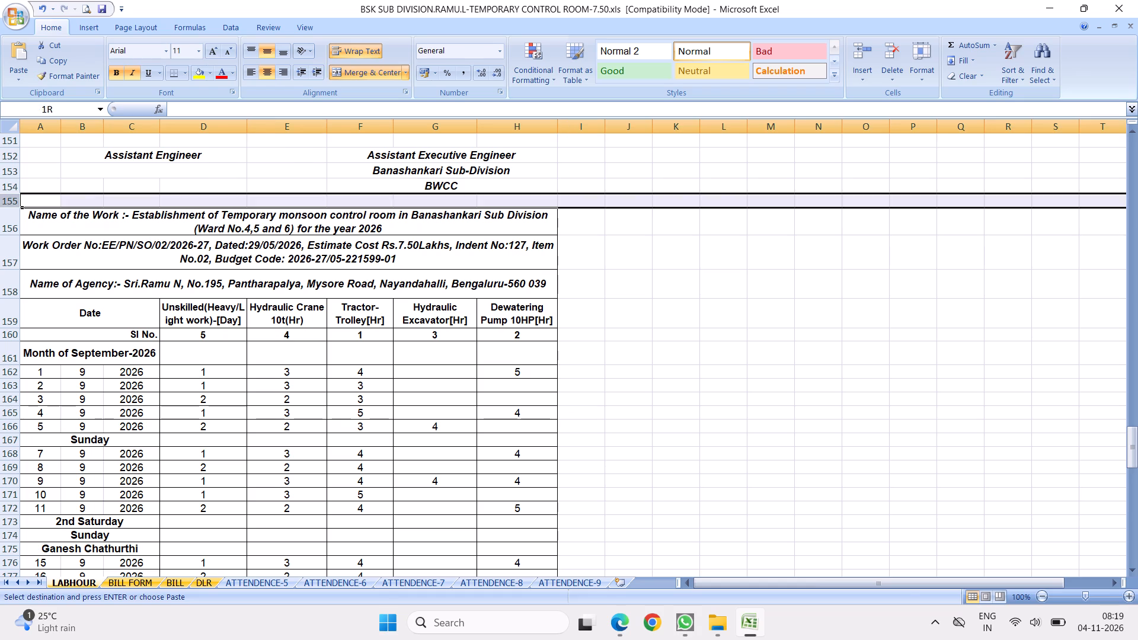
pyautogui.moveTo(14, 211); pyautogui.dragTo(485, 105)
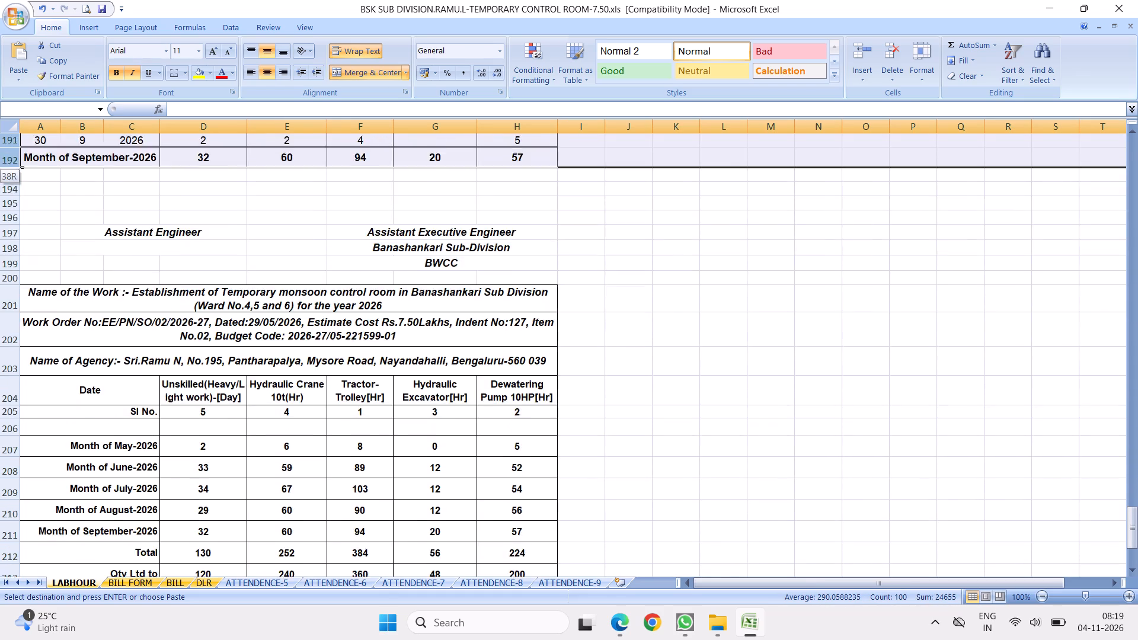
pyautogui.moveTo(485, 105); pyautogui.dragTo(469, 342)
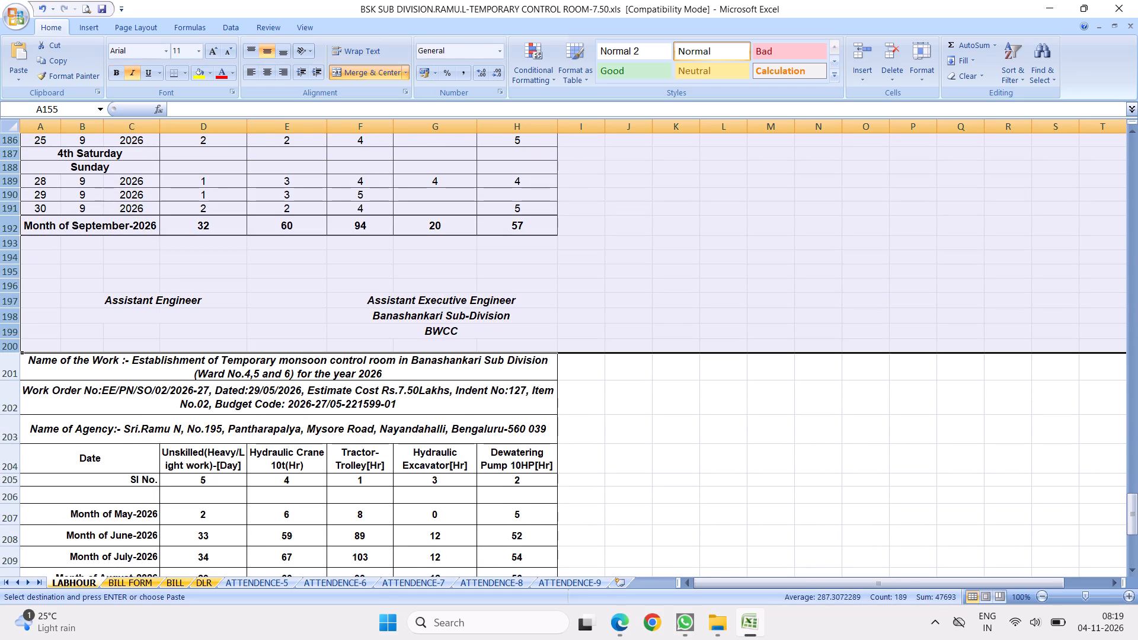
pyautogui.rightClick(247, 256)
pyautogui.click(284, 282)
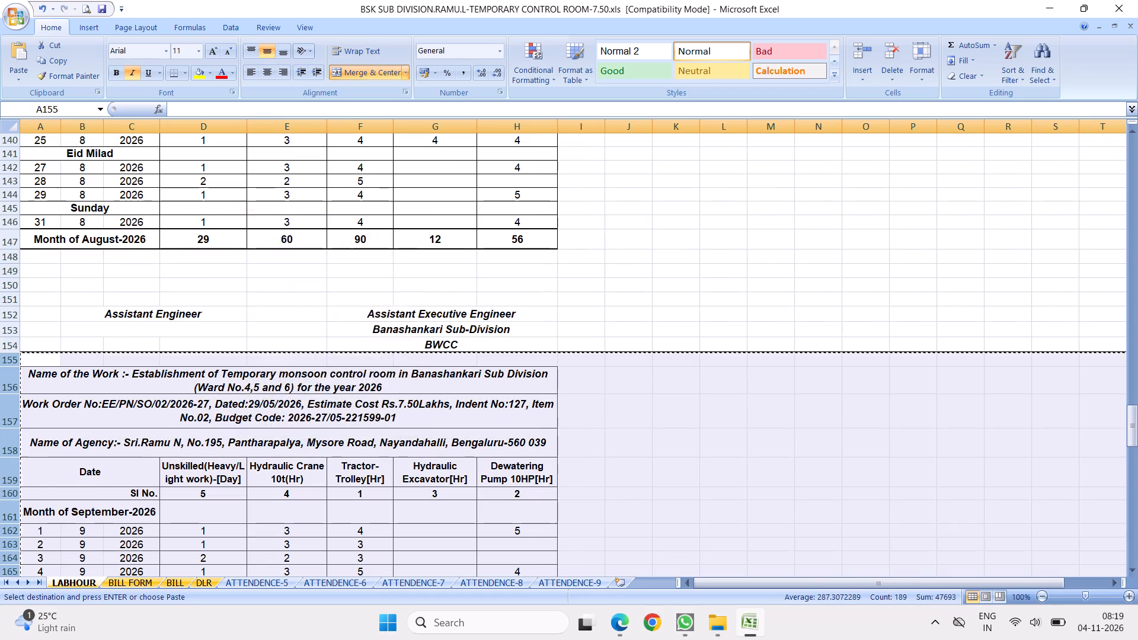
pyautogui.scroll(-13, 318, 329)
pyautogui.scroll(-3, 259, 306)
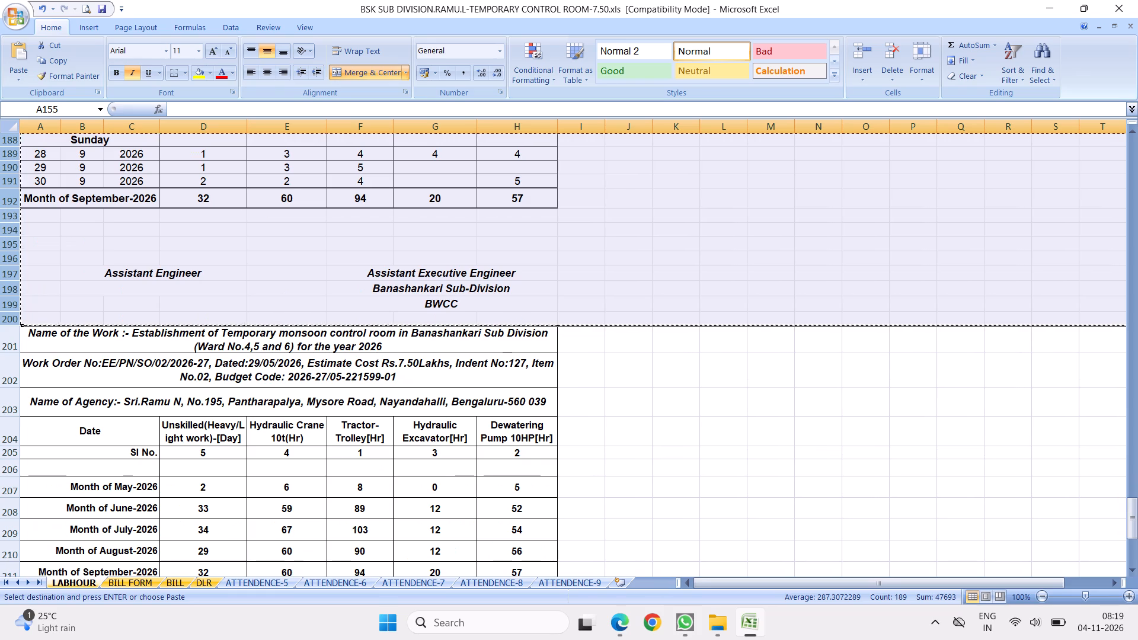
pyautogui.click(4, 340)
pyautogui.rightClick(4, 340)
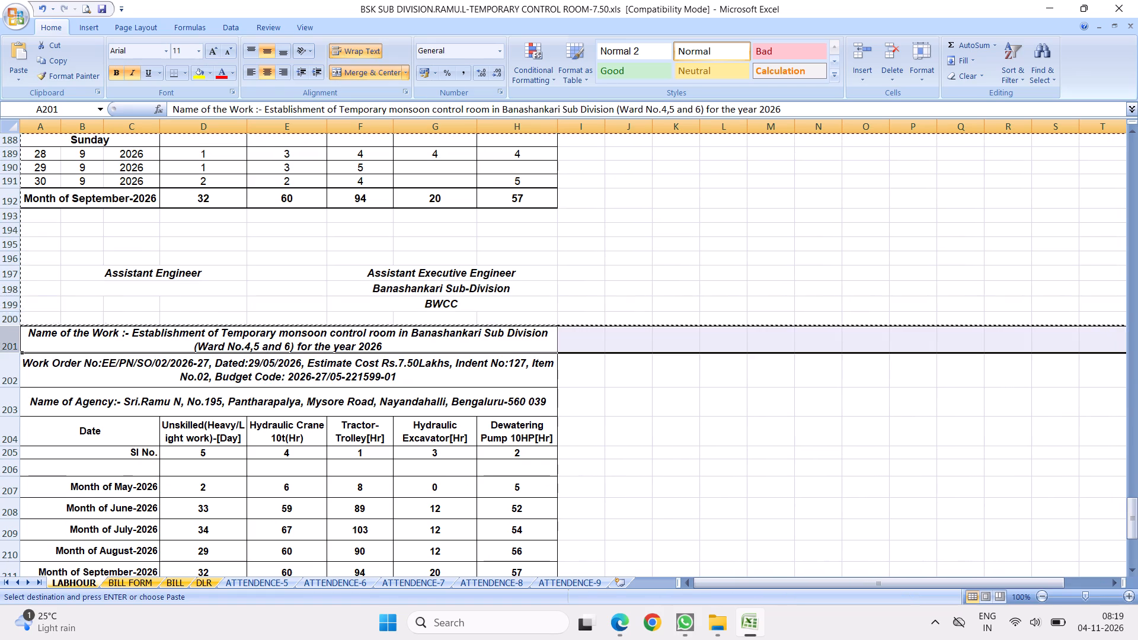
pyautogui.click(74, 415)
pyautogui.scroll(-3, 165, 414)
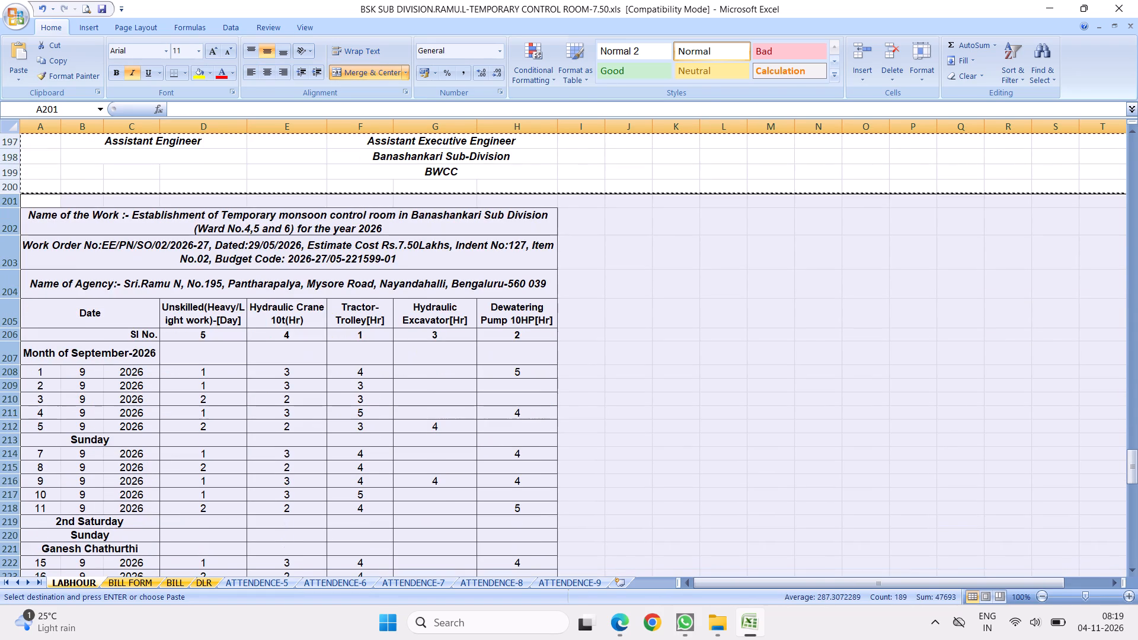
pyautogui.scroll(-9, 225, 274)
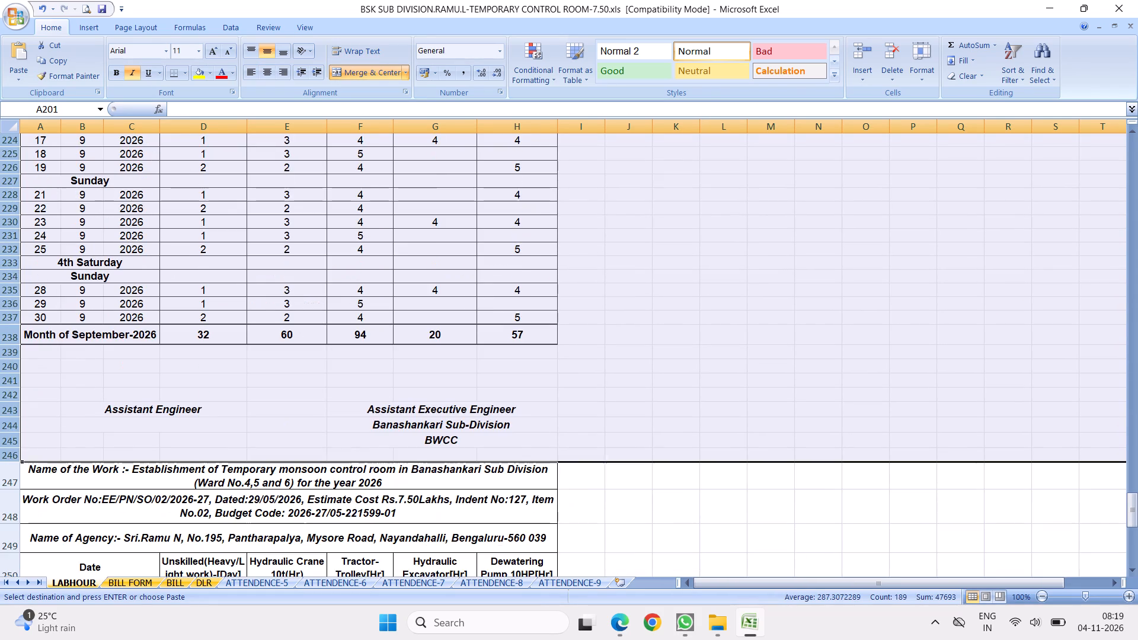
pyautogui.scroll(9, 190, 245)
pyautogui.click(238, 278)
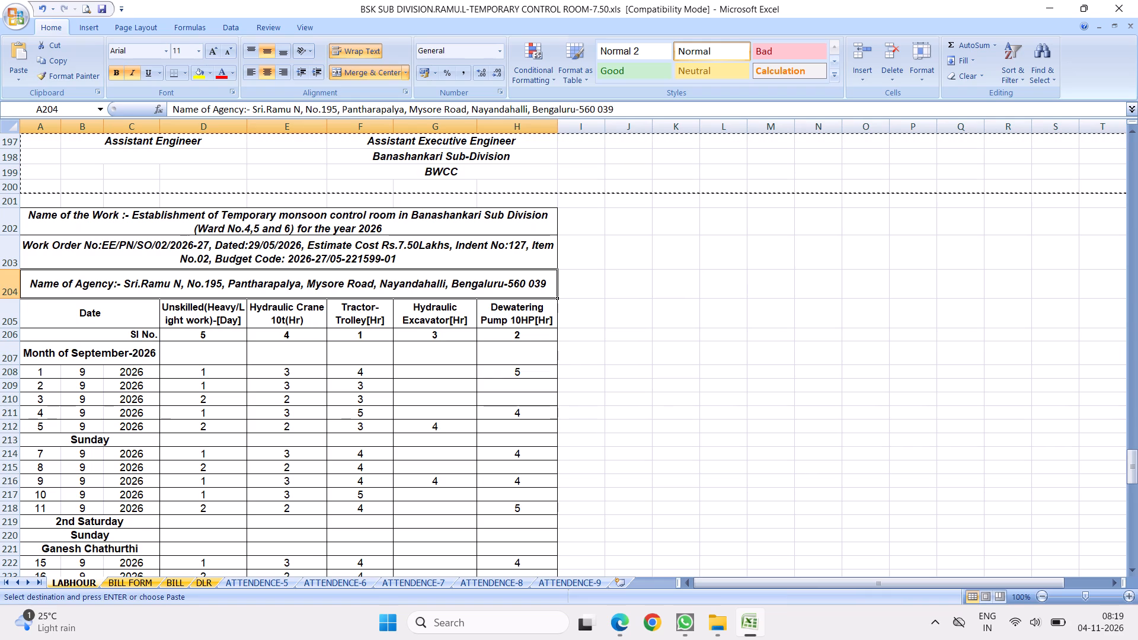
pyautogui.press('Escape')
# Delete the blank row 201 above the copied block's work-name heading.
pyautogui.click(13, 201)
pyautogui.rightClick(13, 201)
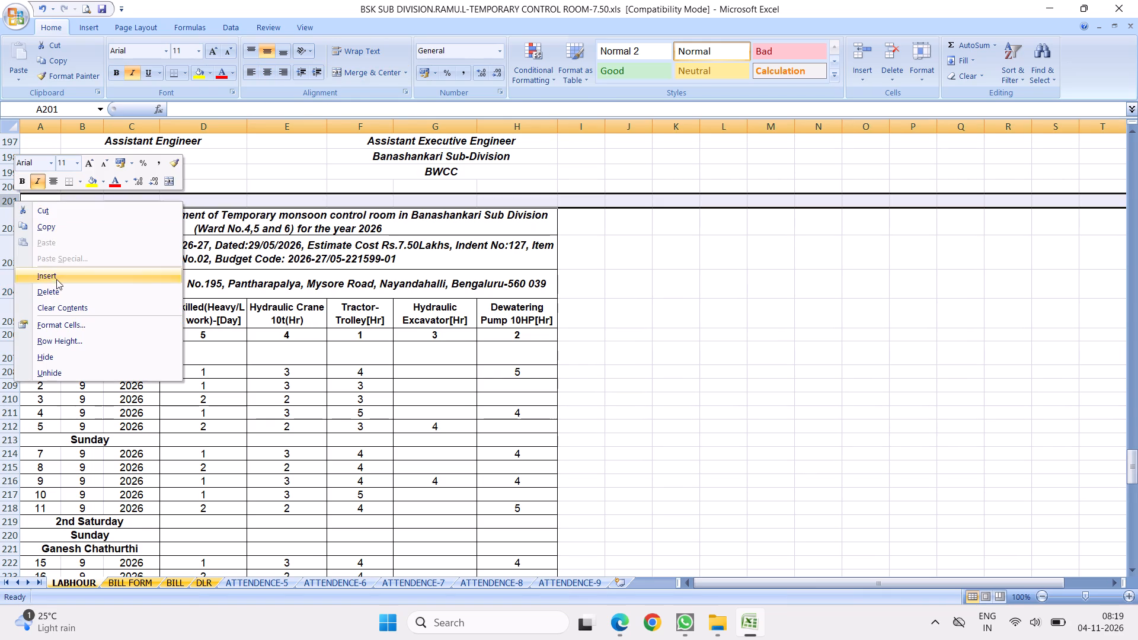
pyautogui.click(53, 292)
# Unmerge the date cells A207:C236 in the copied table and apply all borders to them.
pyautogui.scroll(-8, 208, 363)
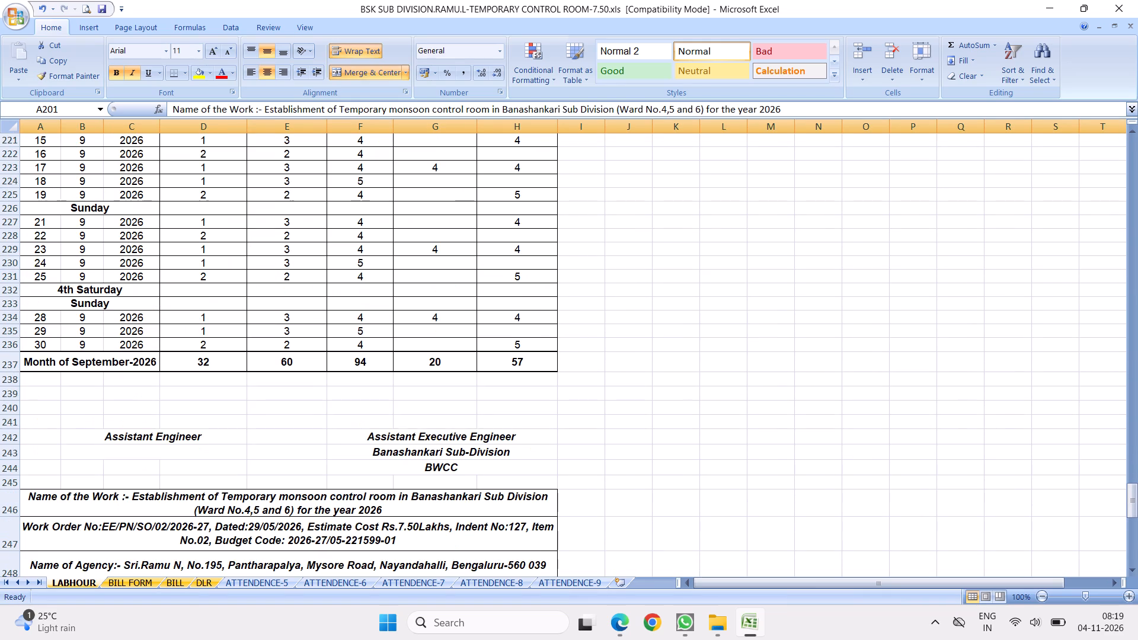
pyautogui.scroll(7, 183, 327)
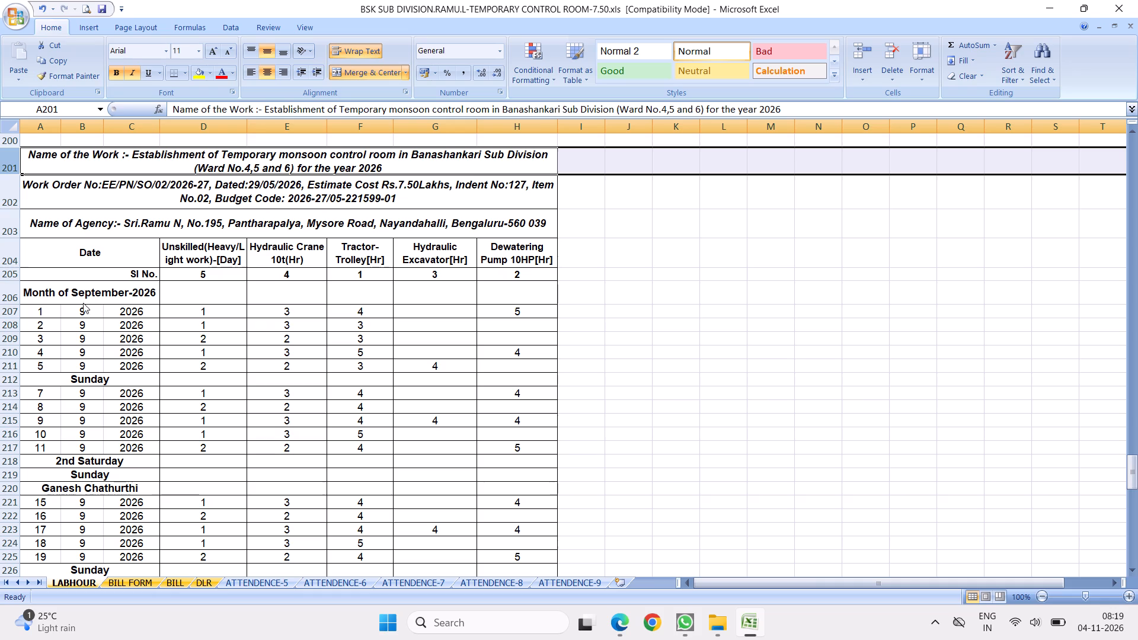
pyautogui.moveTo(54, 315); pyautogui.dragTo(144, 531)
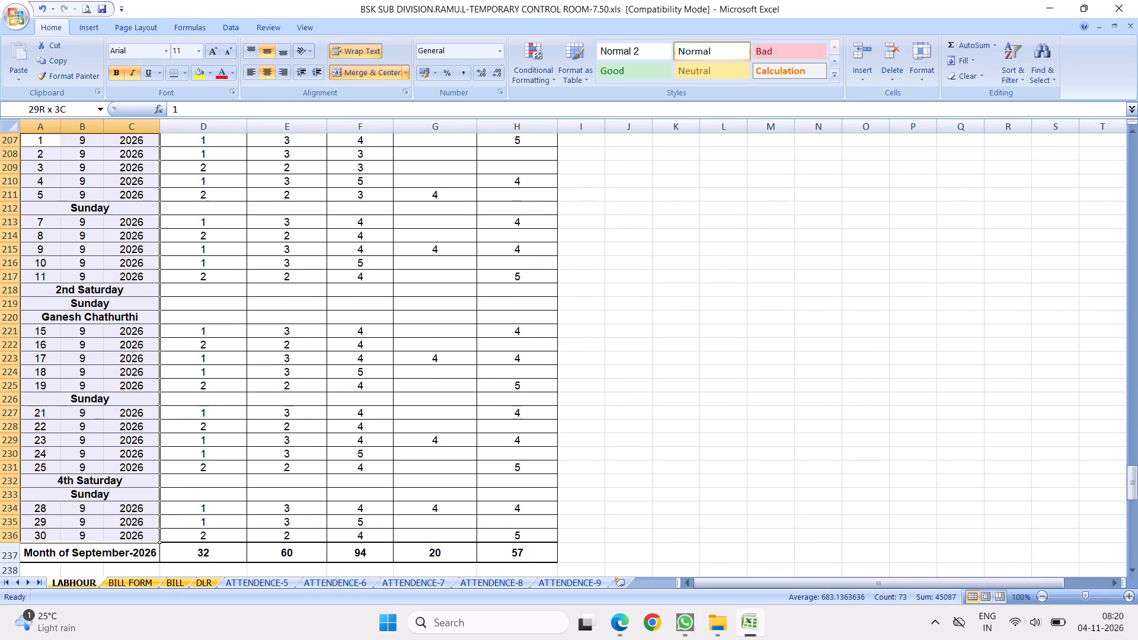
pyautogui.moveTo(144, 531); pyautogui.dragTo(142, 535)
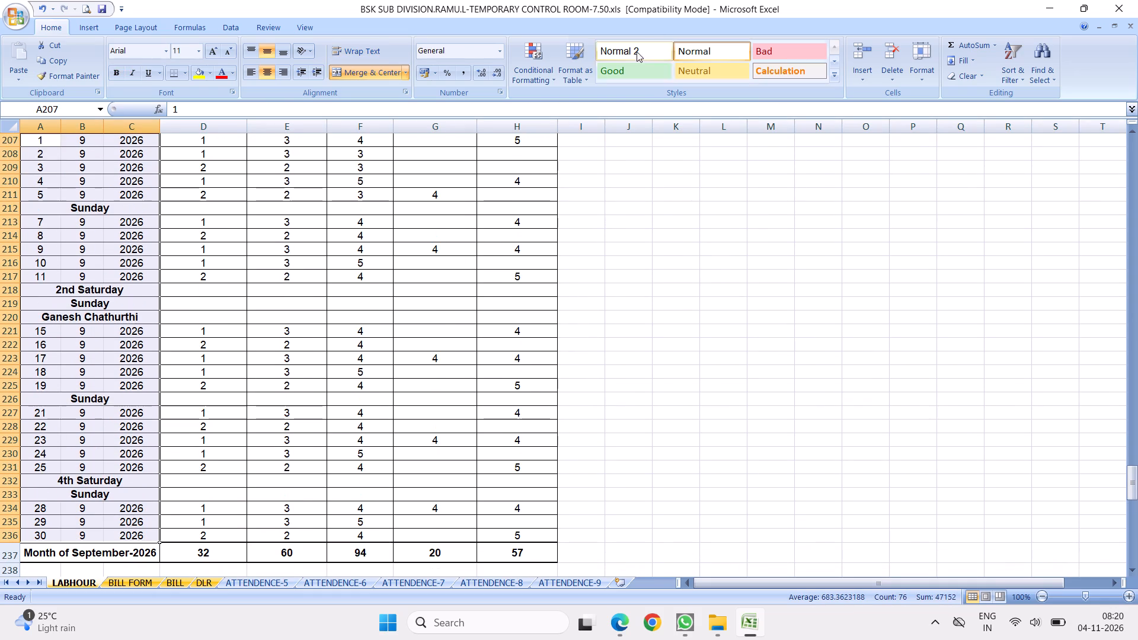
pyautogui.click(334, 69)
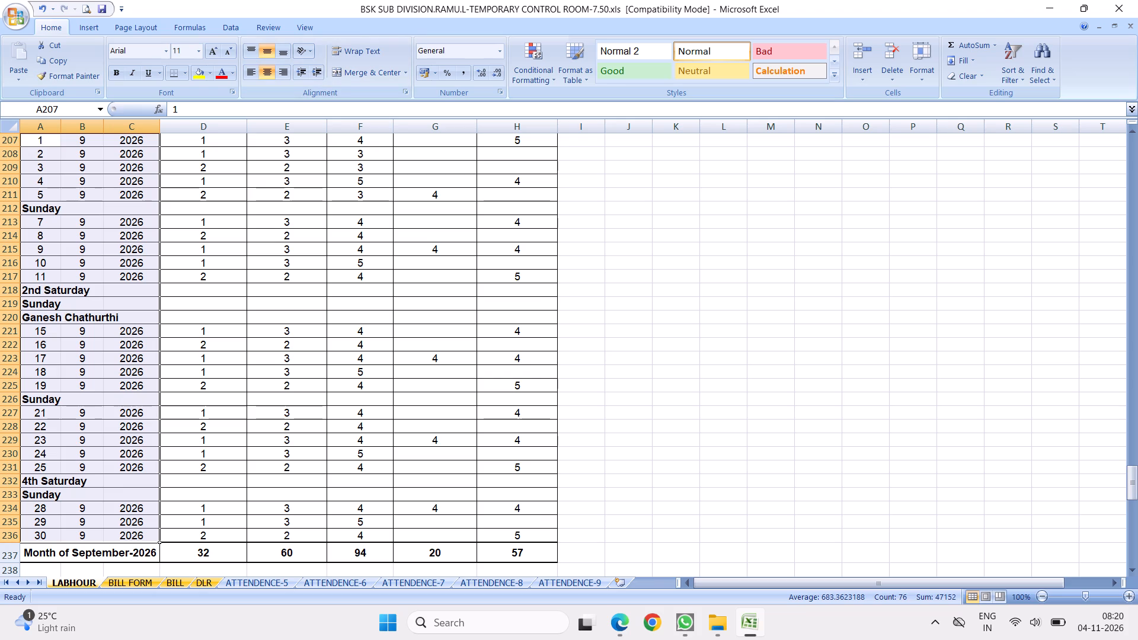
pyautogui.click(184, 73)
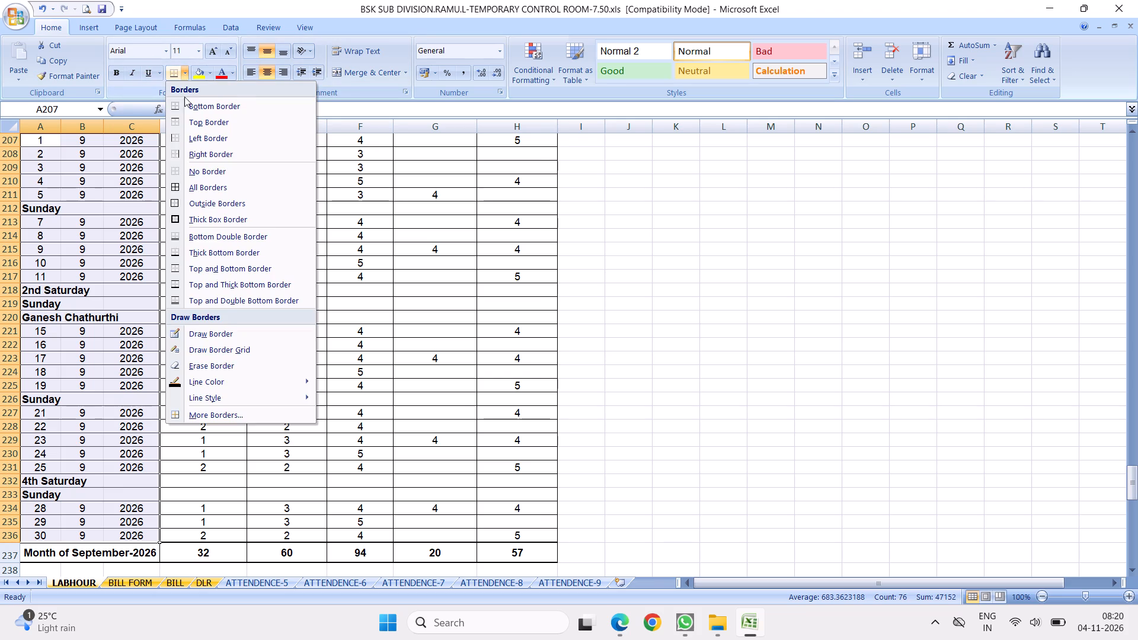
pyautogui.click(172, 186)
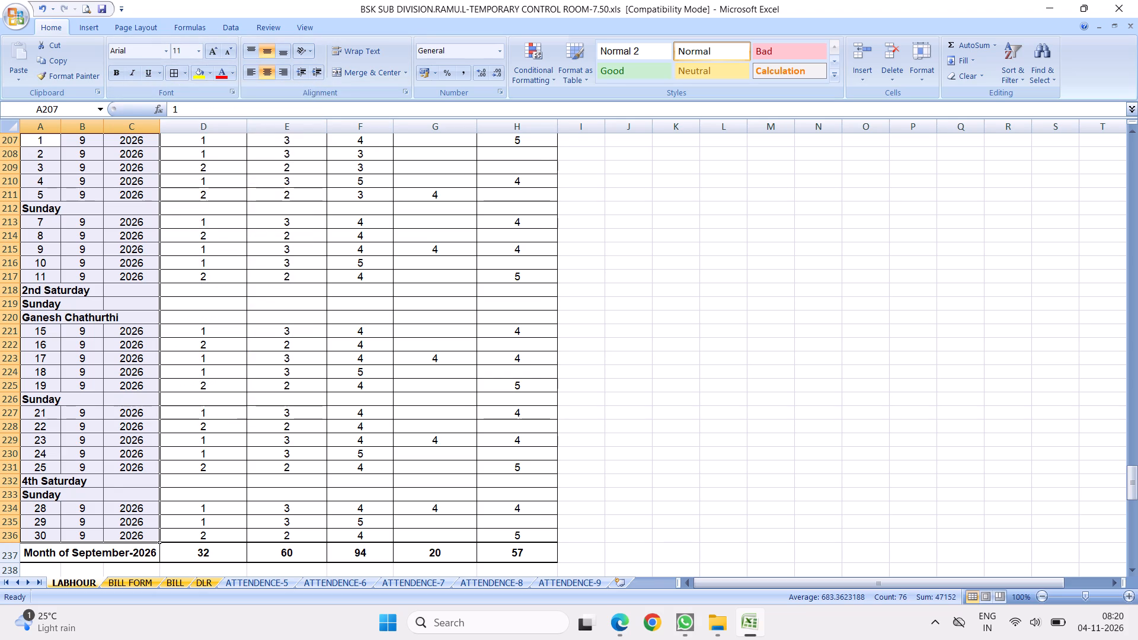
# Fill the day numbers from A207 down to A236 as a continuous series from 1 to 30, replacing the holiday labels.
pyautogui.scroll(2, 122, 316)
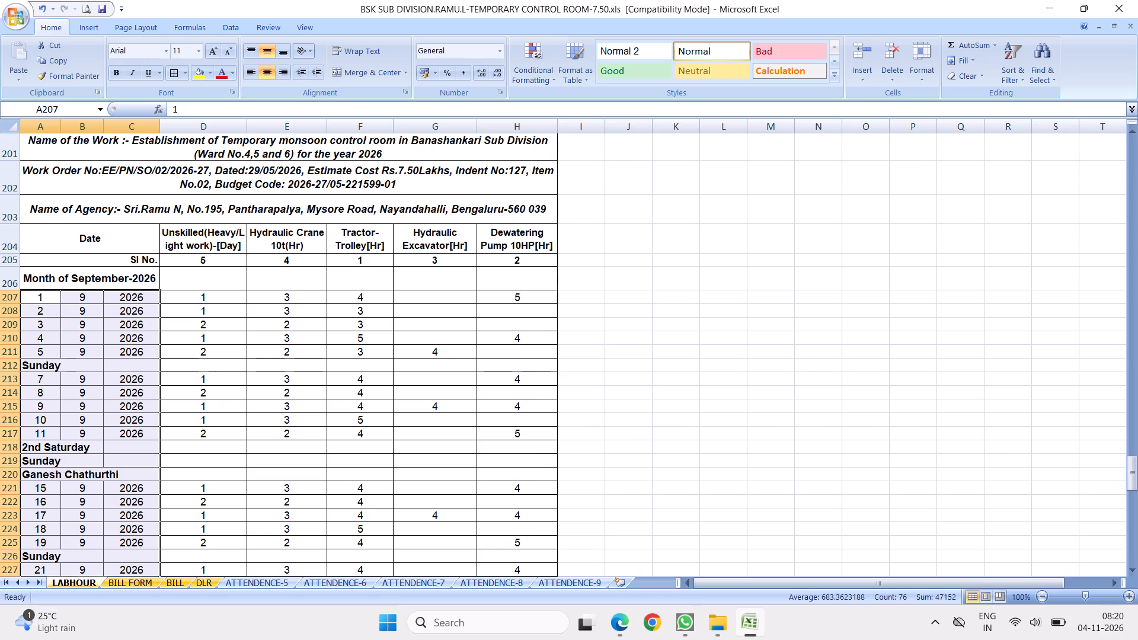
pyautogui.moveTo(40, 300); pyautogui.dragTo(40, 309)
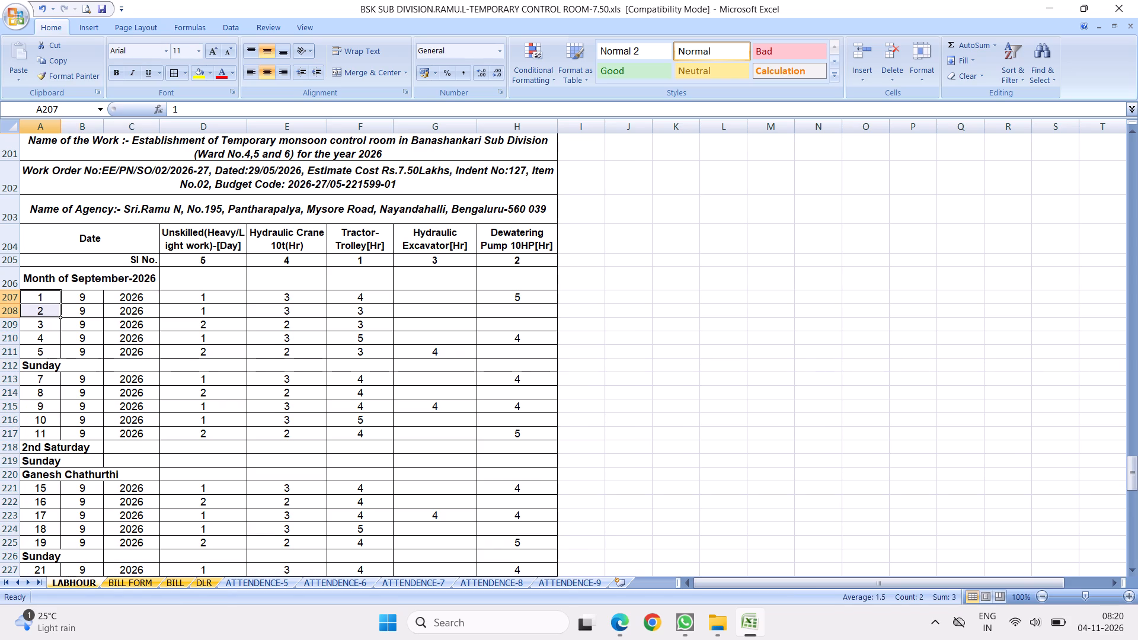
pyautogui.moveTo(59, 319); pyautogui.dragTo(68, 548)
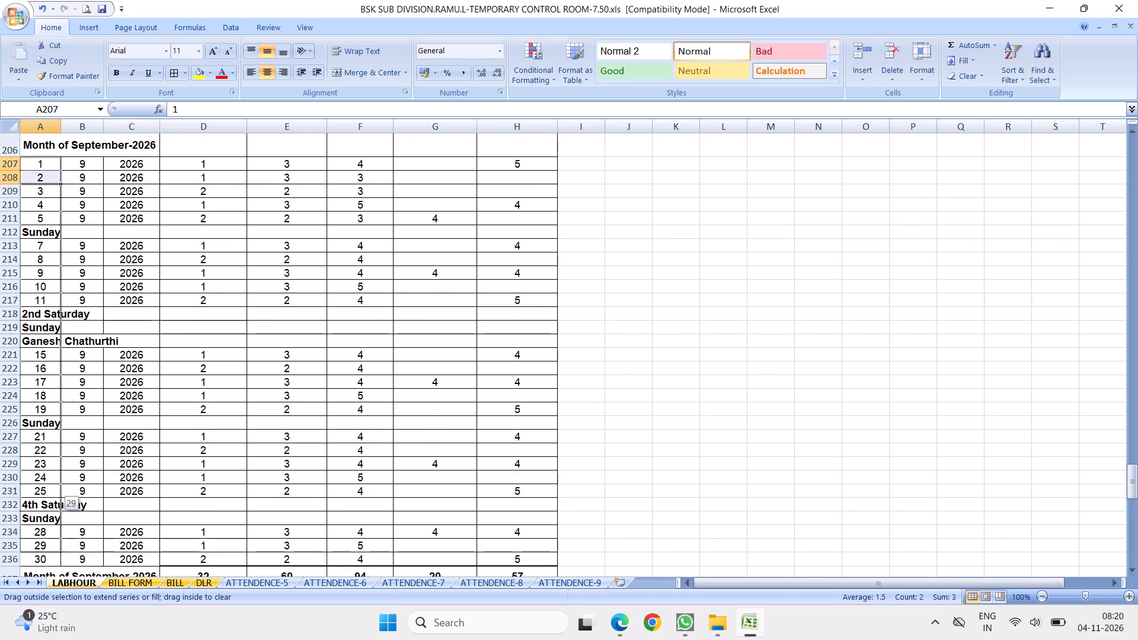
pyautogui.moveTo(68, 548); pyautogui.dragTo(63, 537)
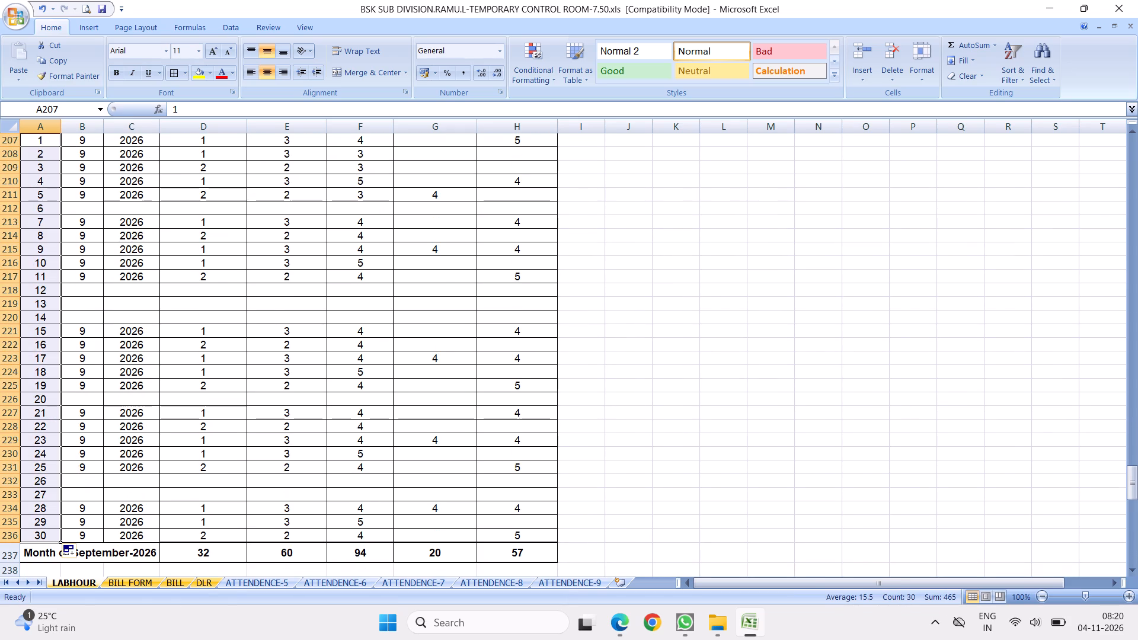
# Set the month in B207 to 10 and fill it down to B236.
pyautogui.scroll(4, 196, 292)
pyautogui.click(77, 393)
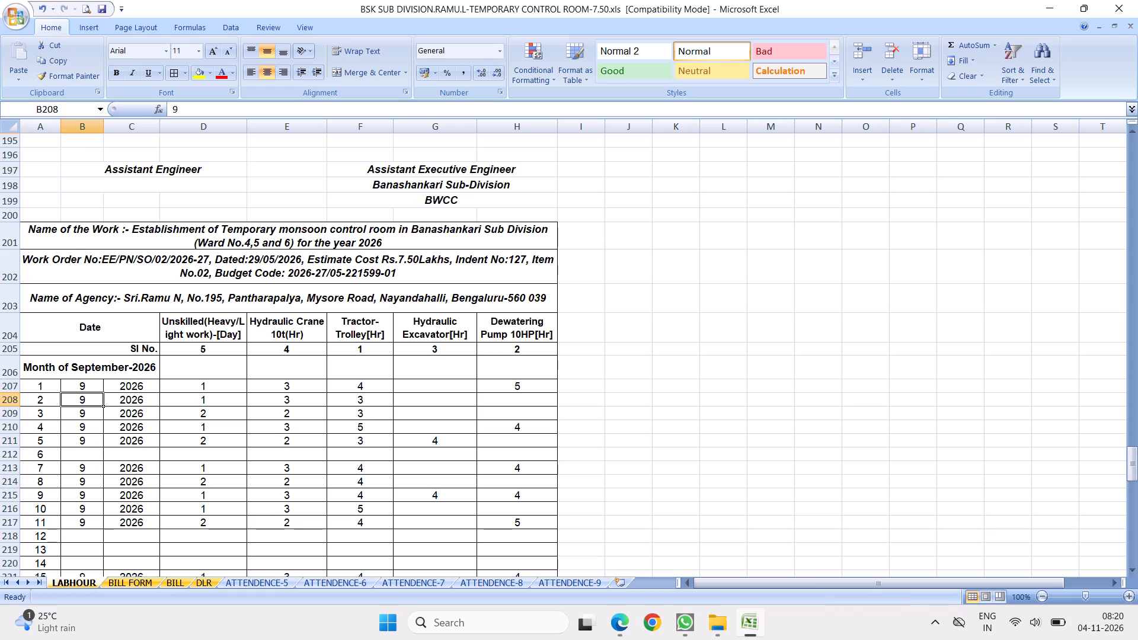
pyautogui.click(72, 384)
pyautogui.write('10')
pyautogui.click(194, 424)
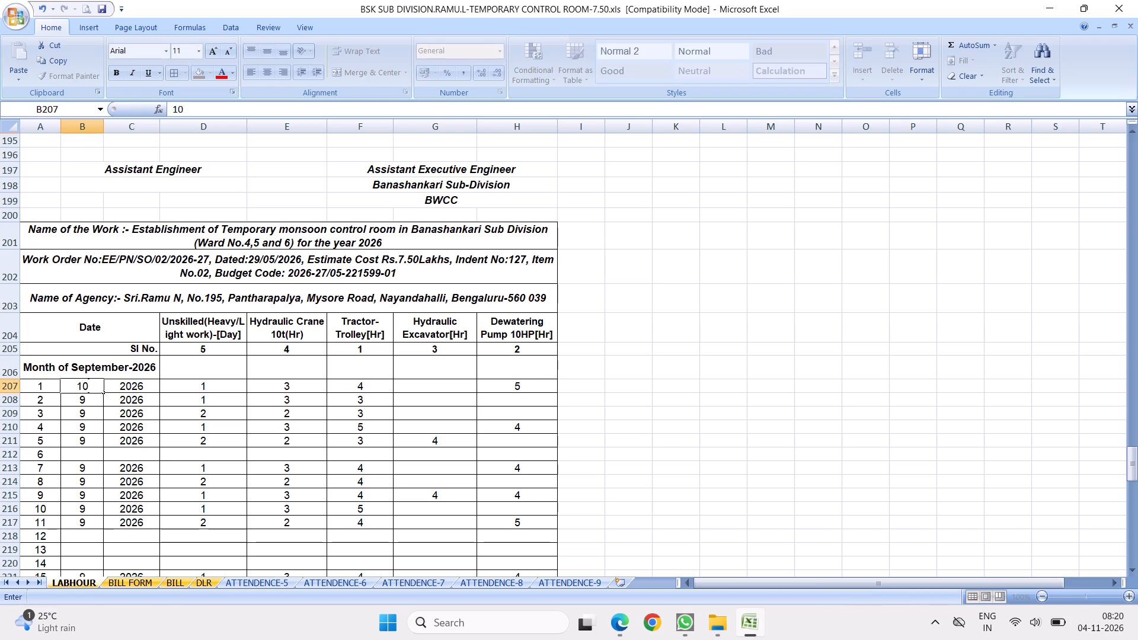
pyautogui.click(84, 386)
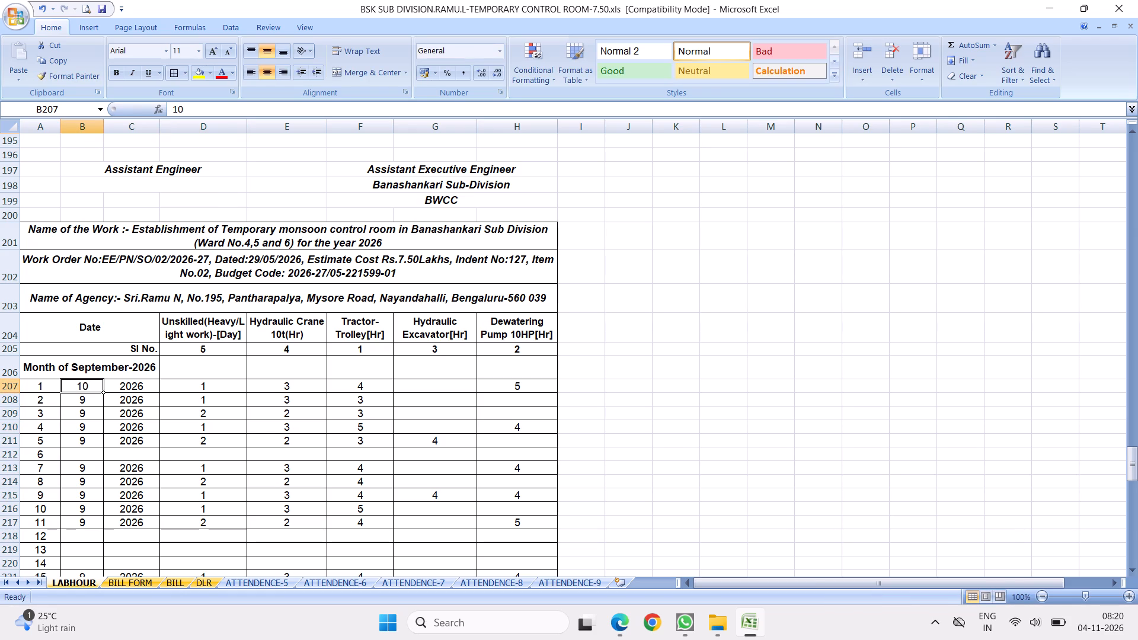
pyautogui.moveTo(101, 393); pyautogui.dragTo(95, 614)
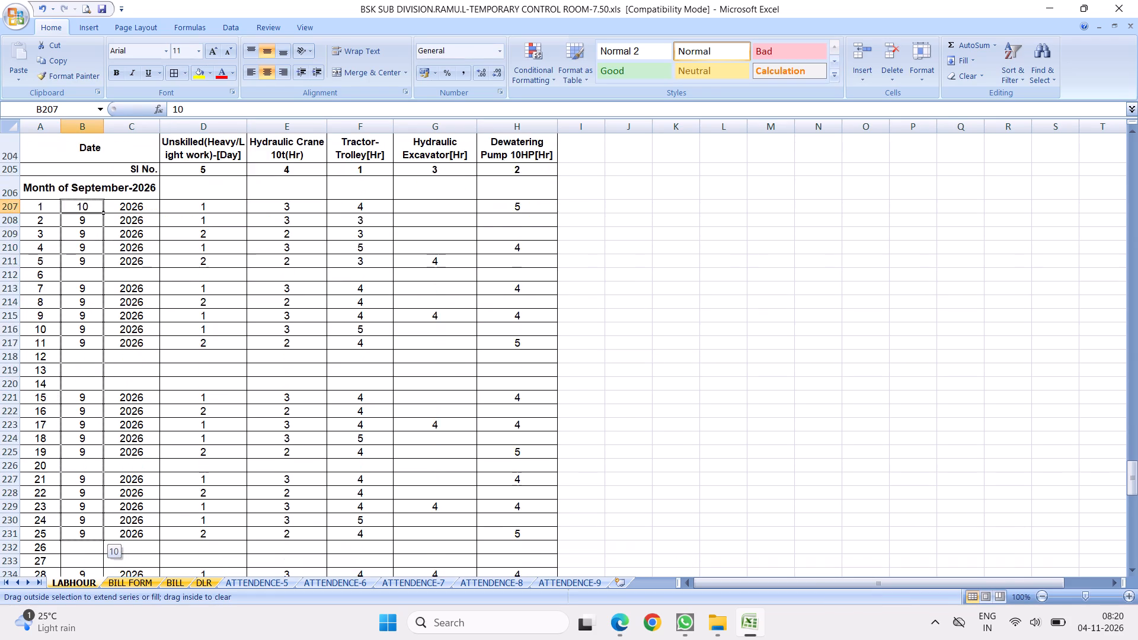
pyautogui.moveTo(95, 614); pyautogui.dragTo(101, 540)
# Fill the year 2026 from C207 down to C236.
pyautogui.scroll(4, 196, 344)
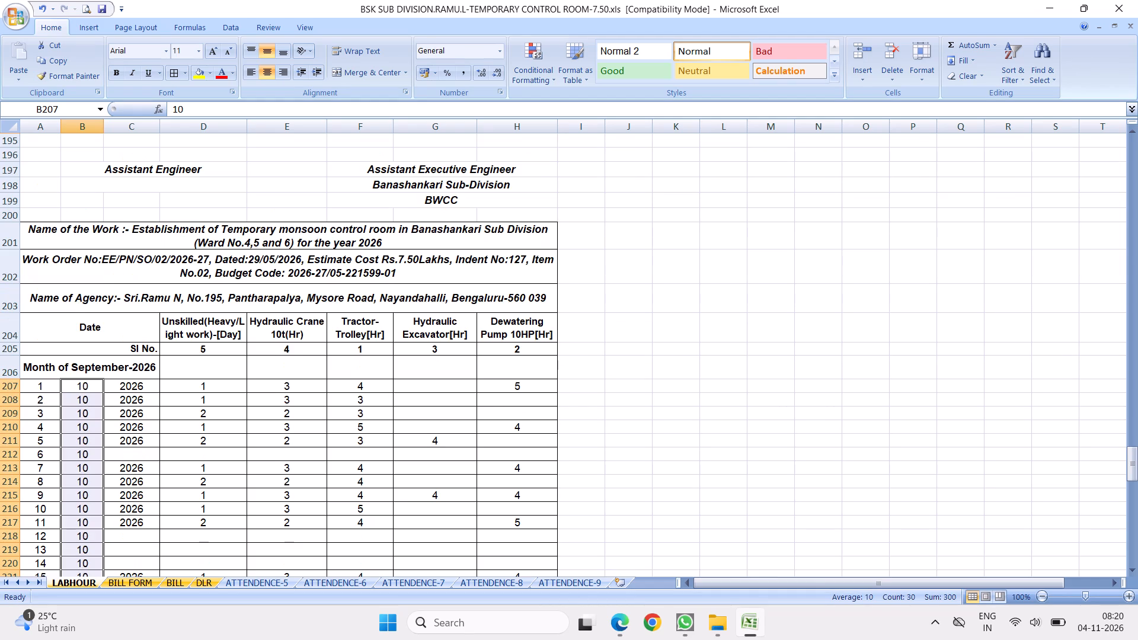
pyautogui.click(123, 388)
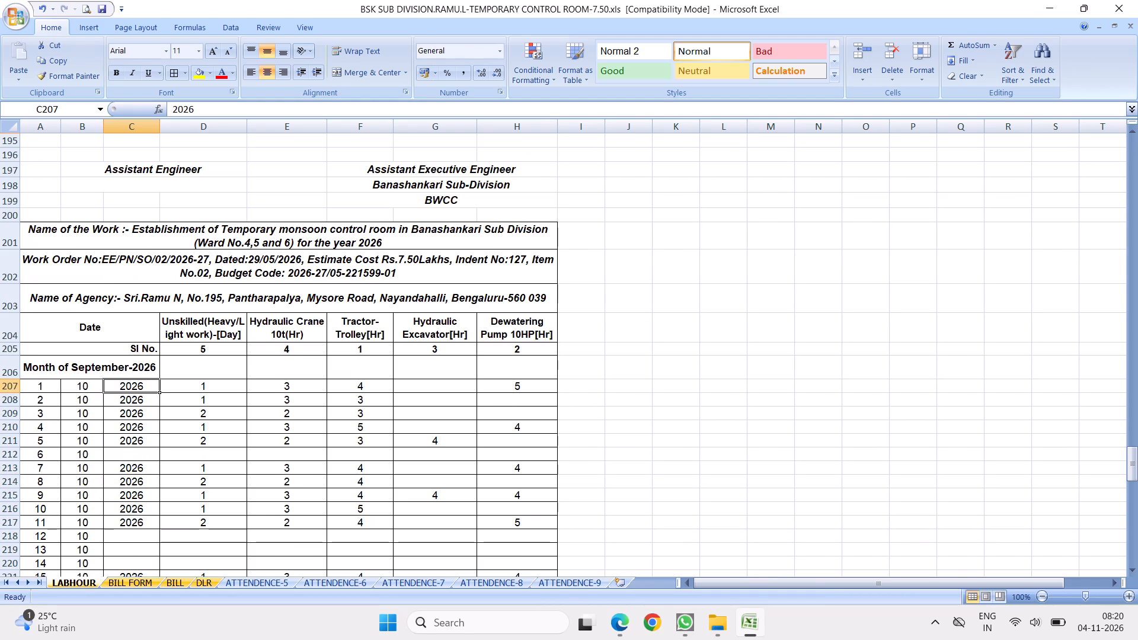
pyautogui.moveTo(156, 393); pyautogui.dragTo(148, 610)
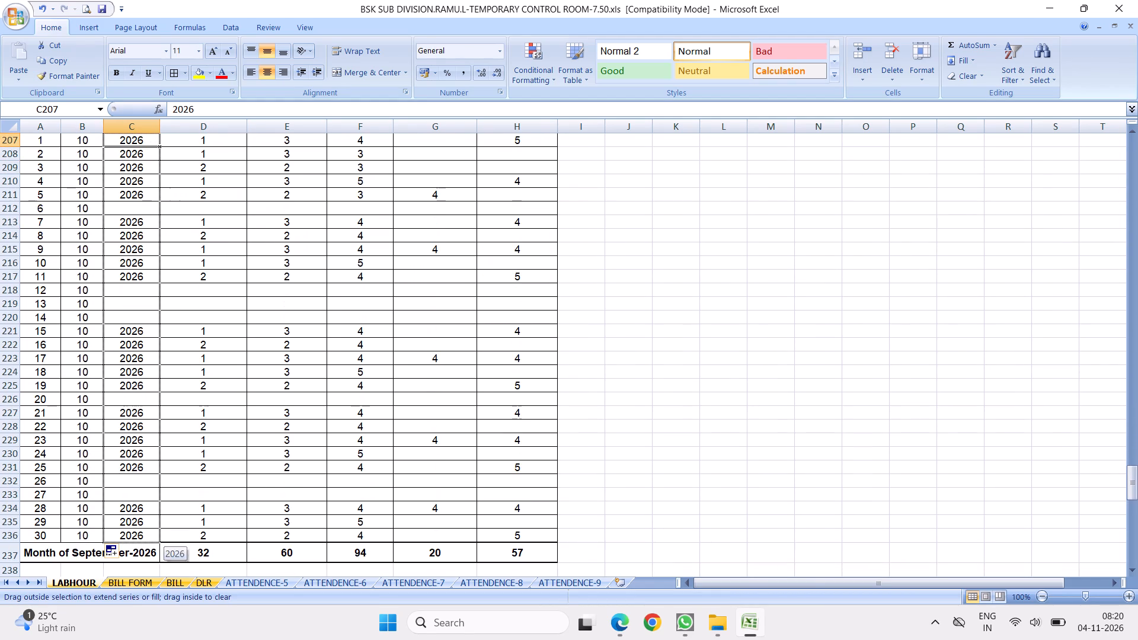
pyautogui.moveTo(148, 610); pyautogui.dragTo(149, 536)
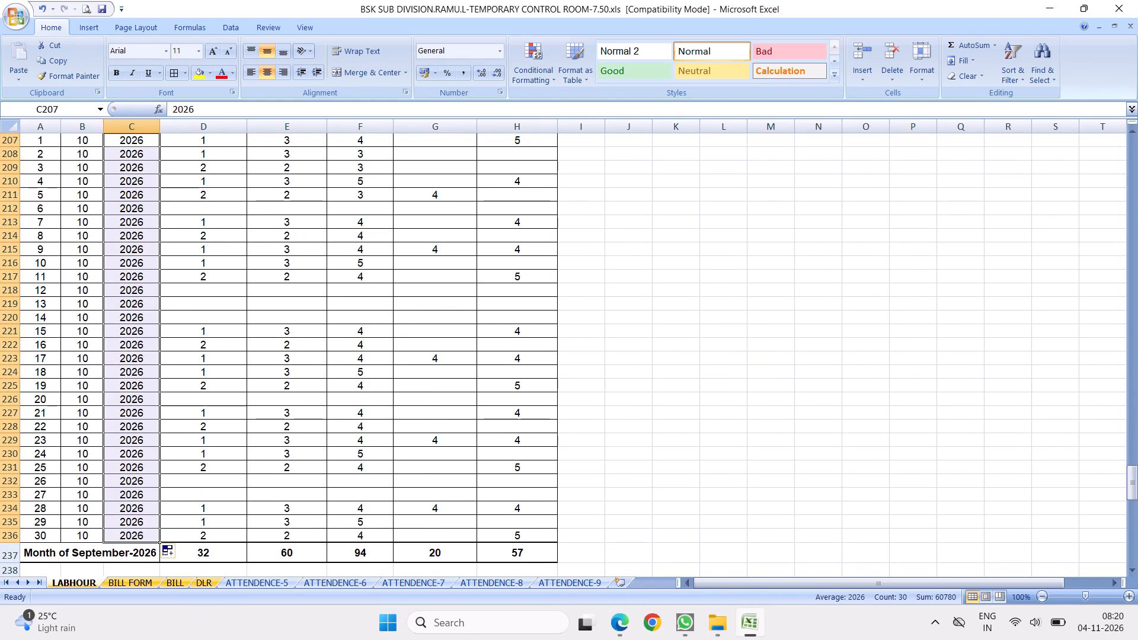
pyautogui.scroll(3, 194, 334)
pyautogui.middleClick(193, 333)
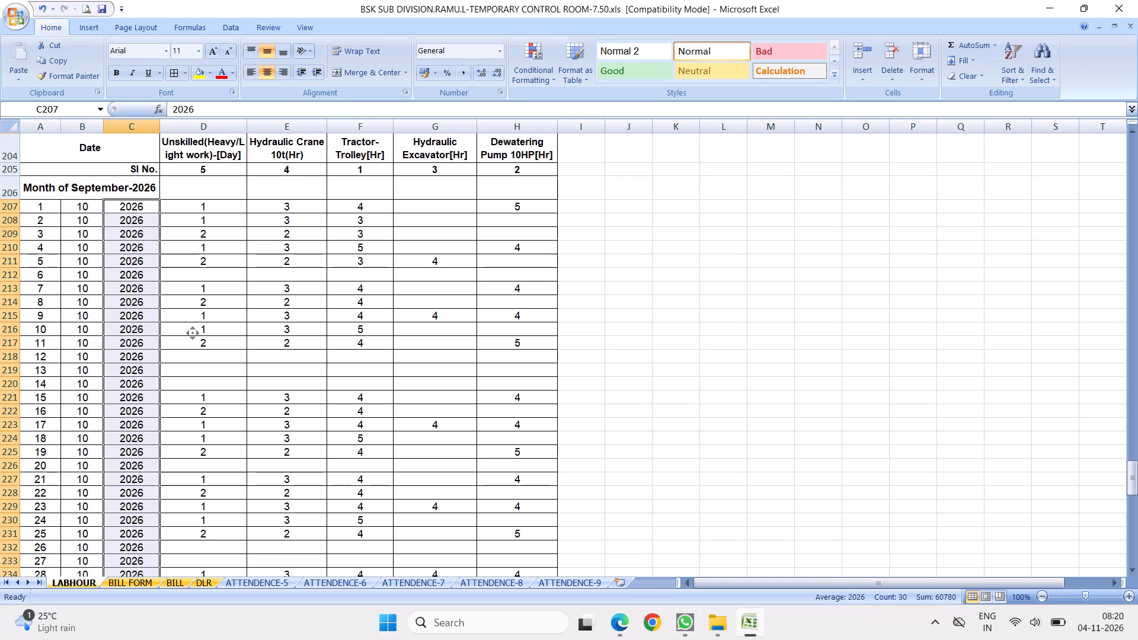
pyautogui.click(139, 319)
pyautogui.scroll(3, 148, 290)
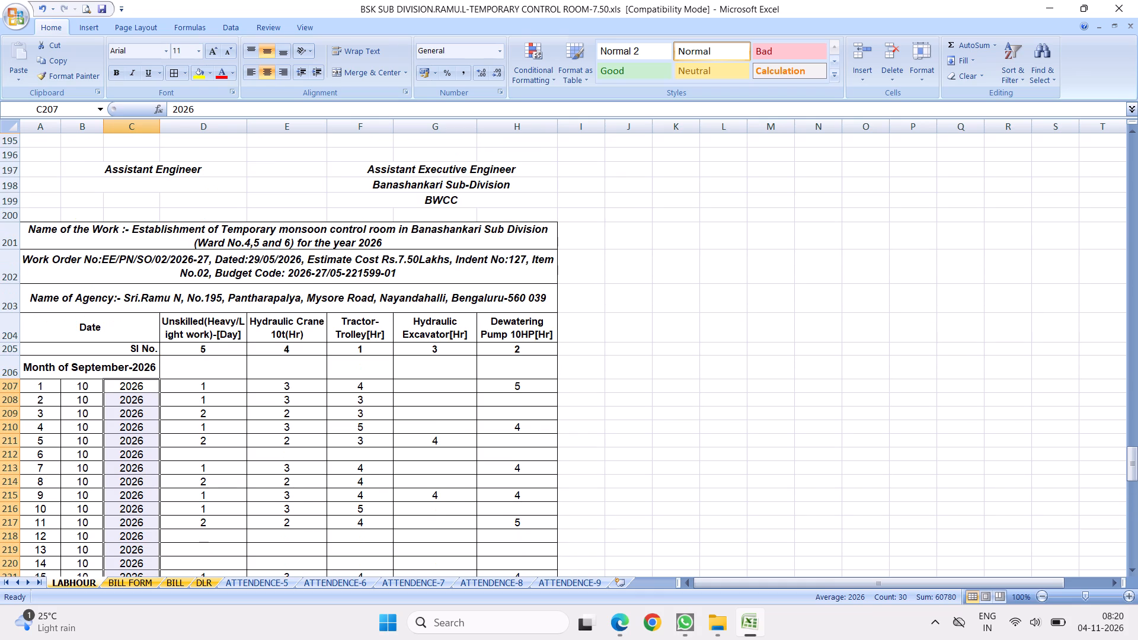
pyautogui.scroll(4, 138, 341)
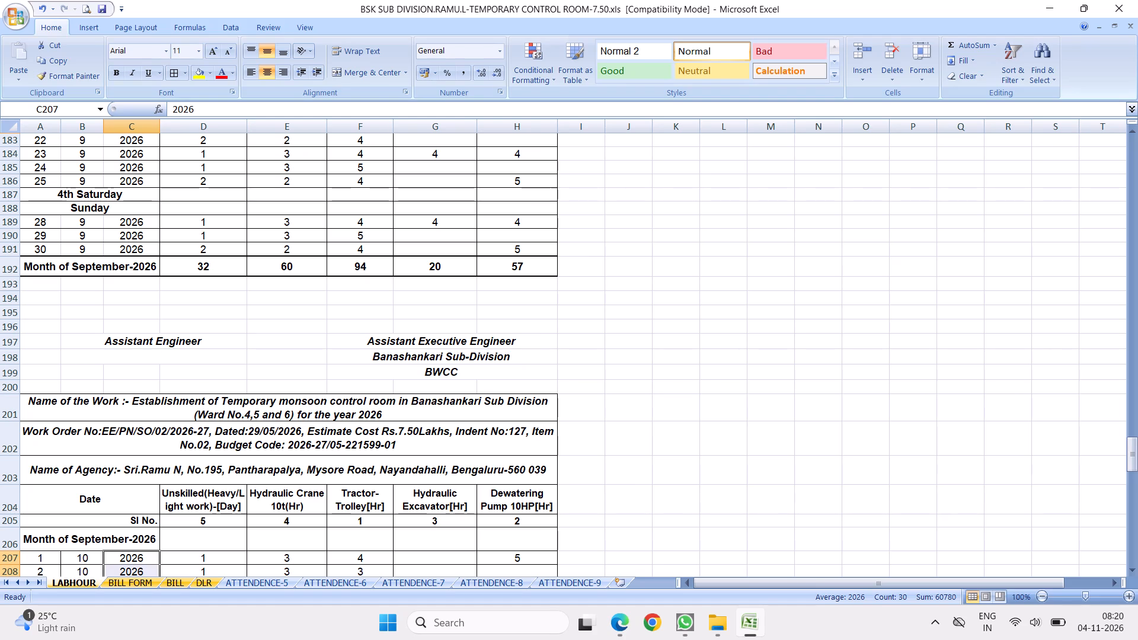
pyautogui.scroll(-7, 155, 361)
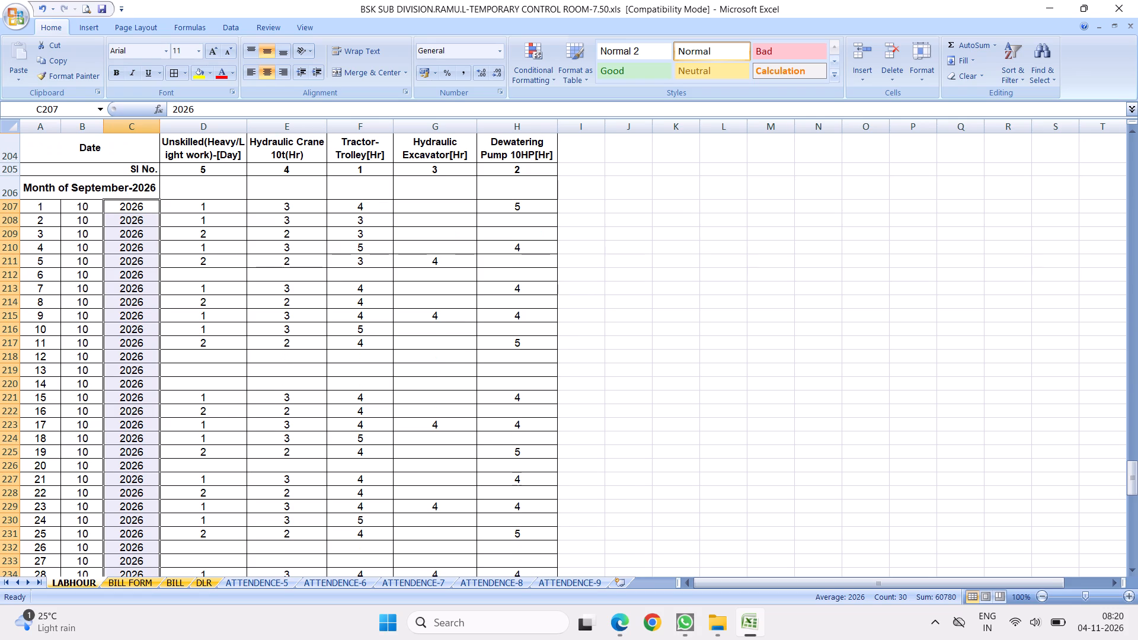
# Copy the Sunday row 188 over row 208 for 2 October and relabel it Gandhi Jayanthi.
pyautogui.scroll(7, 181, 323)
pyautogui.scroll(1, 186, 251)
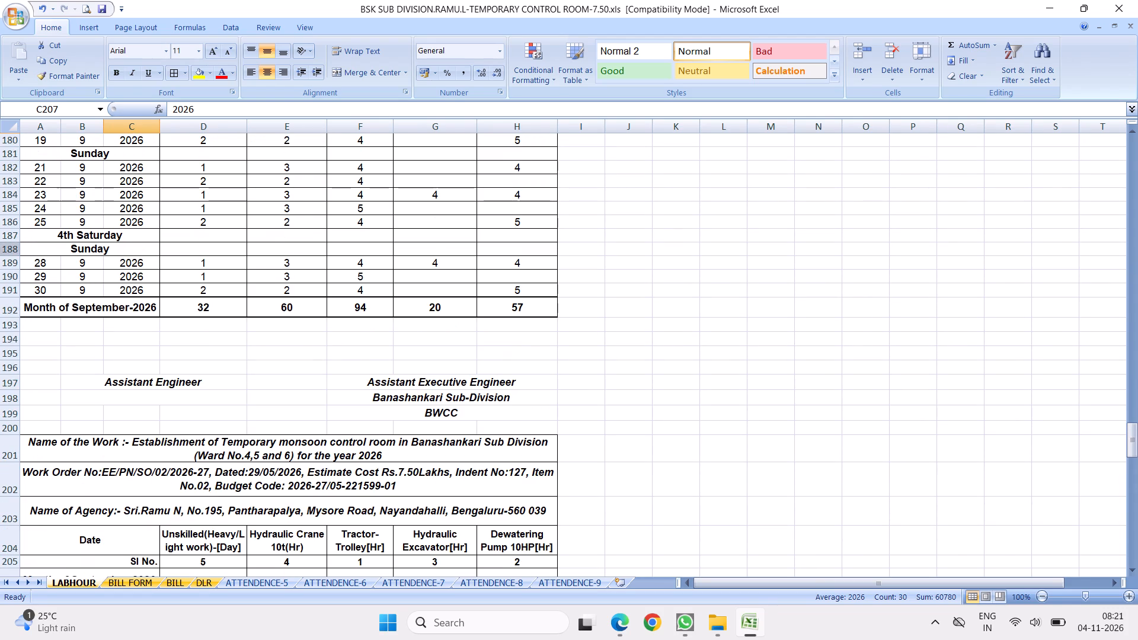
pyautogui.rightClick(11, 250)
pyautogui.click(47, 275)
pyautogui.scroll(-5, 156, 347)
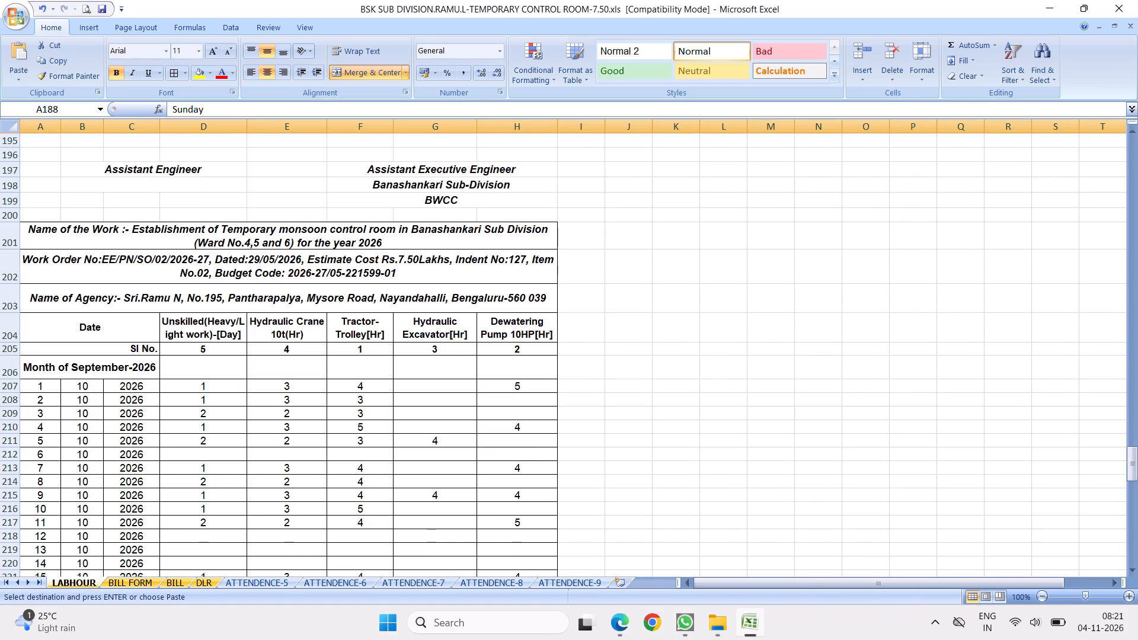
pyautogui.rightClick(9, 400)
pyautogui.click(49, 442)
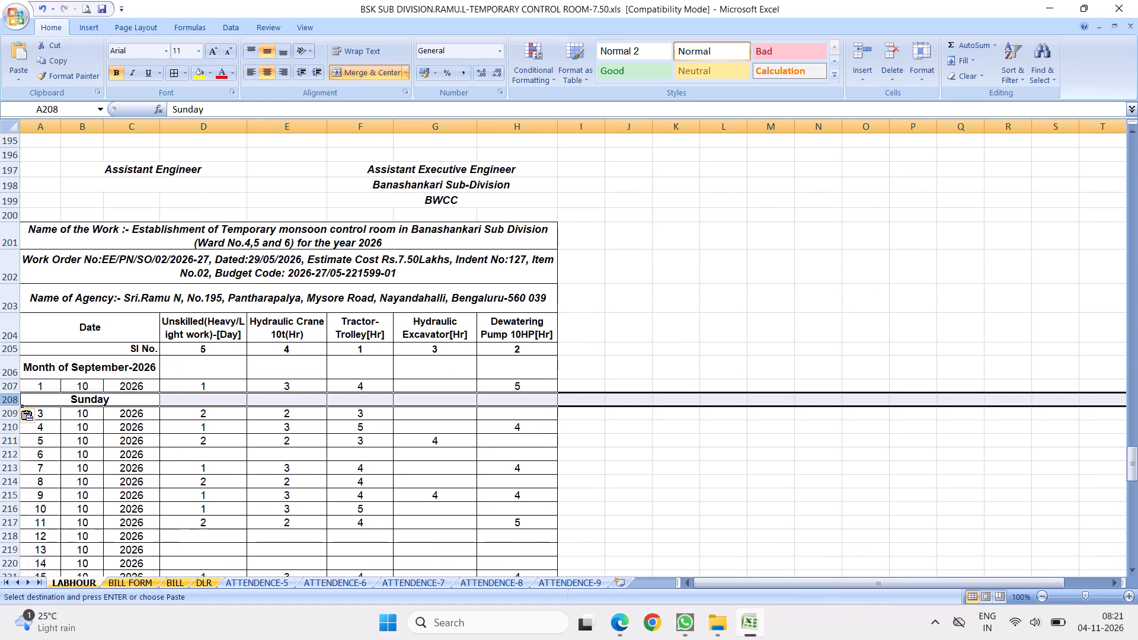
pyautogui.click(79, 399)
pyautogui.write('Gandhi Jayanthi')
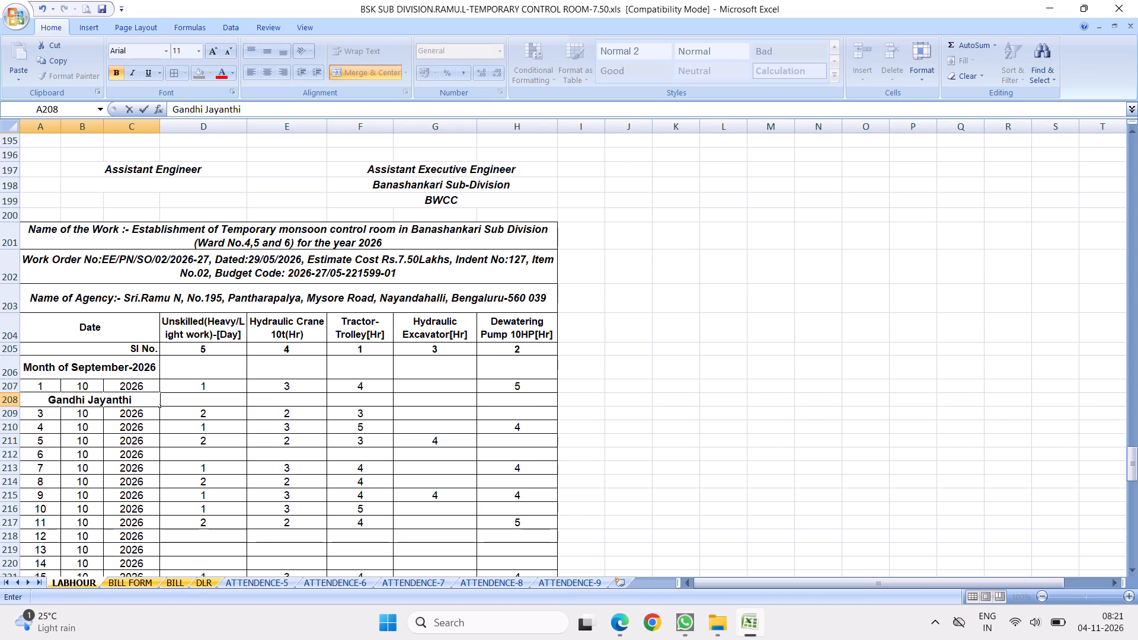
pyautogui.click(194, 452)
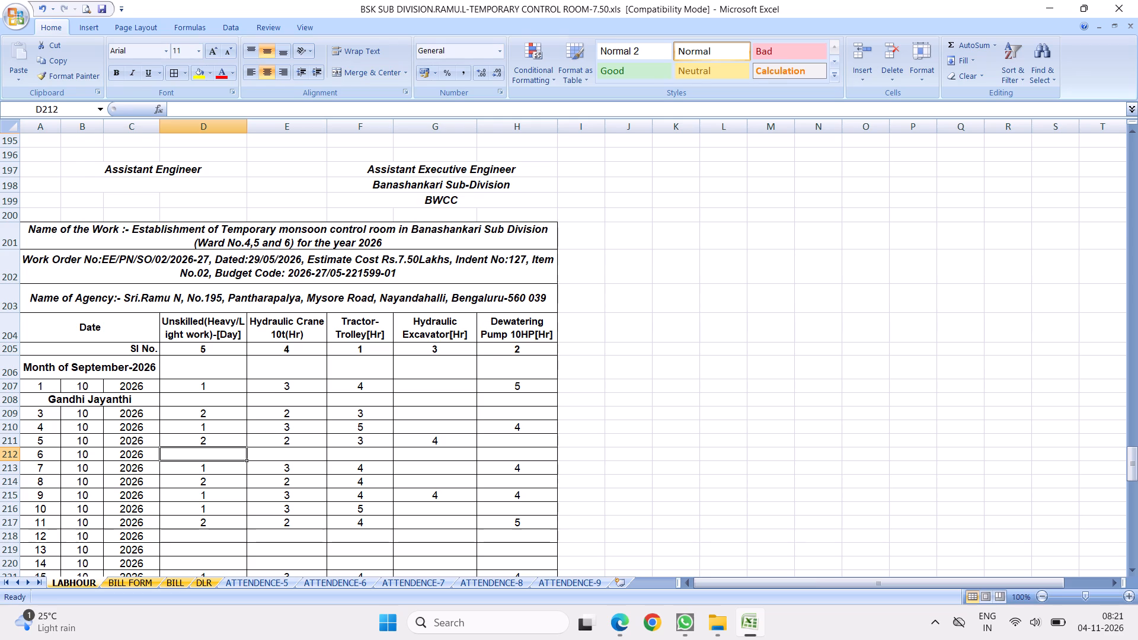
# Copy the Sunday row 188 over row 210 for 4 October.
pyautogui.scroll(4, 177, 352)
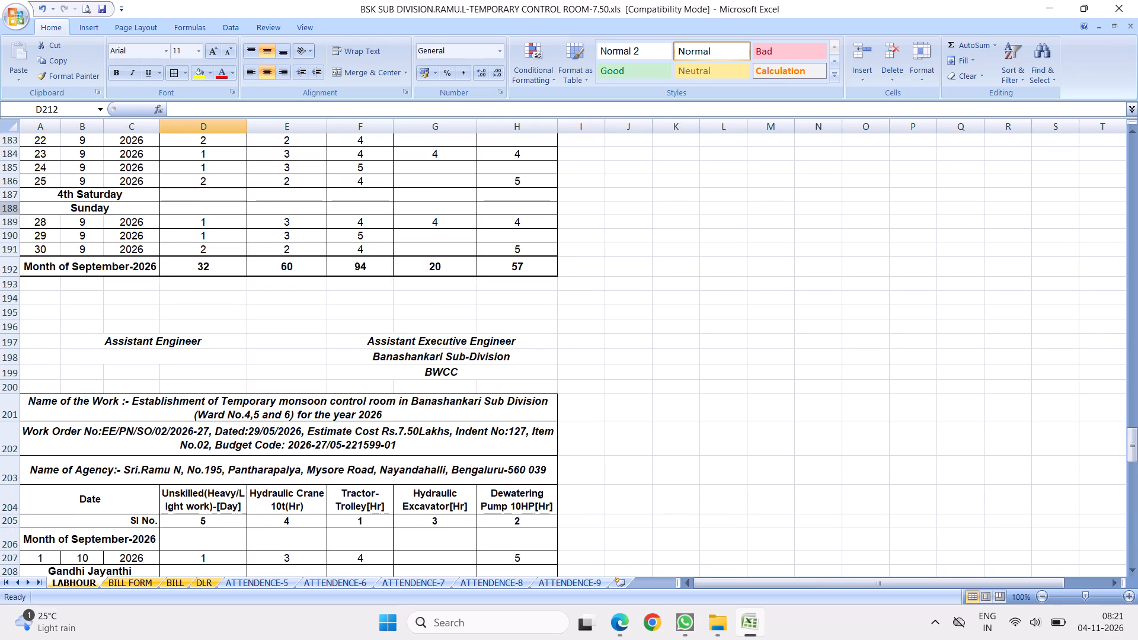
pyautogui.rightClick(10, 210)
pyautogui.click(47, 233)
pyautogui.scroll(-7, 156, 319)
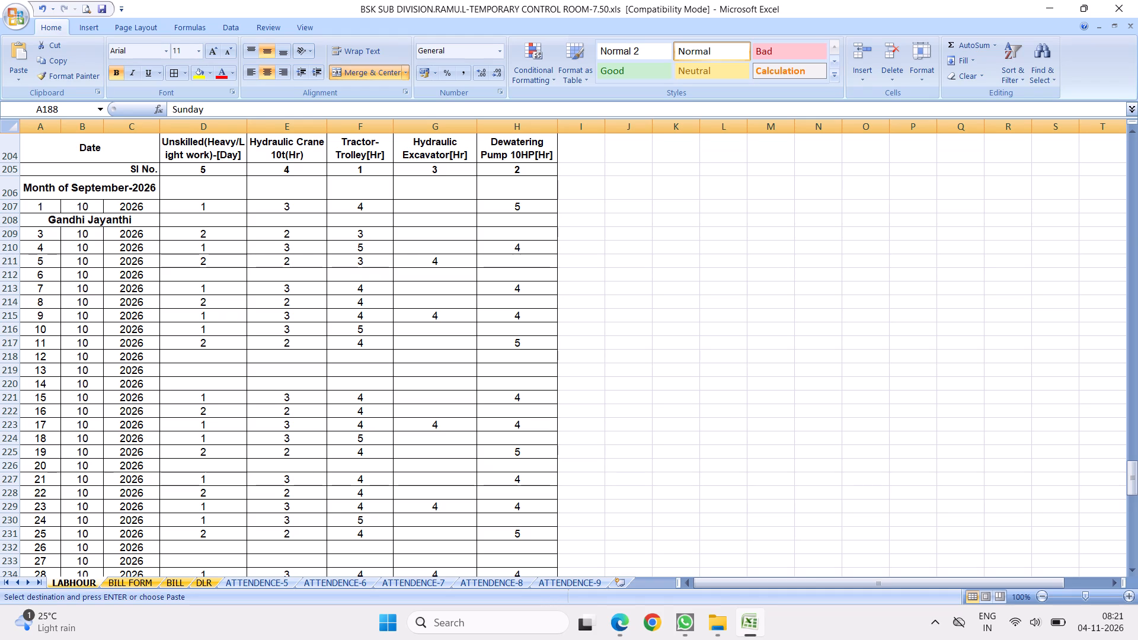
pyautogui.rightClick(16, 249)
pyautogui.click(49, 289)
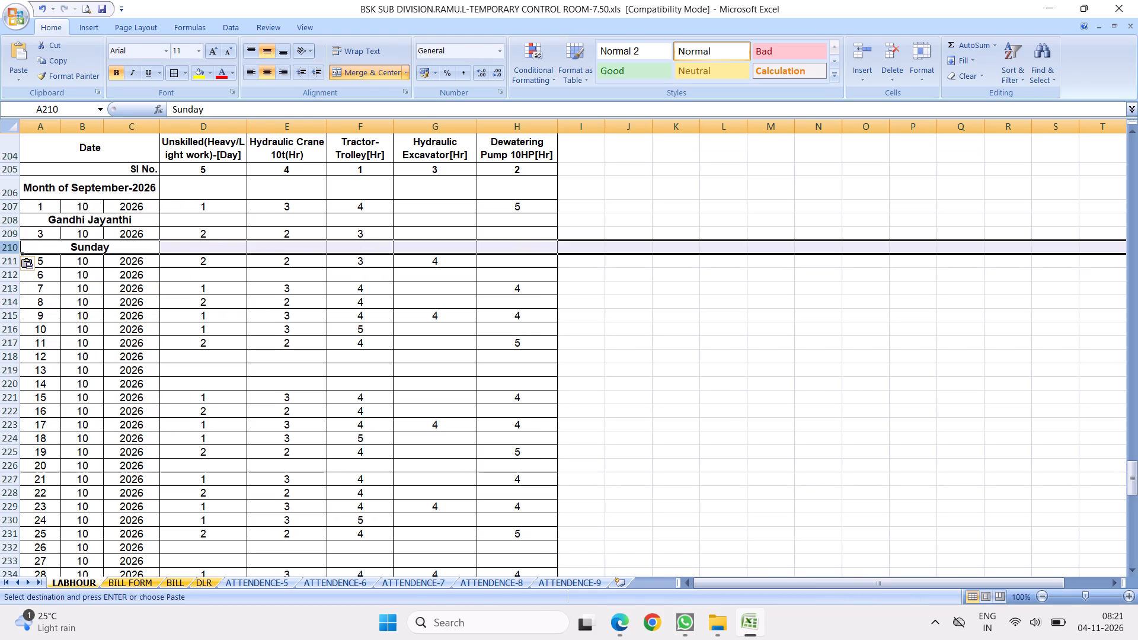
# Copy September's 2nd Saturday and Sunday rows 173:174 over rows 216:217 for 10 and 11 October.
pyautogui.scroll(6, 190, 254)
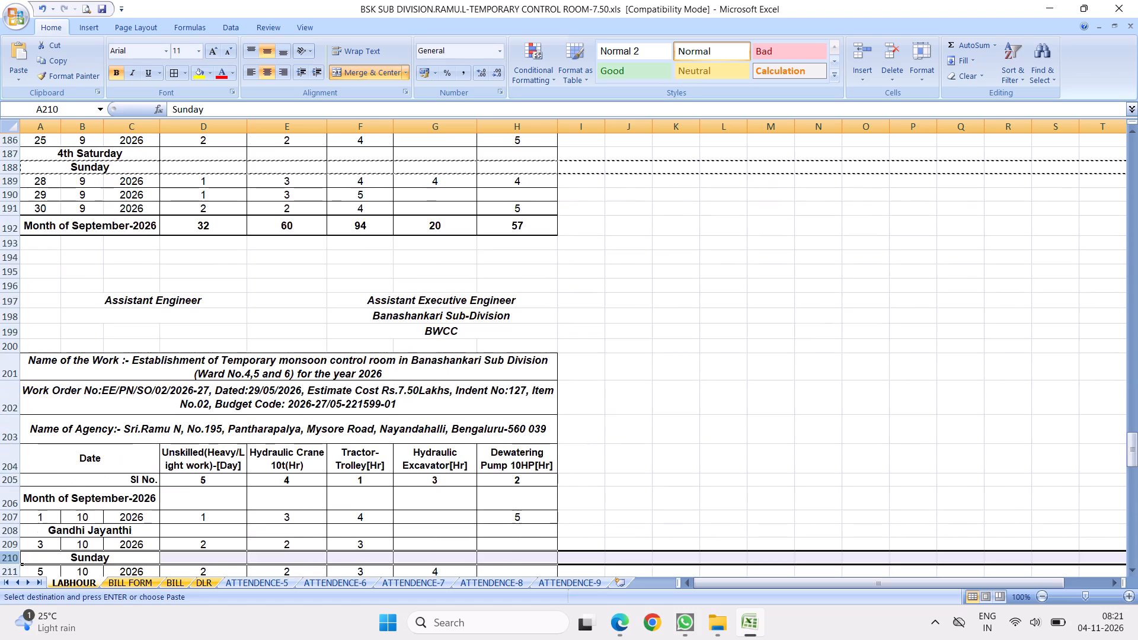
pyautogui.scroll(7, 178, 267)
pyautogui.moveTo(10, 250); pyautogui.dragTo(10, 261)
pyautogui.rightClick(41, 256)
pyautogui.click(73, 278)
pyautogui.scroll(-14, 176, 312)
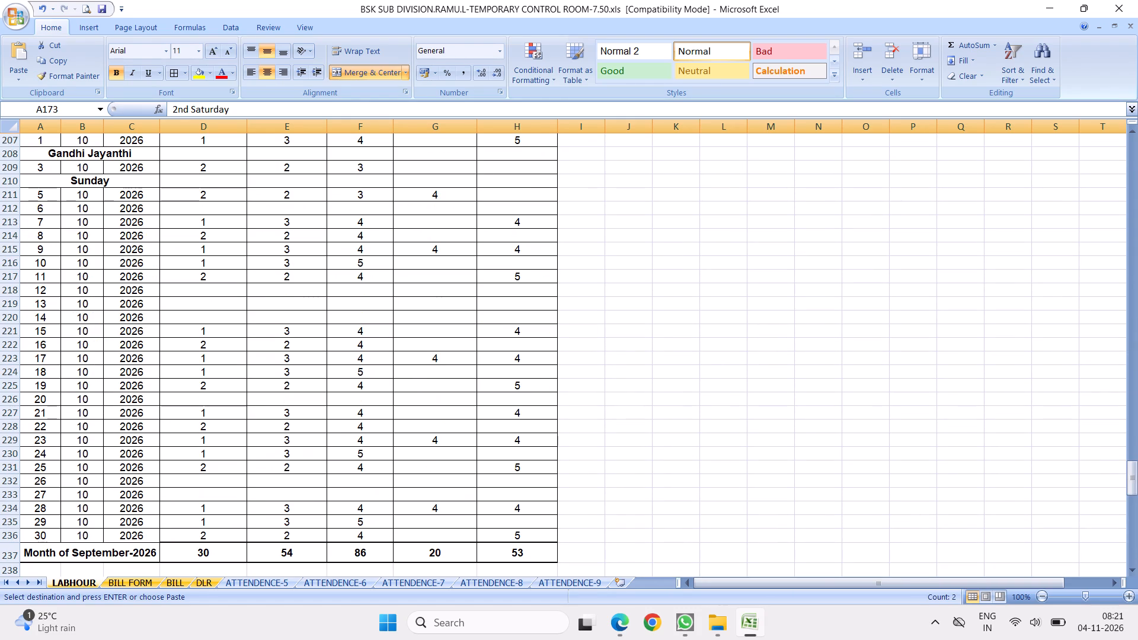
pyautogui.rightClick(12, 261)
pyautogui.click(44, 300)
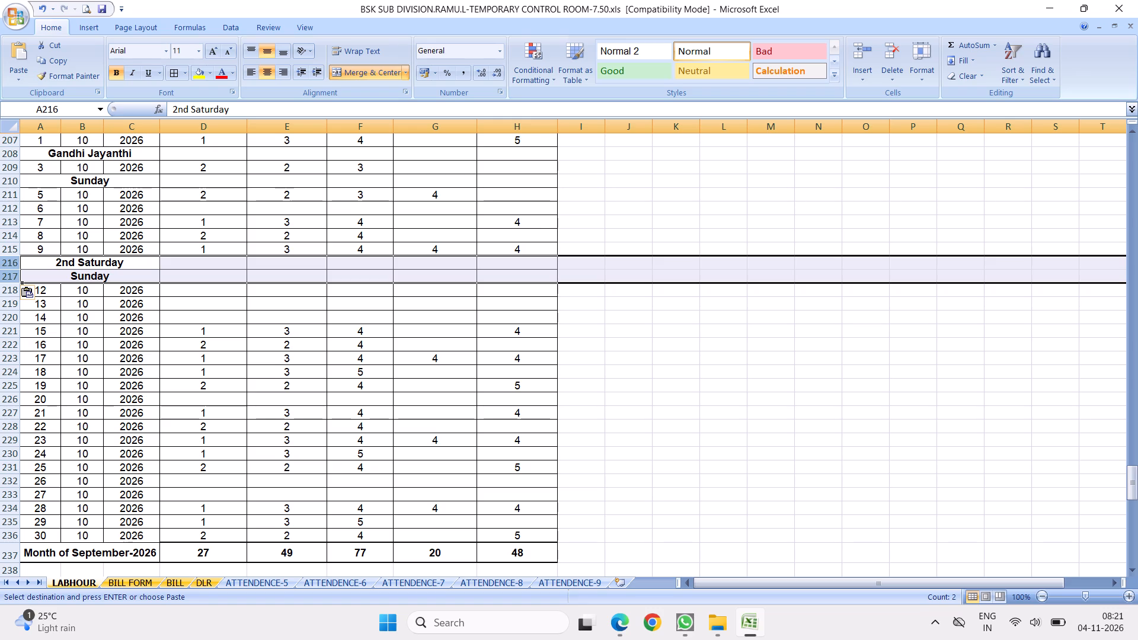
# Copy the Sunday row 217 over row 224 for 18 October.
pyautogui.click(12, 277)
pyautogui.rightClick(12, 277)
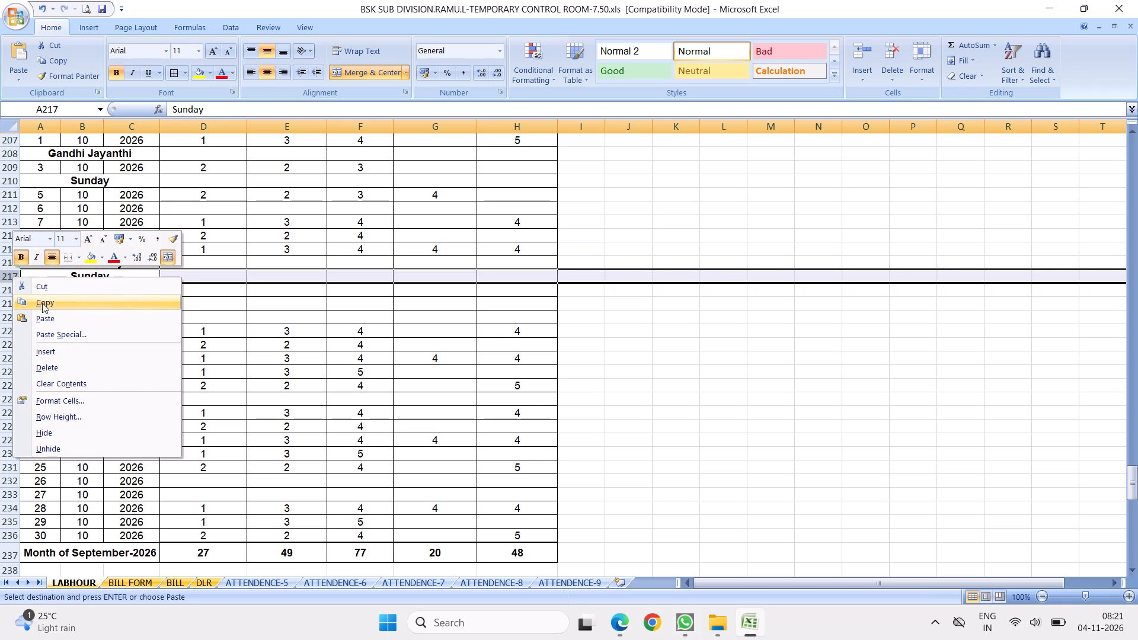
pyautogui.click(49, 302)
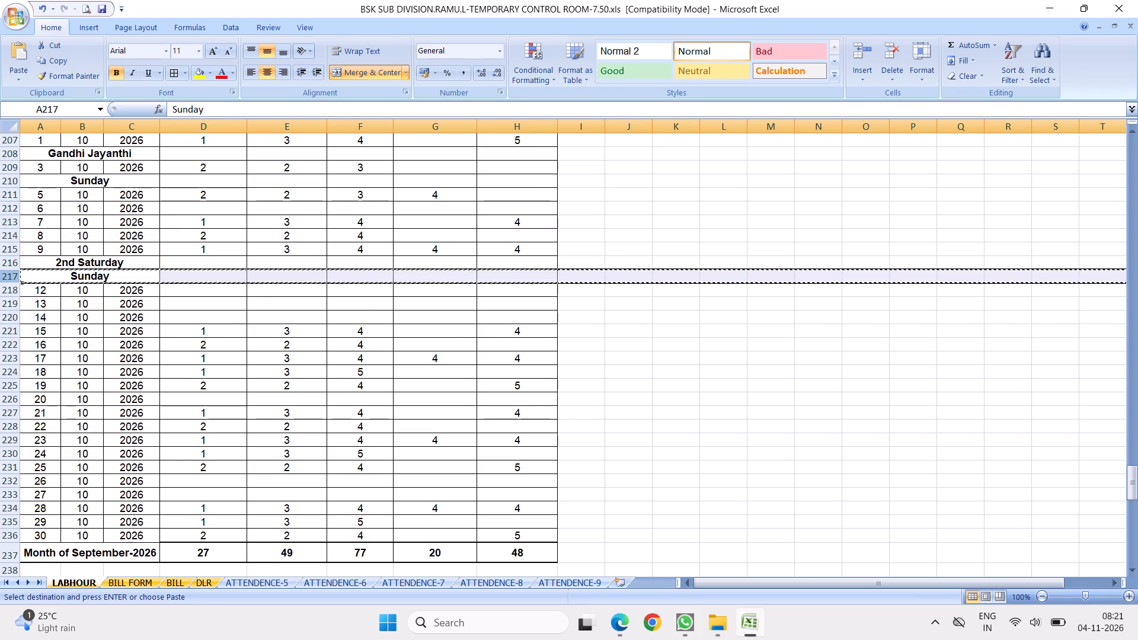
pyautogui.rightClick(9, 373)
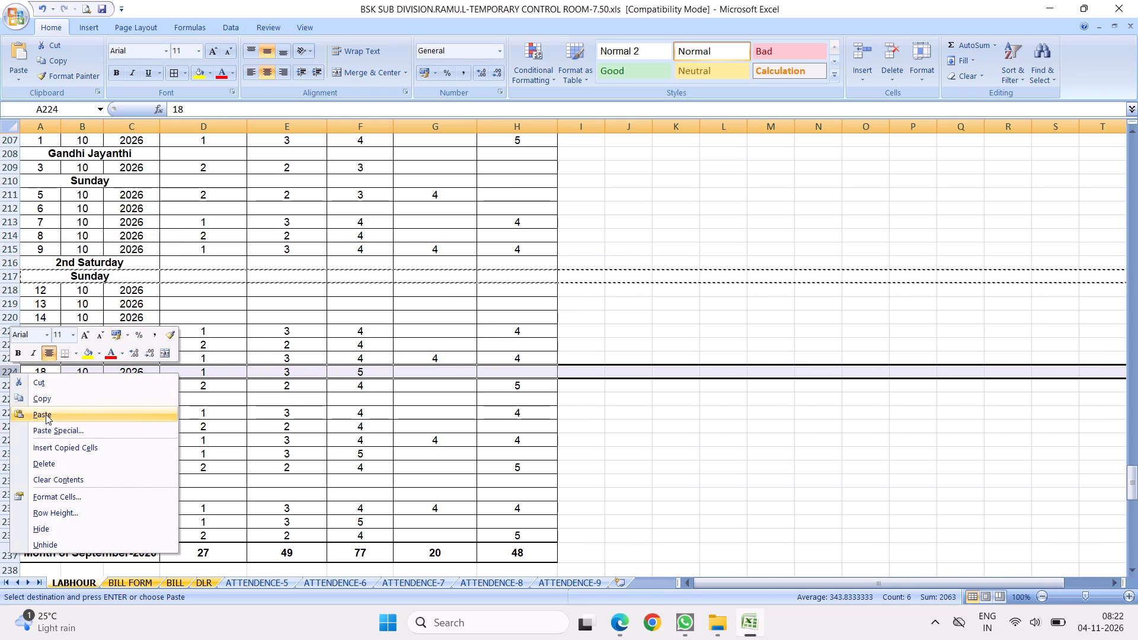
pyautogui.click(46, 414)
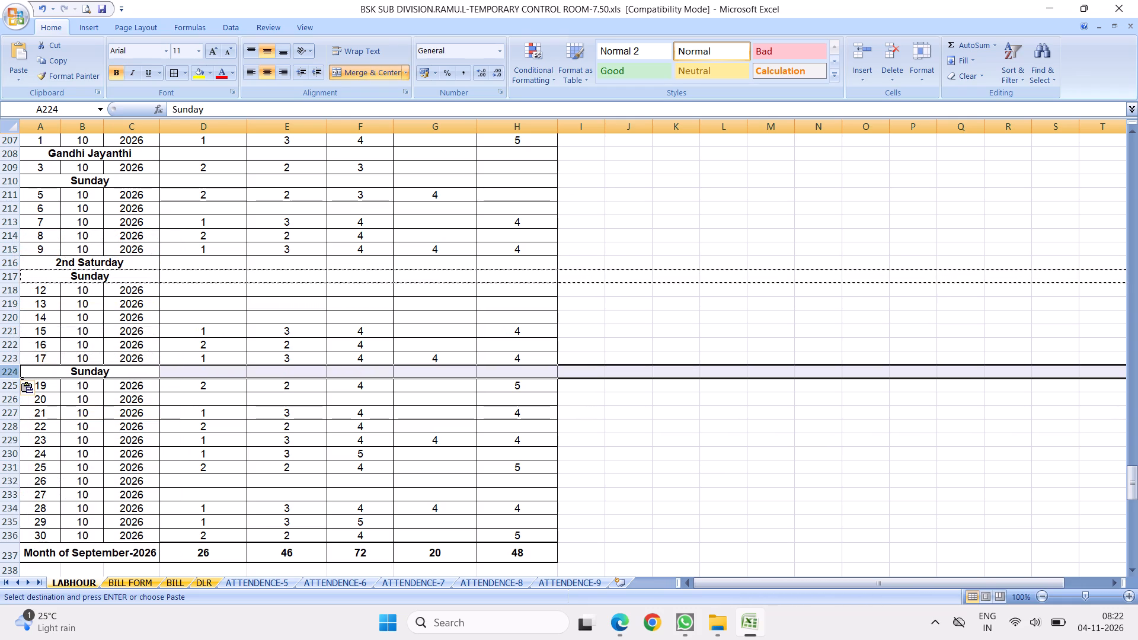
# Copy September's 4th Saturday and Sunday rows 187:188 over rows 230:231 for 24 and 25 October.
pyautogui.scroll(3, 206, 356)
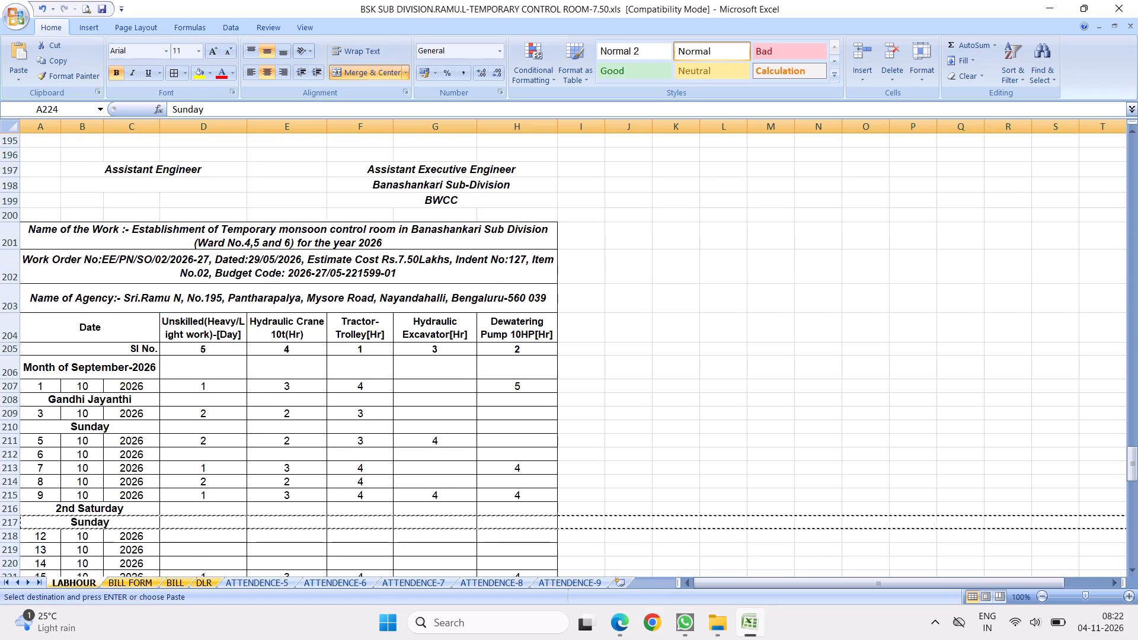
pyautogui.scroll(6, 210, 350)
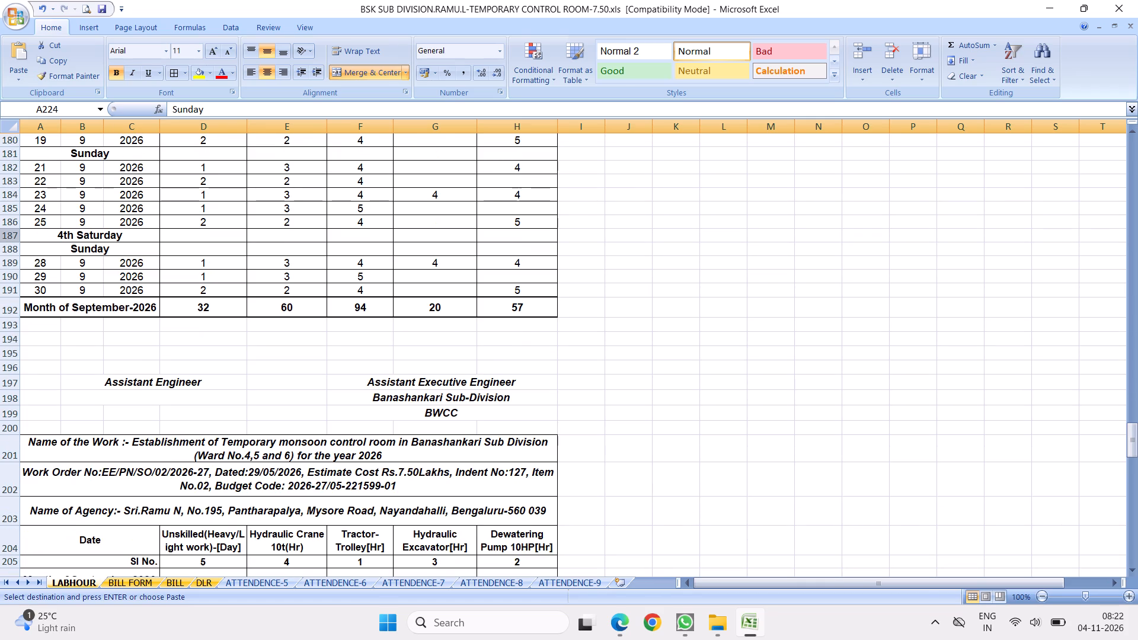
pyautogui.moveTo(15, 236); pyautogui.dragTo(14, 248)
pyautogui.rightClick(48, 246)
pyautogui.click(79, 270)
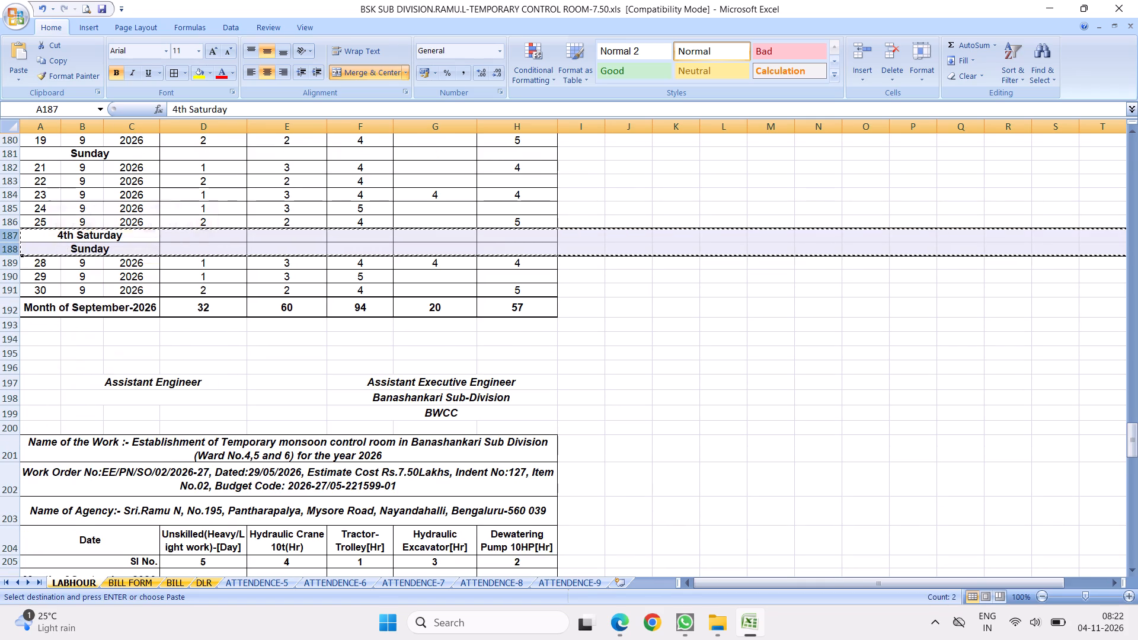
pyautogui.scroll(-2, 276, 355)
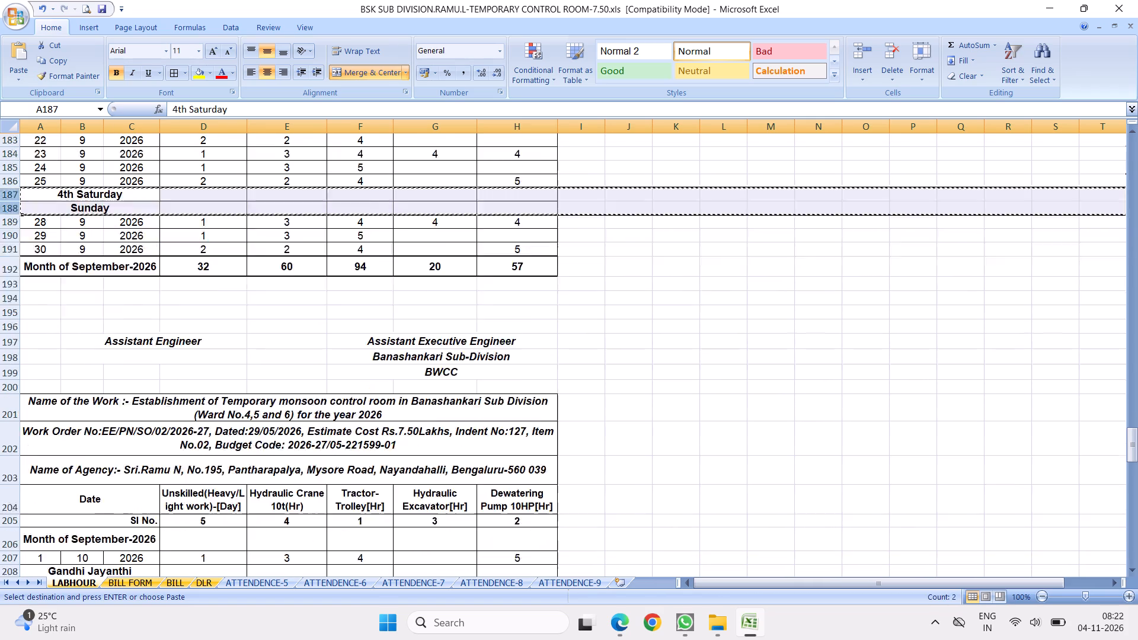
pyautogui.scroll(-9, 276, 359)
pyautogui.scroll(-1, 197, 345)
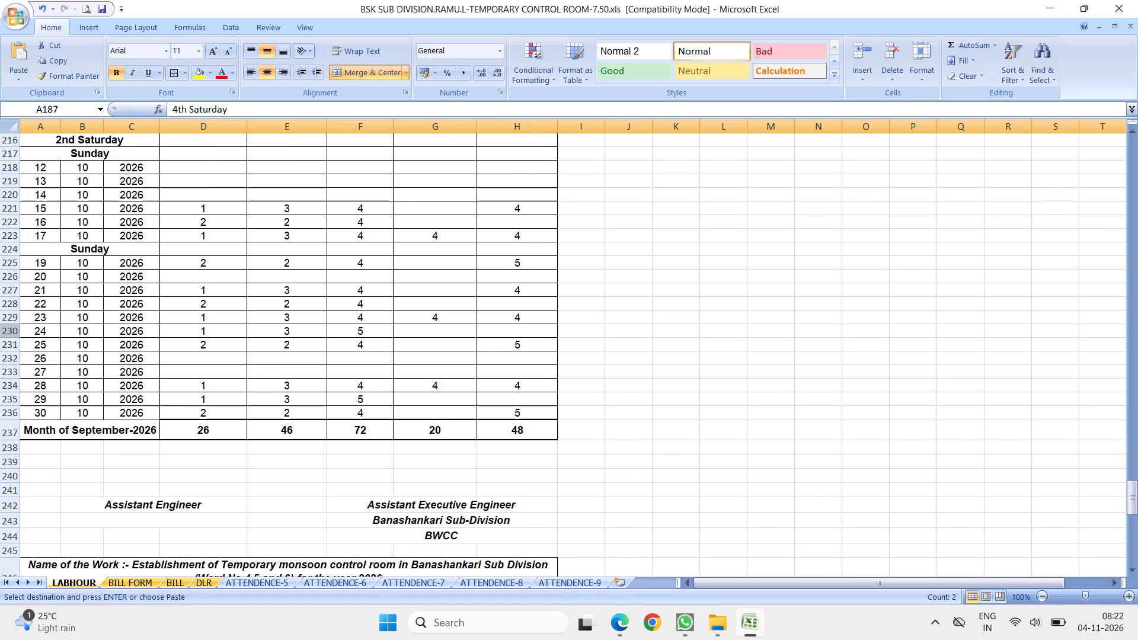
pyautogui.click(14, 334)
pyautogui.rightClick(14, 334)
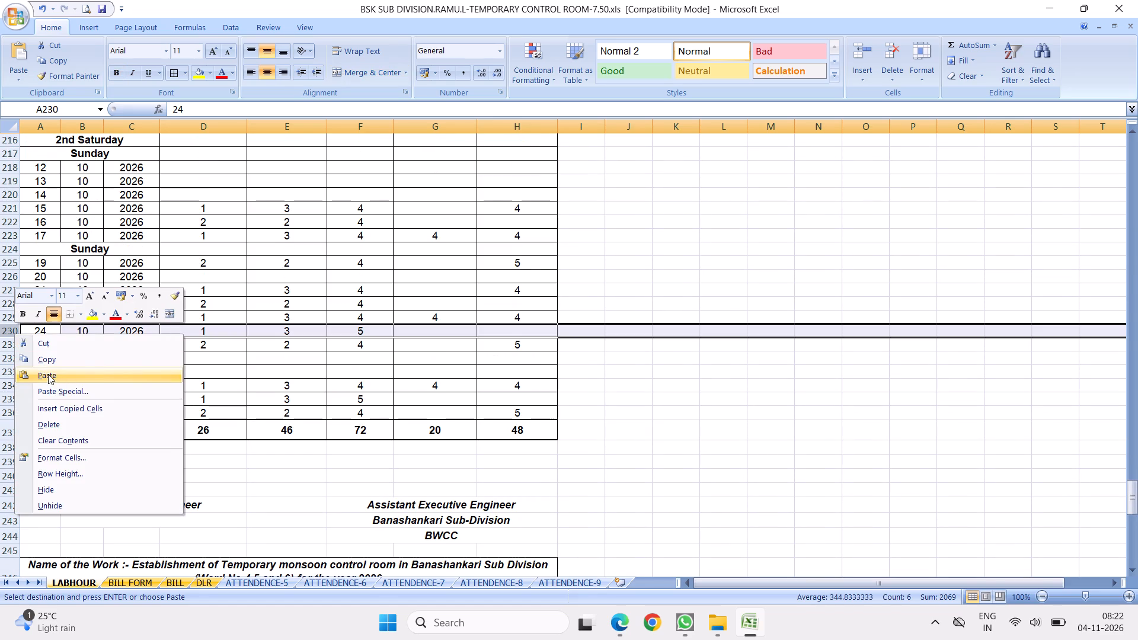
pyautogui.click(48, 374)
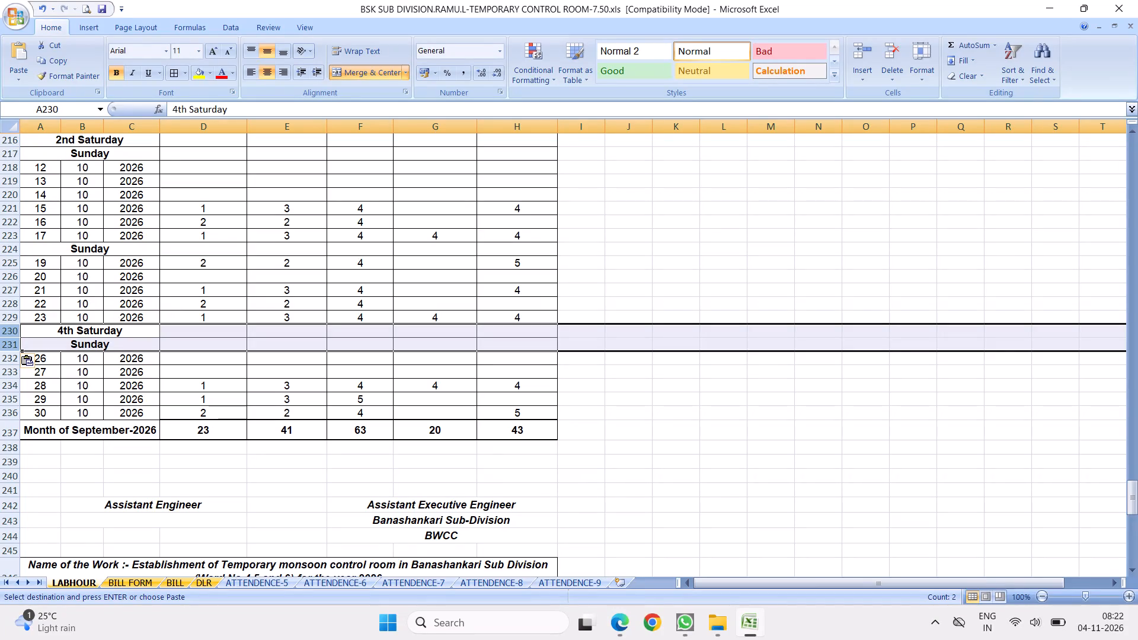
# Delete rows 232:236, covering days 26 to 30, from the October table.
pyautogui.moveTo(15, 359); pyautogui.dragTo(13, 408)
pyautogui.rightClick(87, 387)
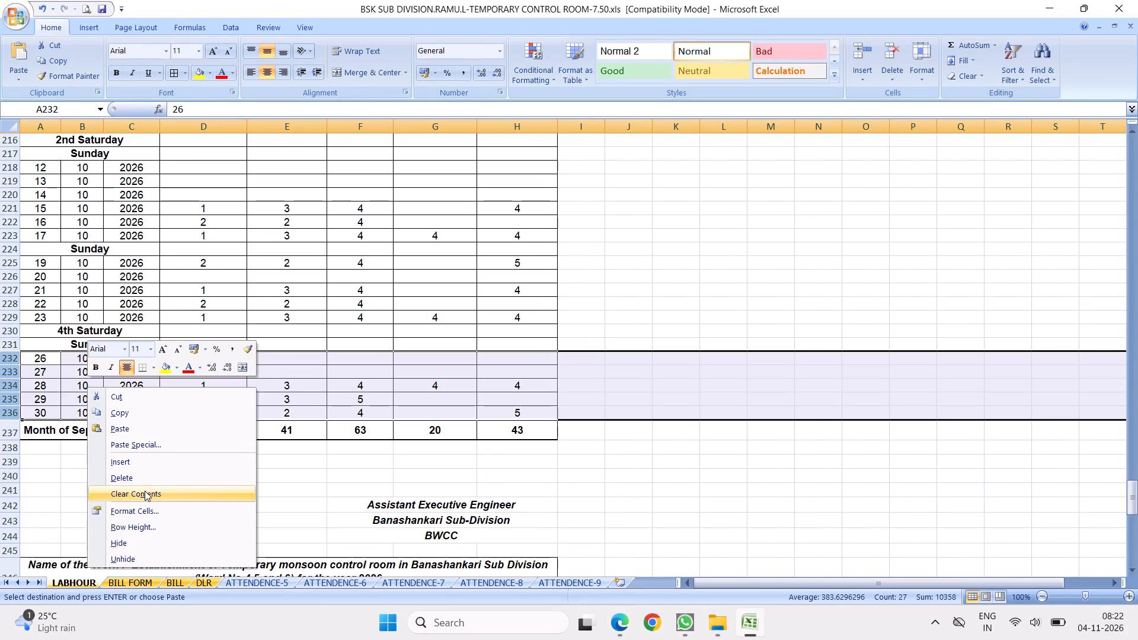
pyautogui.click(120, 475)
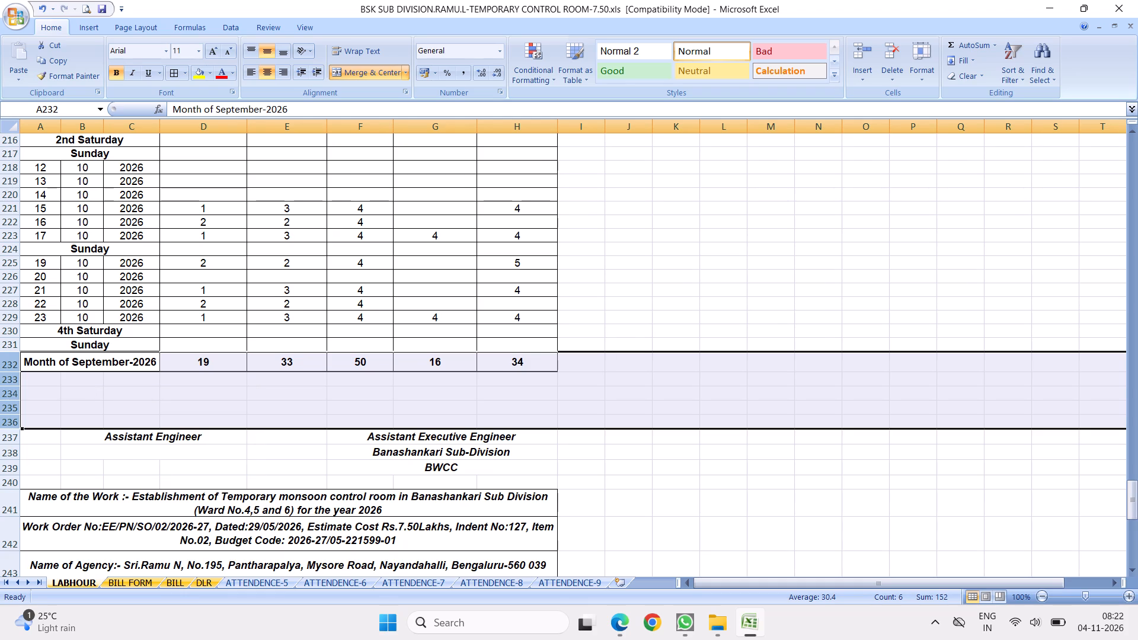
# Check the range of the total formula in D232 and fill it across to H232.
pyautogui.scroll(3, 281, 321)
pyautogui.scroll(-2, 282, 368)
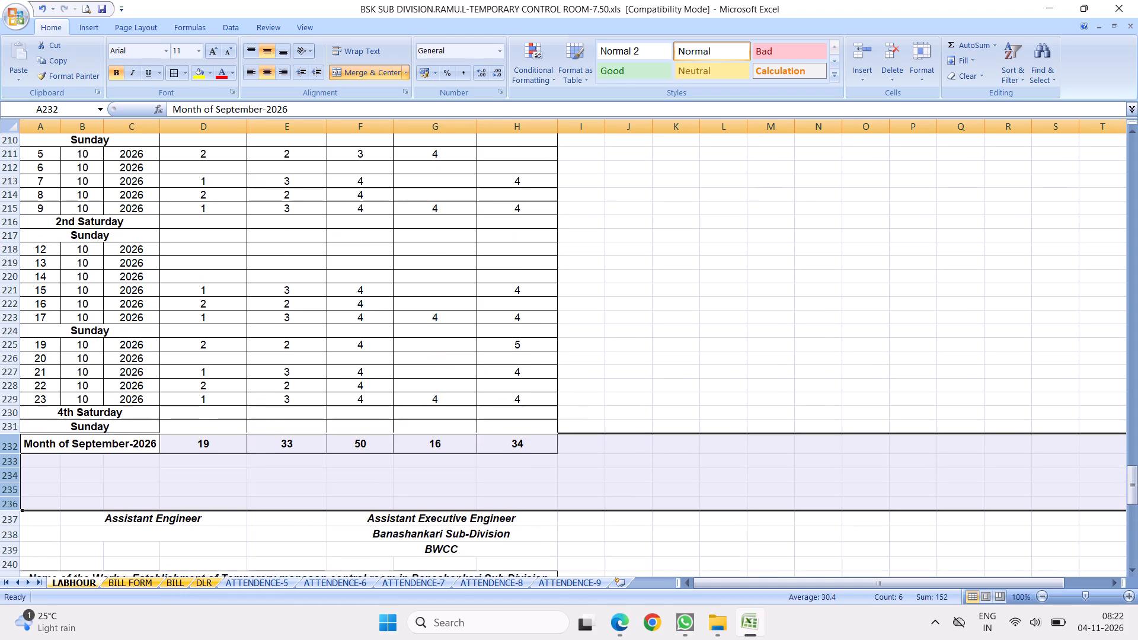
pyautogui.click(200, 407)
pyautogui.click(276, 110)
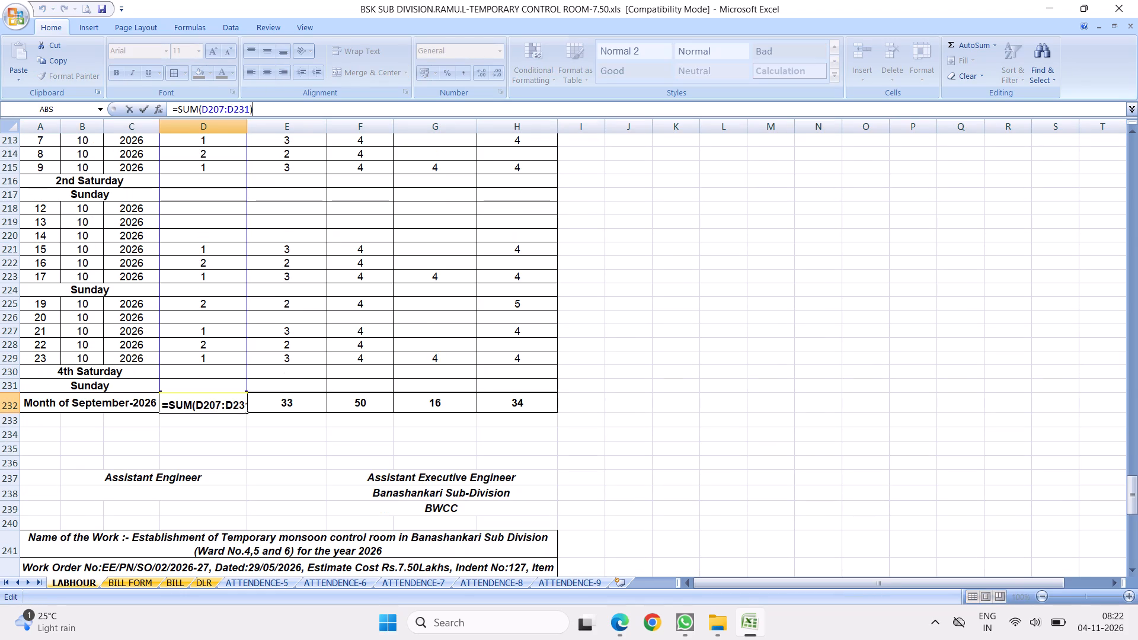
pyautogui.scroll(5, 238, 290)
pyautogui.scroll(-5, 272, 284)
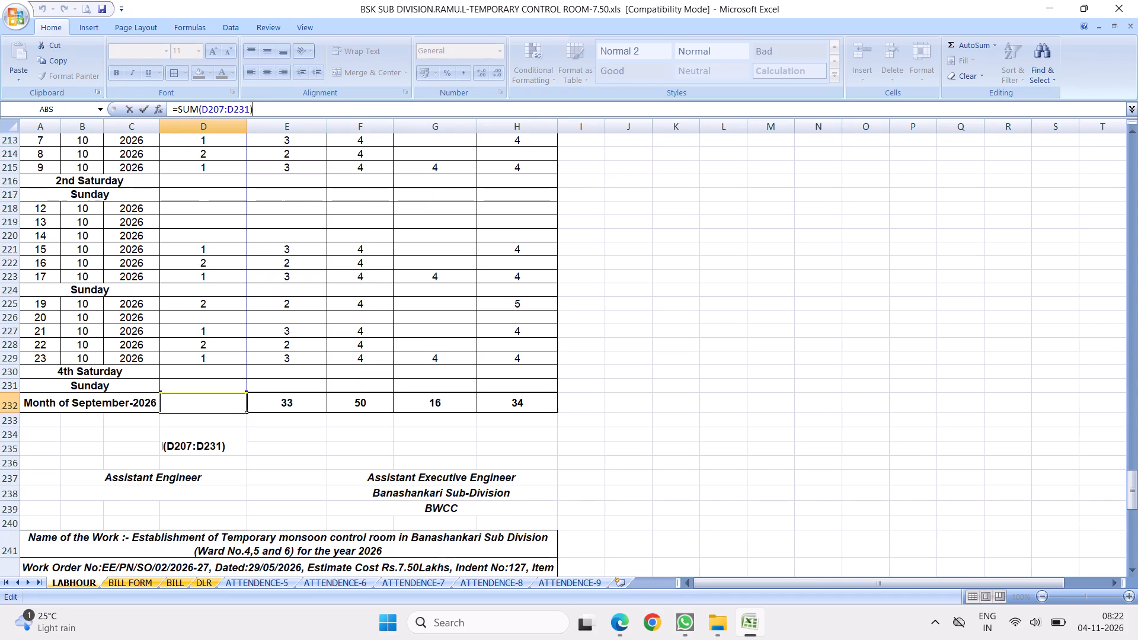
pyautogui.click(341, 273)
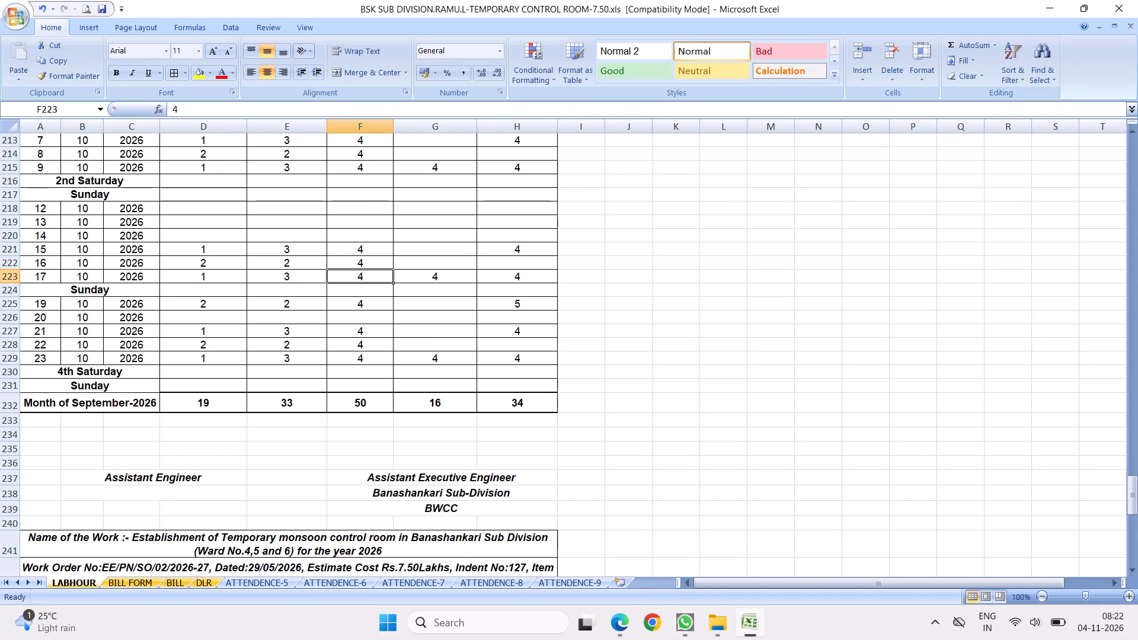
pyautogui.click(199, 401)
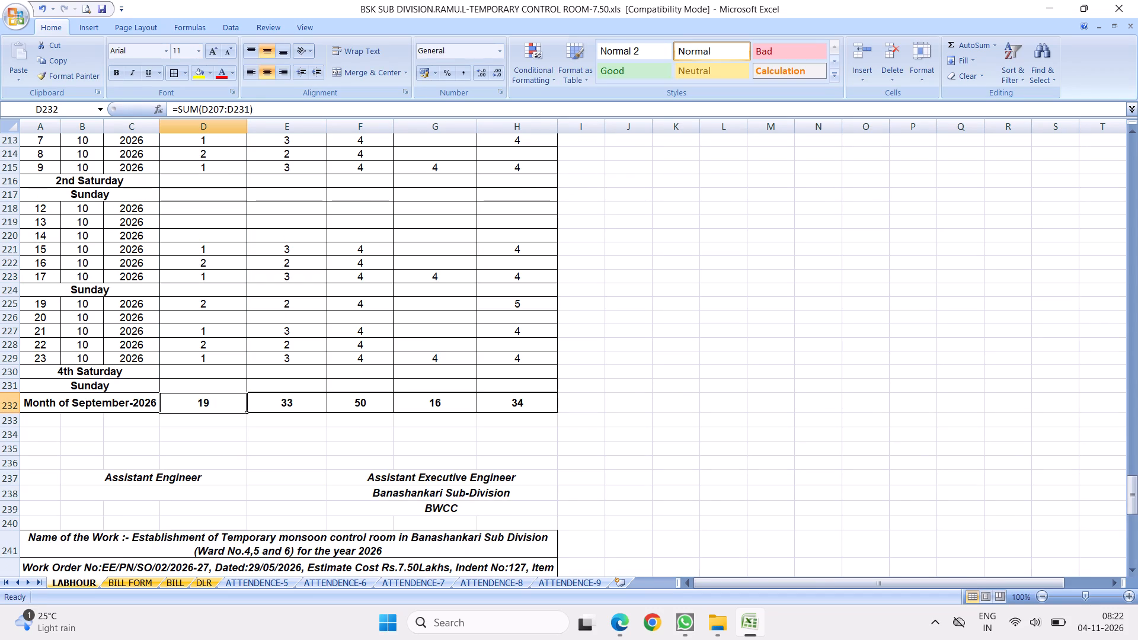
pyautogui.moveTo(247, 414); pyautogui.dragTo(568, 392)
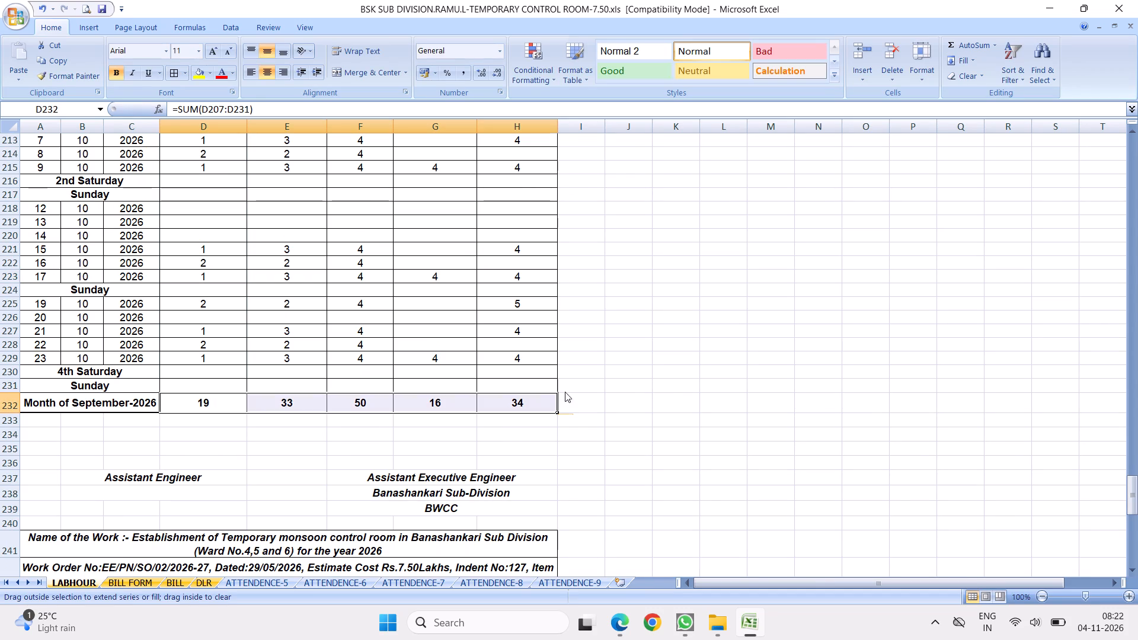
# Fill the quantities in D211:G211 down into the empty row 212 for 6 October.
pyautogui.scroll(3, 194, 341)
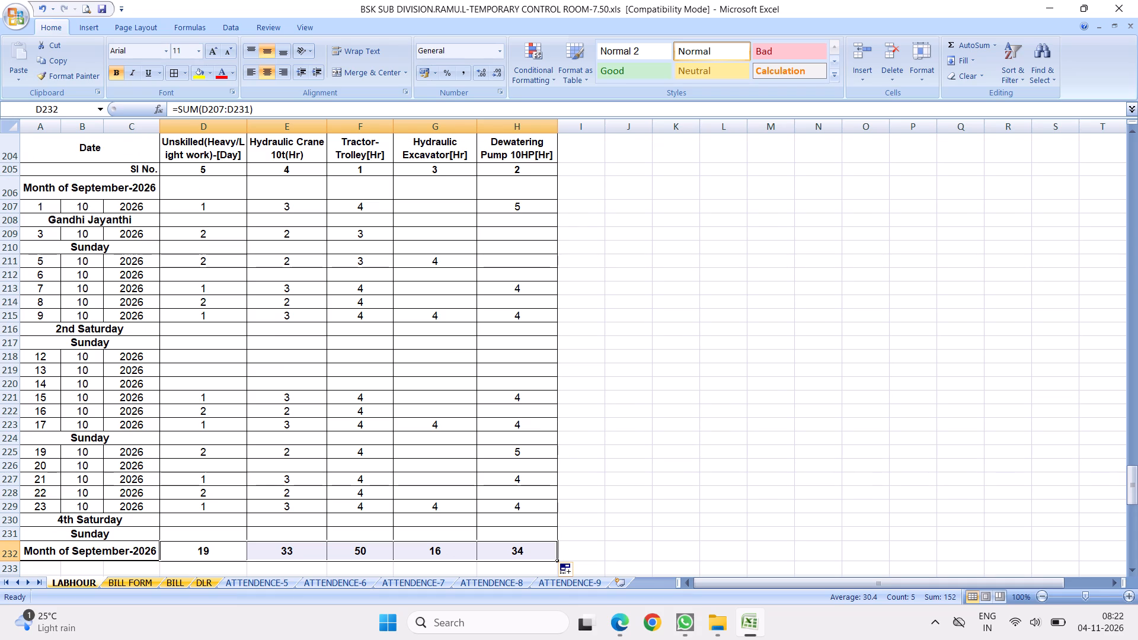
pyautogui.moveTo(200, 264); pyautogui.dragTo(416, 265)
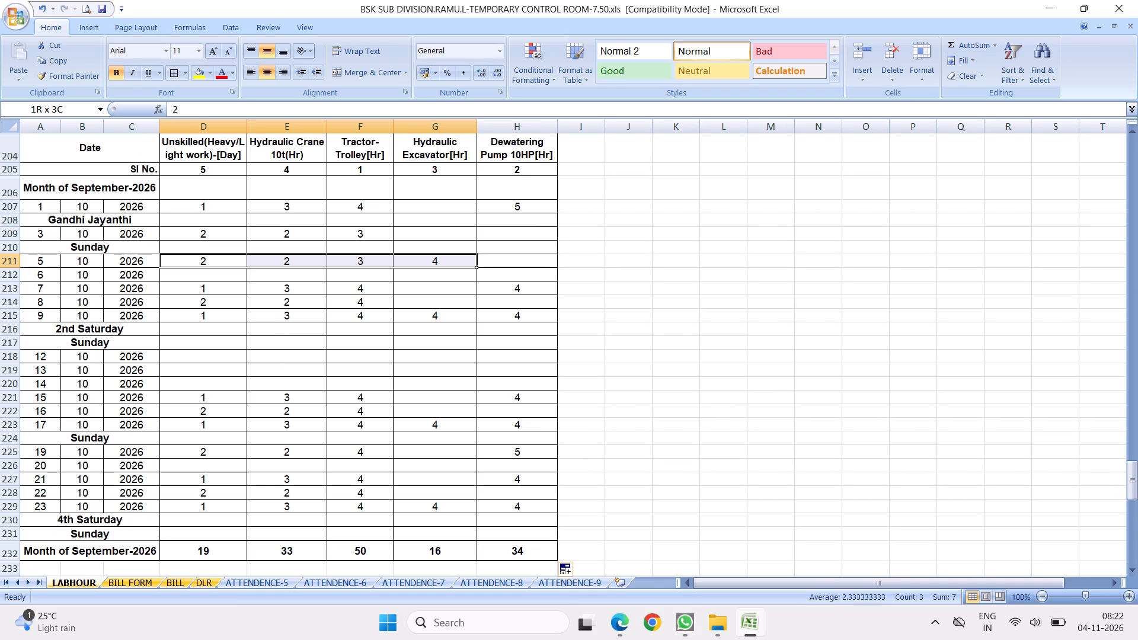
pyautogui.moveTo(416, 265); pyautogui.dragTo(421, 265)
pyautogui.moveTo(478, 268); pyautogui.dragTo(473, 280)
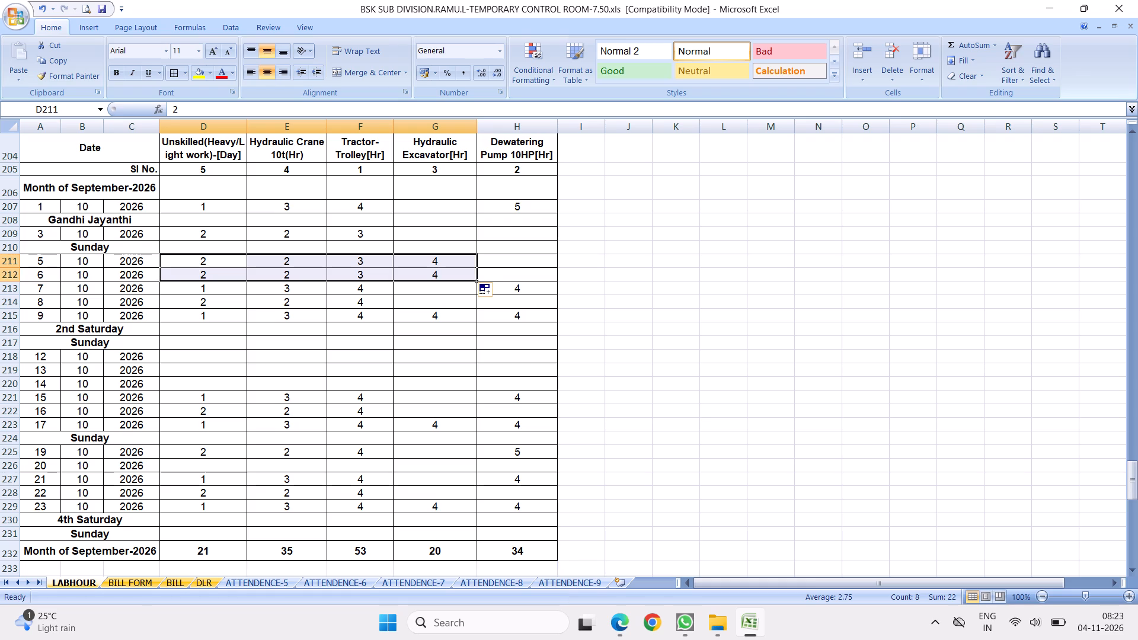
# Copy the quantities in D221:H223 over rows 218:220 for 12 to 14 October and rows 225:227 for 19 to 21 October.
pyautogui.moveTo(199, 396); pyautogui.dragTo(501, 427)
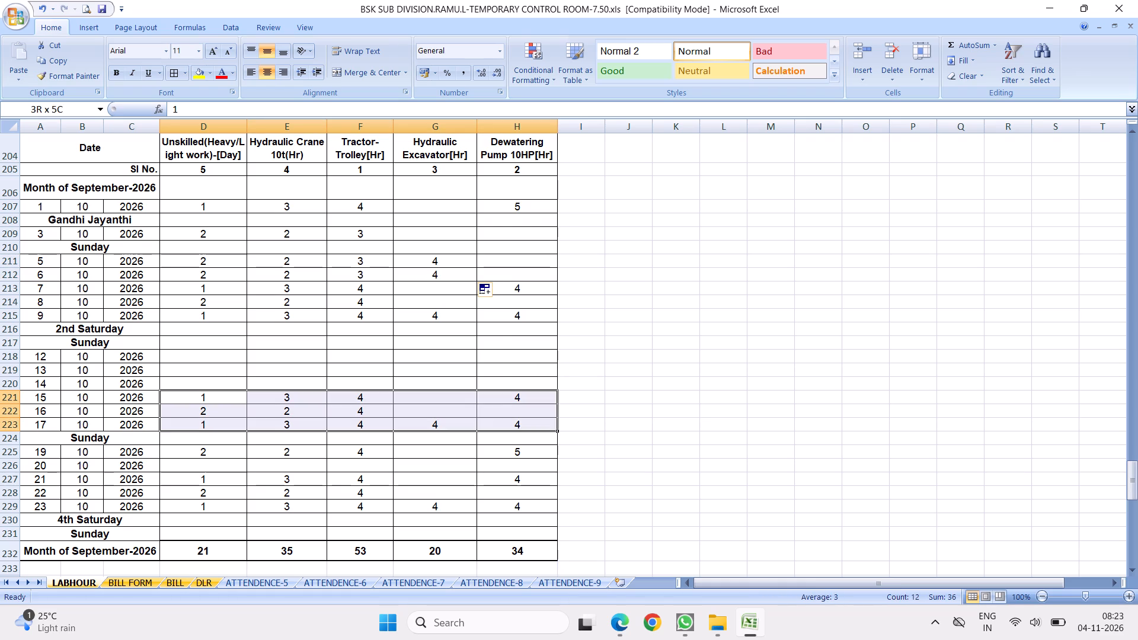
pyautogui.moveTo(501, 427); pyautogui.dragTo(498, 426)
pyautogui.rightClick(331, 419)
pyautogui.click(365, 213)
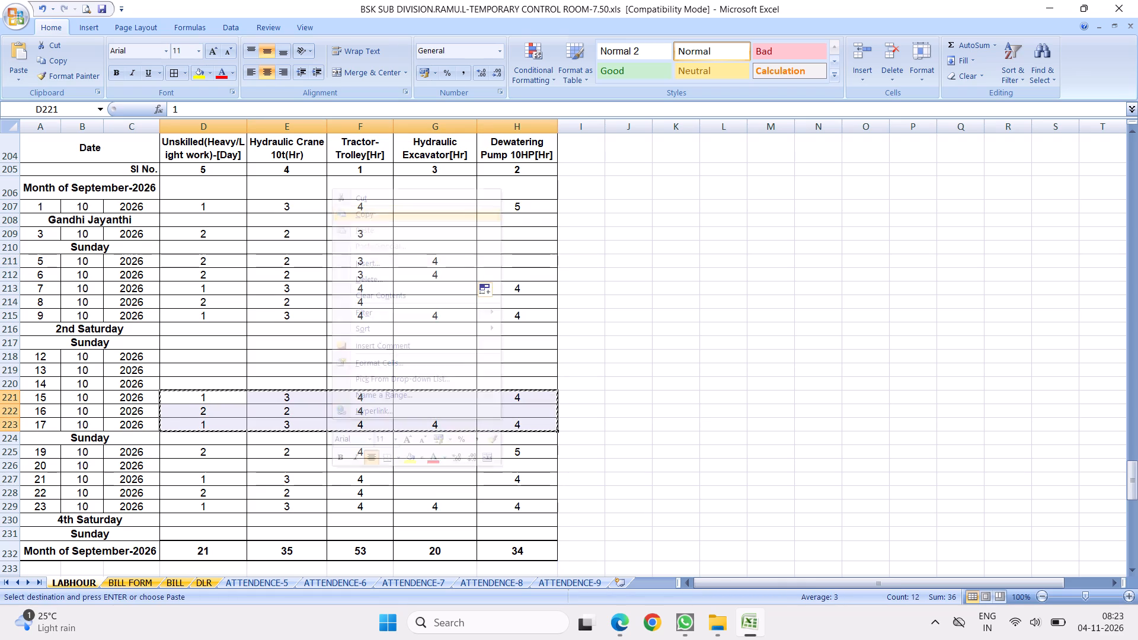
pyautogui.rightClick(184, 361)
pyautogui.click(223, 403)
pyautogui.scroll(-2, 282, 395)
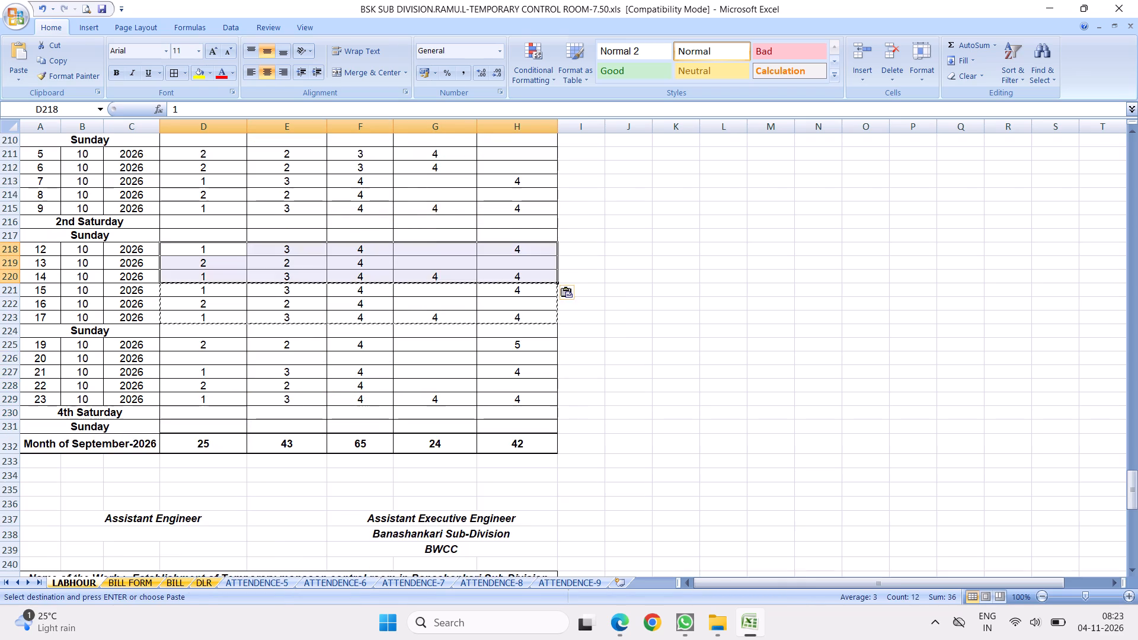
pyautogui.scroll(-2, 287, 351)
pyautogui.rightClick(187, 264)
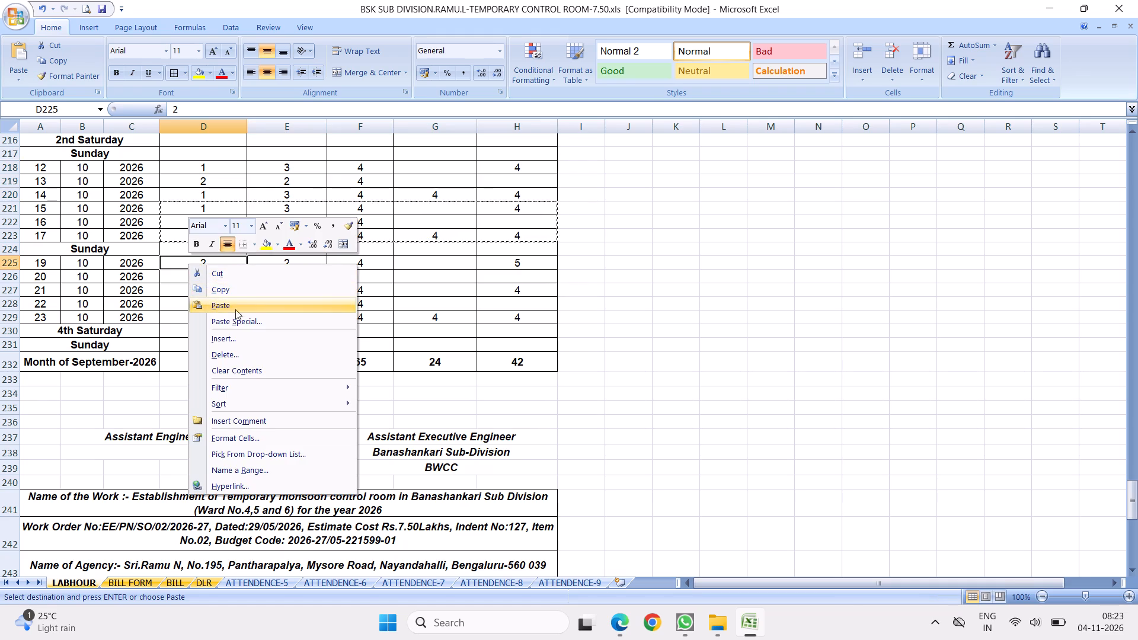
pyautogui.click(222, 308)
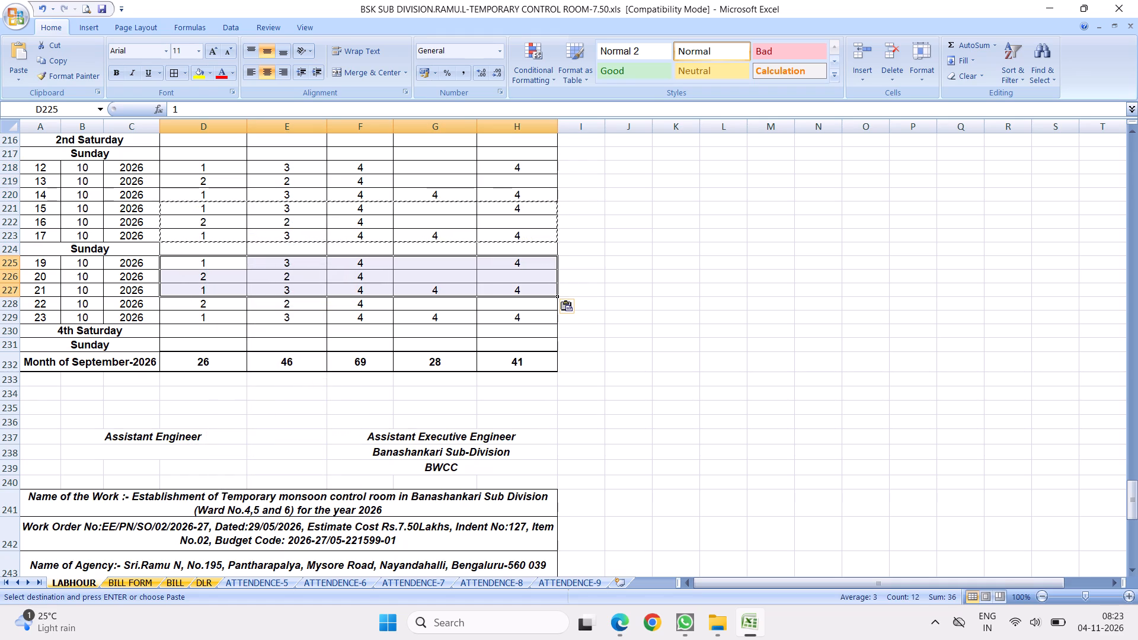
pyautogui.scroll(8, 280, 325)
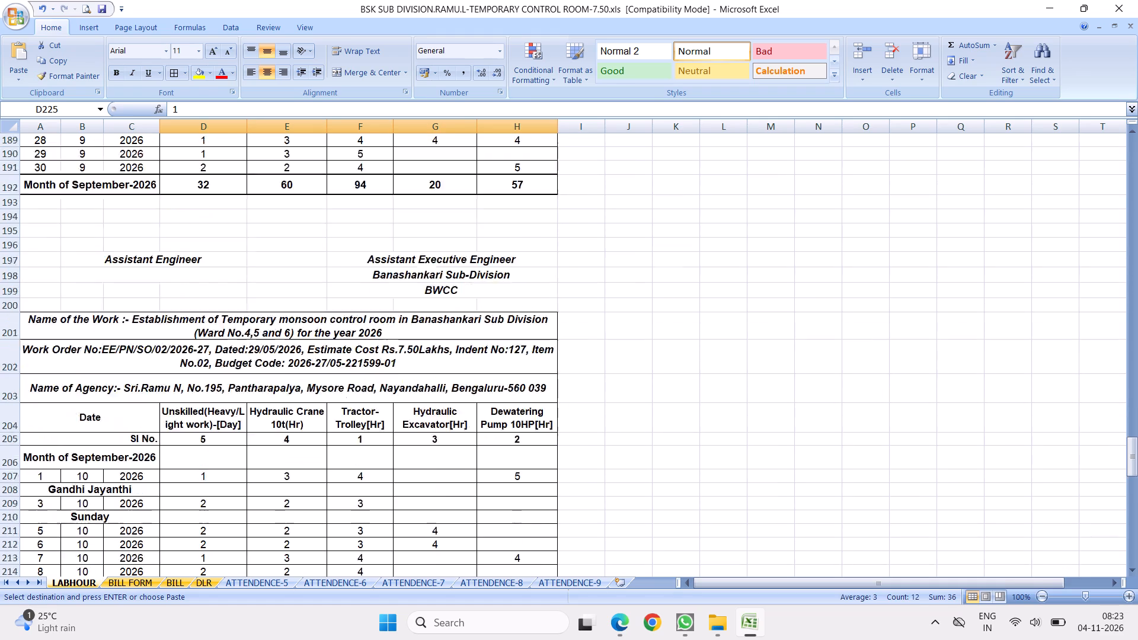
pyautogui.scroll(5, 324, 318)
pyautogui.click(282, 296)
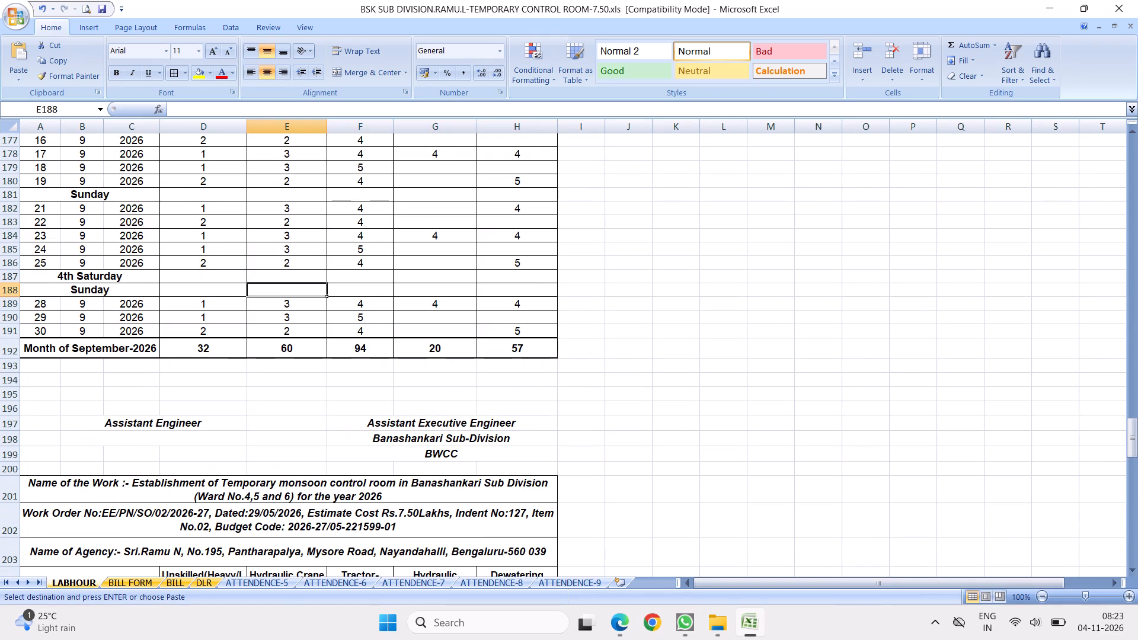
pyautogui.press('Escape')
pyautogui.press('Escape')
# Insert a row above Total in the monthly summary table and apply the September row's formatting to it.
pyautogui.scroll(-7, 389, 372)
pyautogui.scroll(-5, 333, 344)
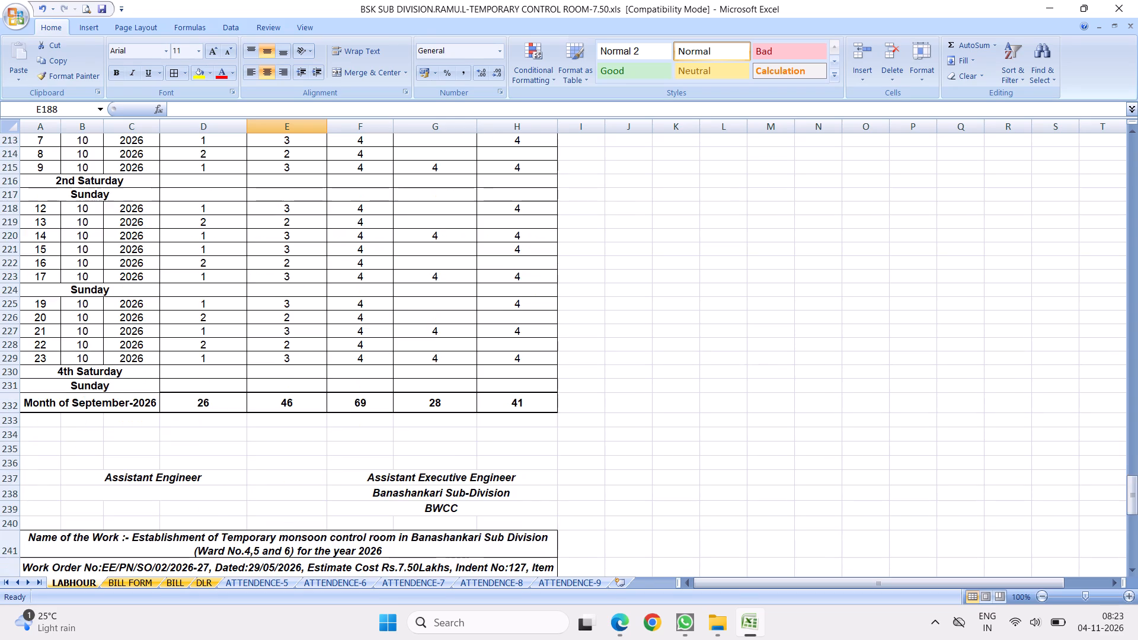
pyautogui.scroll(-9, 328, 341)
pyautogui.scroll(-1, 325, 291)
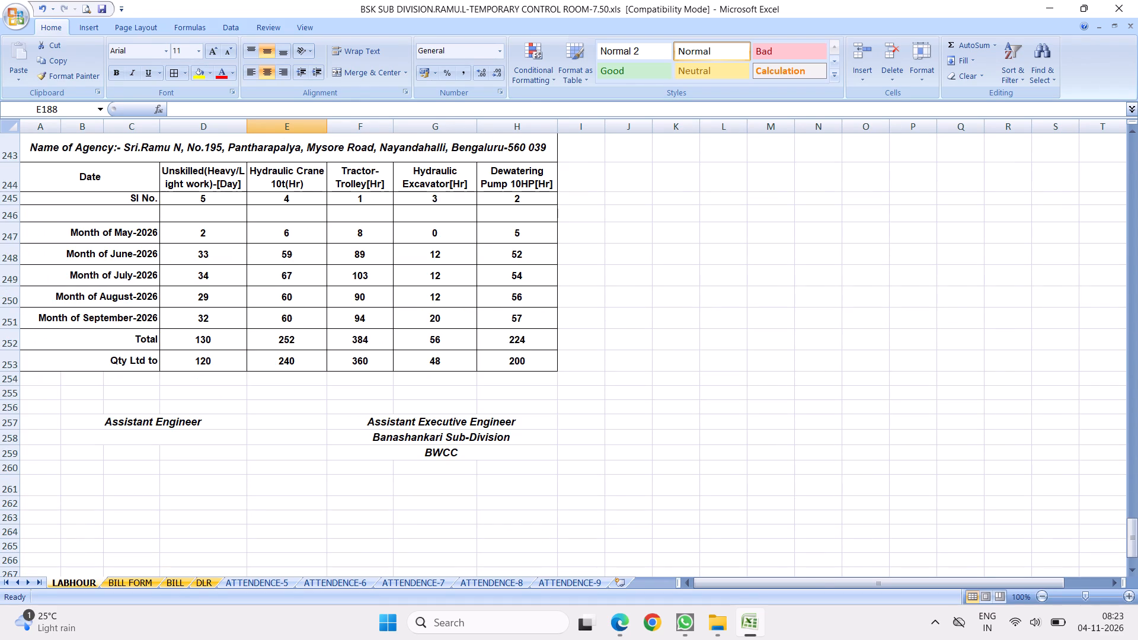
pyautogui.click(6, 337)
pyautogui.rightClick(6, 337)
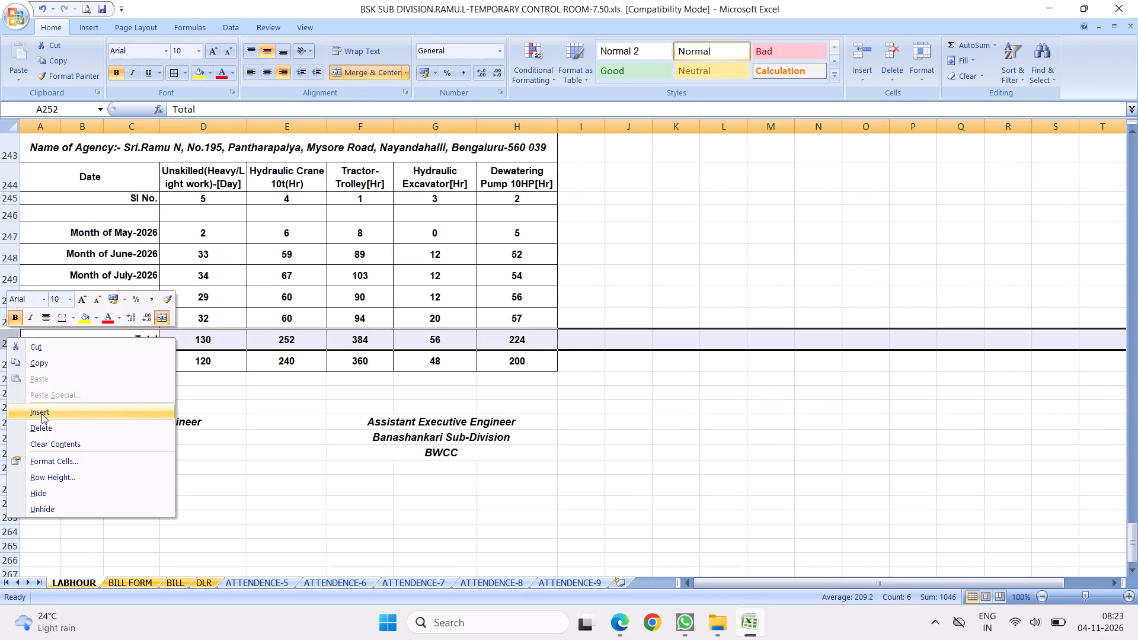
pyautogui.click(40, 415)
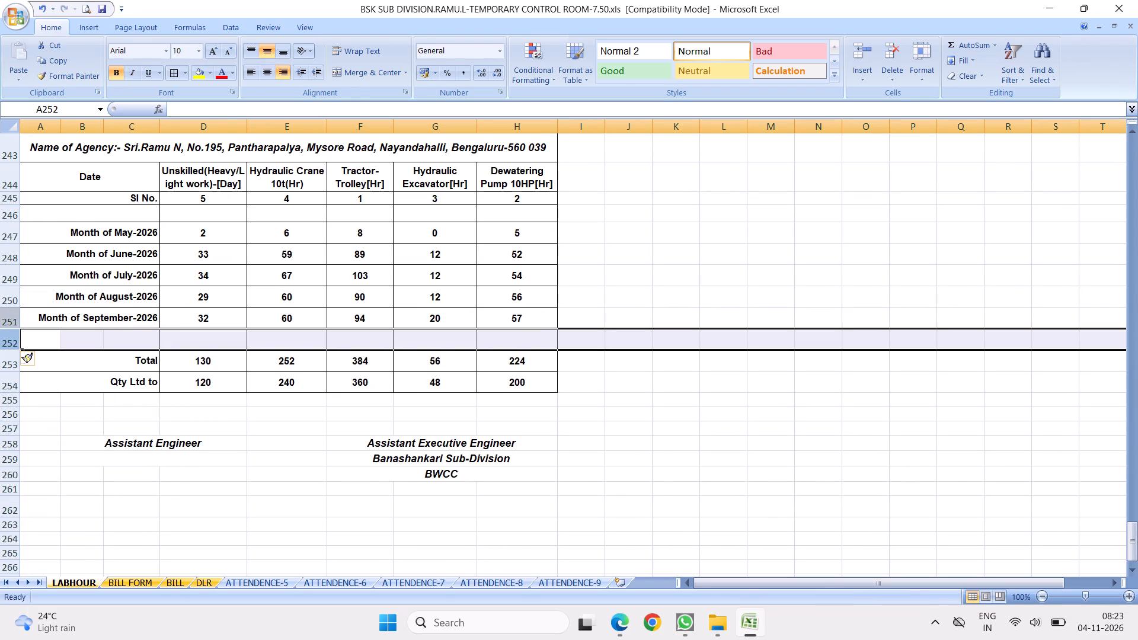
pyautogui.click(9, 322)
pyautogui.click(55, 75)
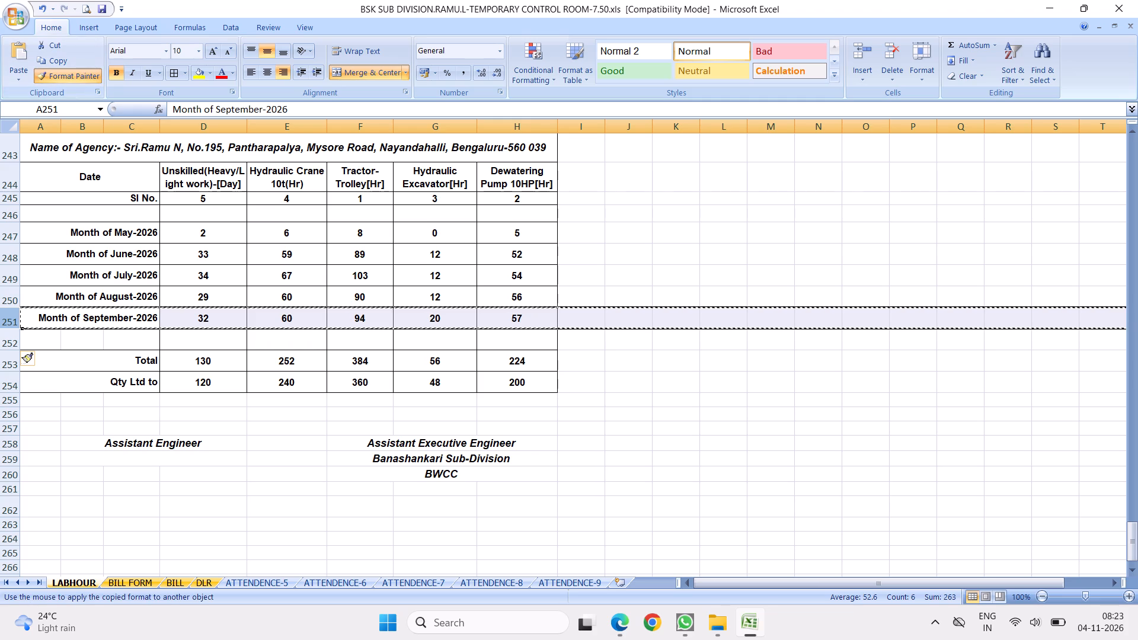
pyautogui.click(6, 340)
# Label the new summary row 252 as Month of October-2026.
pyautogui.click(88, 341)
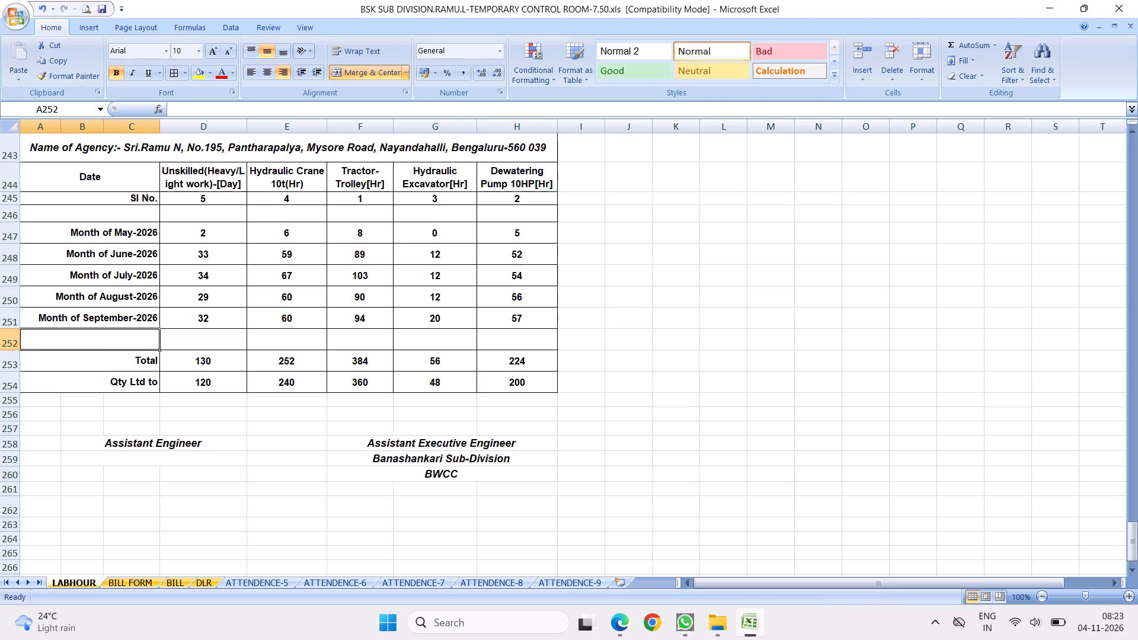
pyautogui.write('Month of')
pyautogui.press('space')
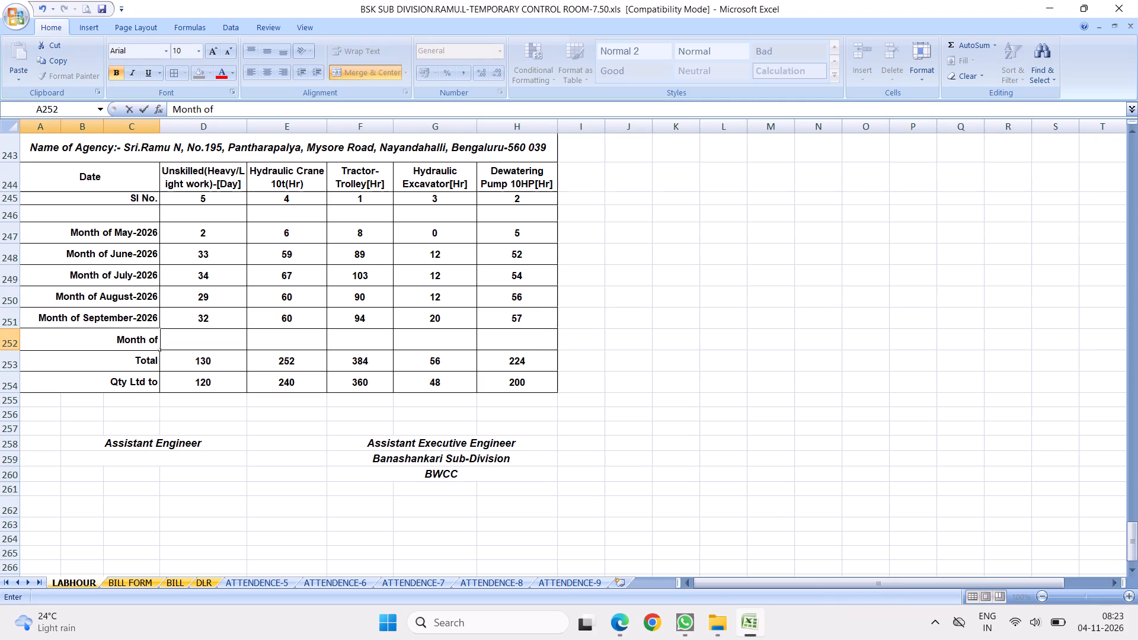
pyautogui.write('October')
pyautogui.write('-2026')
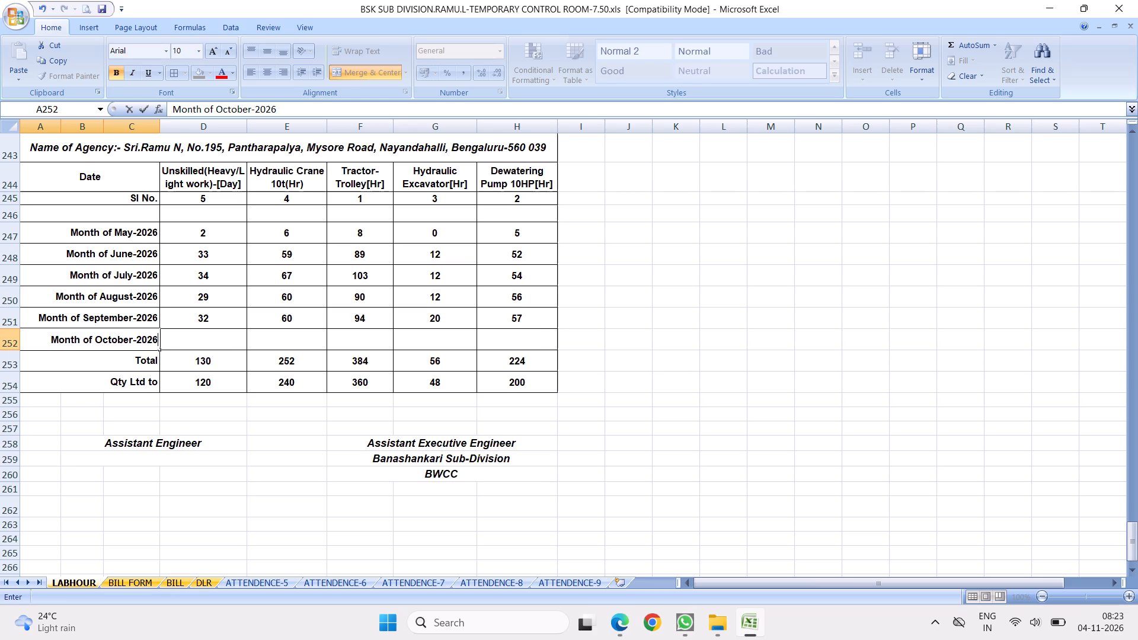
# Link D252 to the October table's total with =D232 and fill the formula across to H252.
pyautogui.click(199, 344)
pyautogui.press('=')
pyautogui.scroll(8, 314, 320)
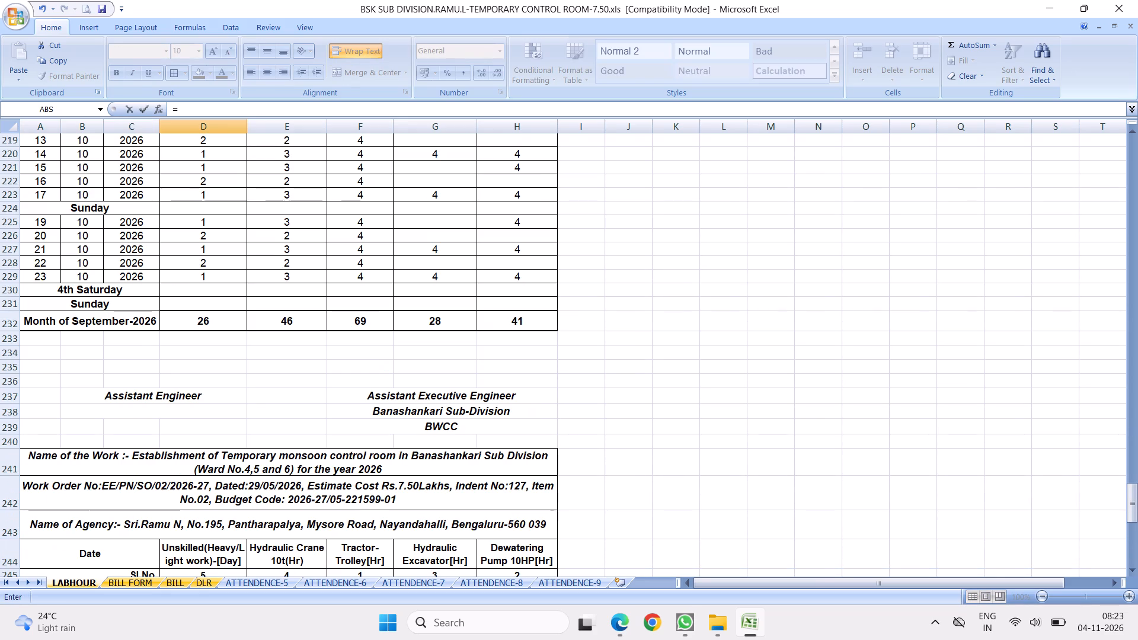
pyautogui.click(206, 323)
pyautogui.scroll(9, 317, 293)
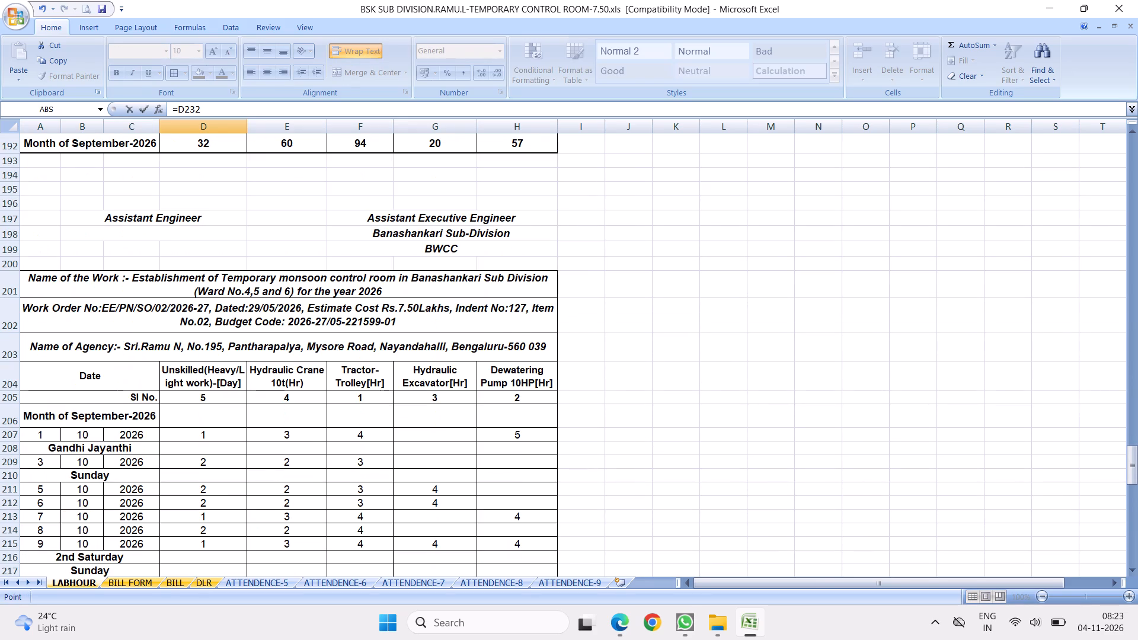
pyautogui.scroll(-9, 308, 290)
pyautogui.press('Return')
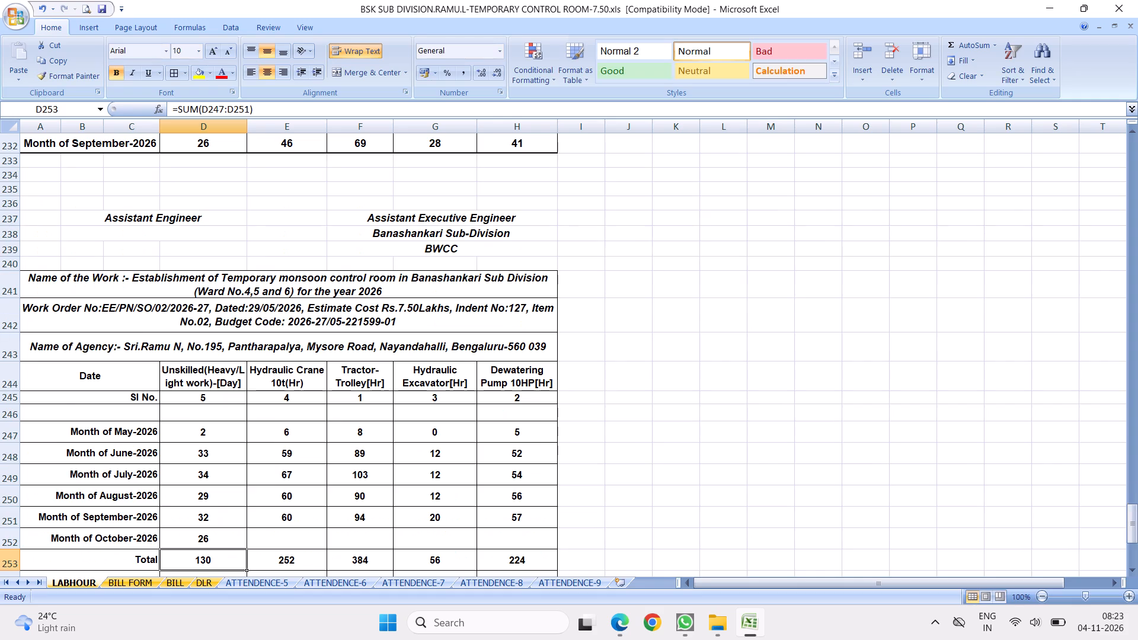
pyautogui.scroll(-2, 213, 372)
pyautogui.click(200, 449)
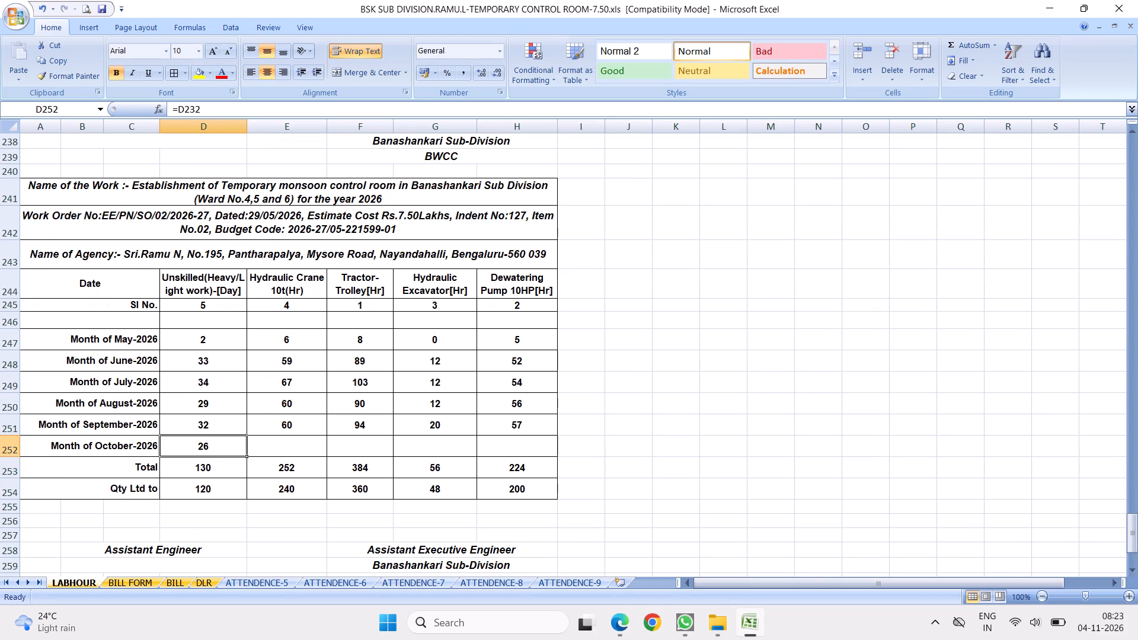
pyautogui.moveTo(248, 459); pyautogui.dragTo(520, 449)
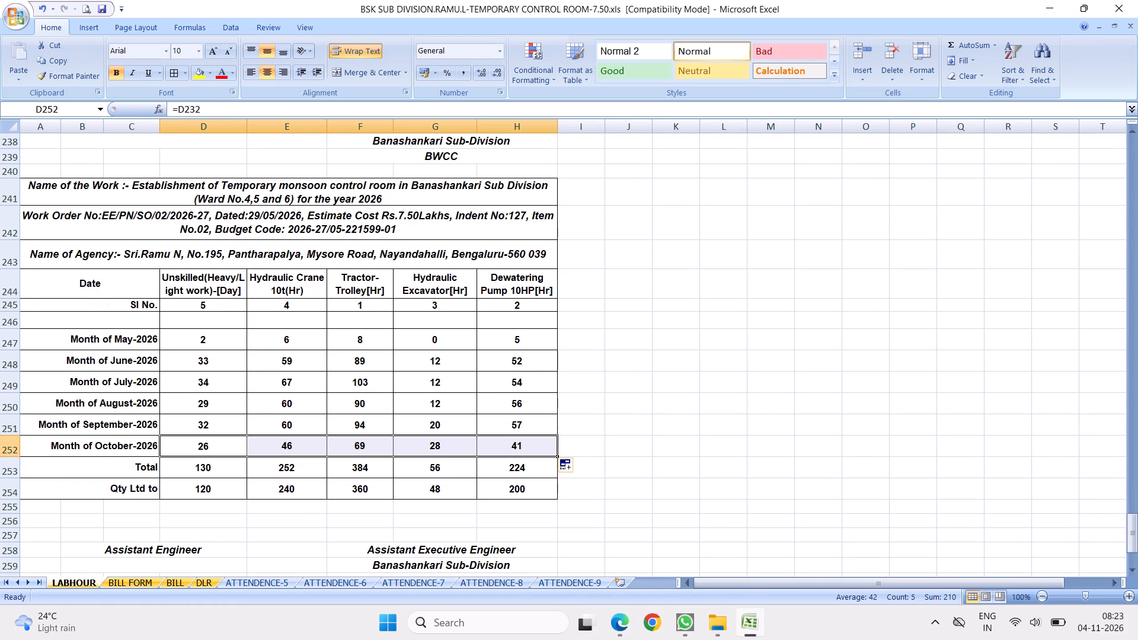
# Update the summary Total in D253 to sum D247:D252, including October, and fill it across to H253.
pyautogui.moveTo(202, 340); pyautogui.dragTo(200, 427)
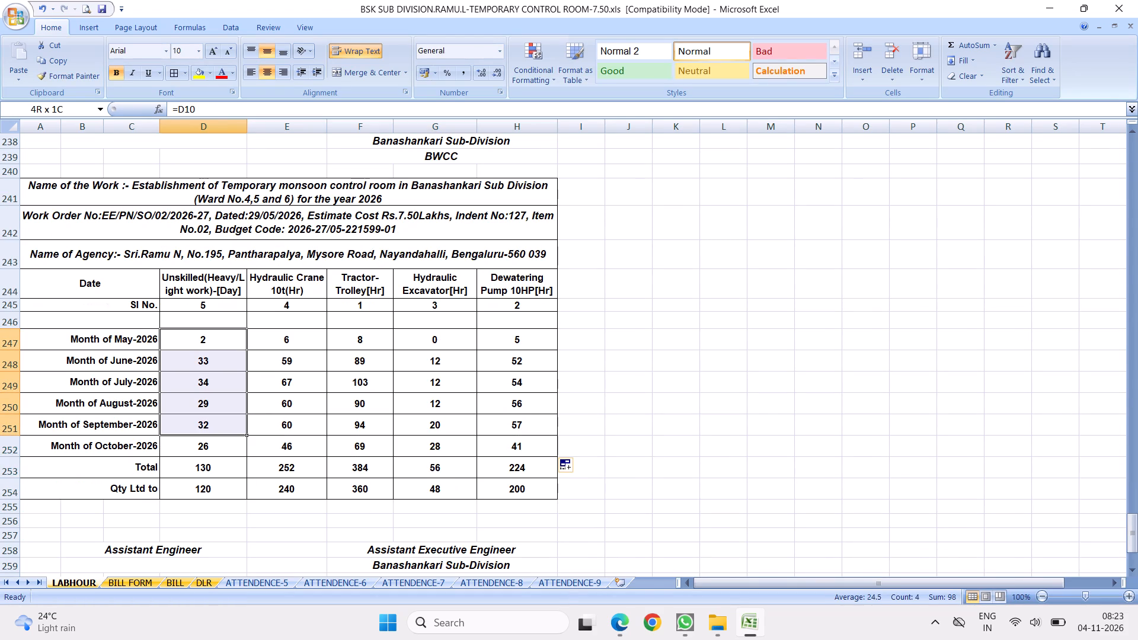
pyautogui.moveTo(200, 427); pyautogui.dragTo(199, 442)
pyautogui.click(948, 40)
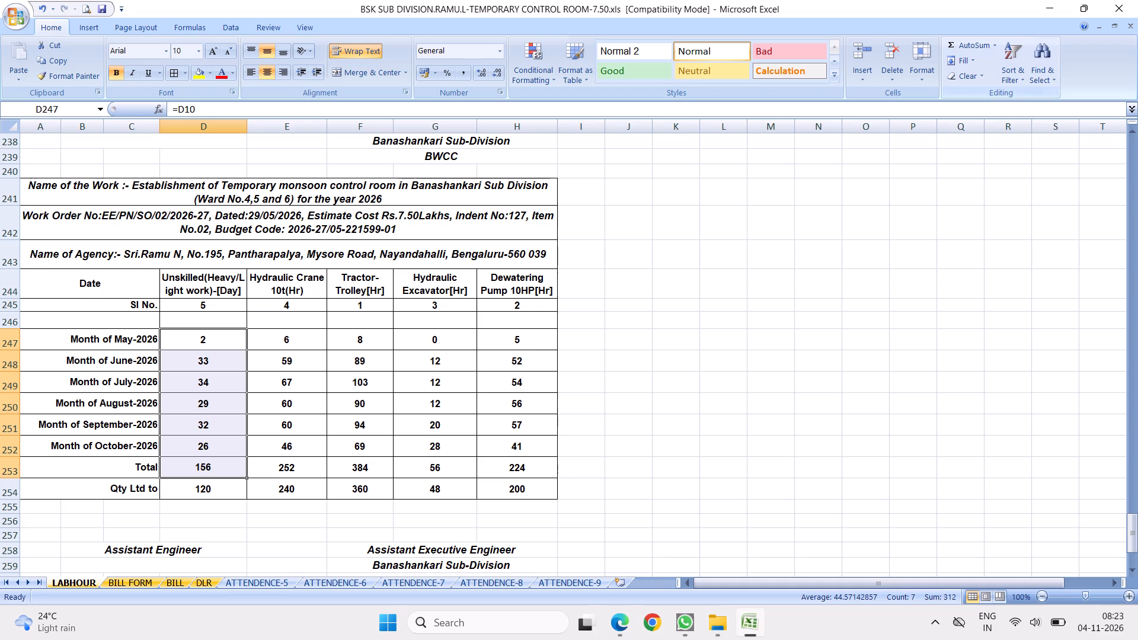
pyautogui.click(206, 468)
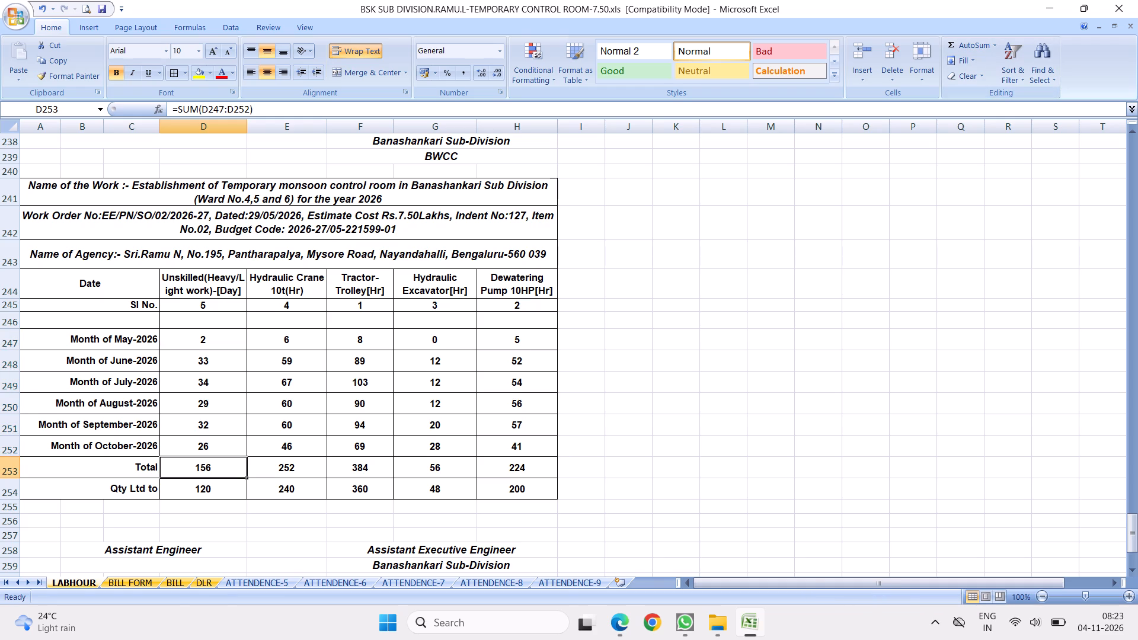
pyautogui.moveTo(247, 480); pyautogui.dragTo(534, 463)
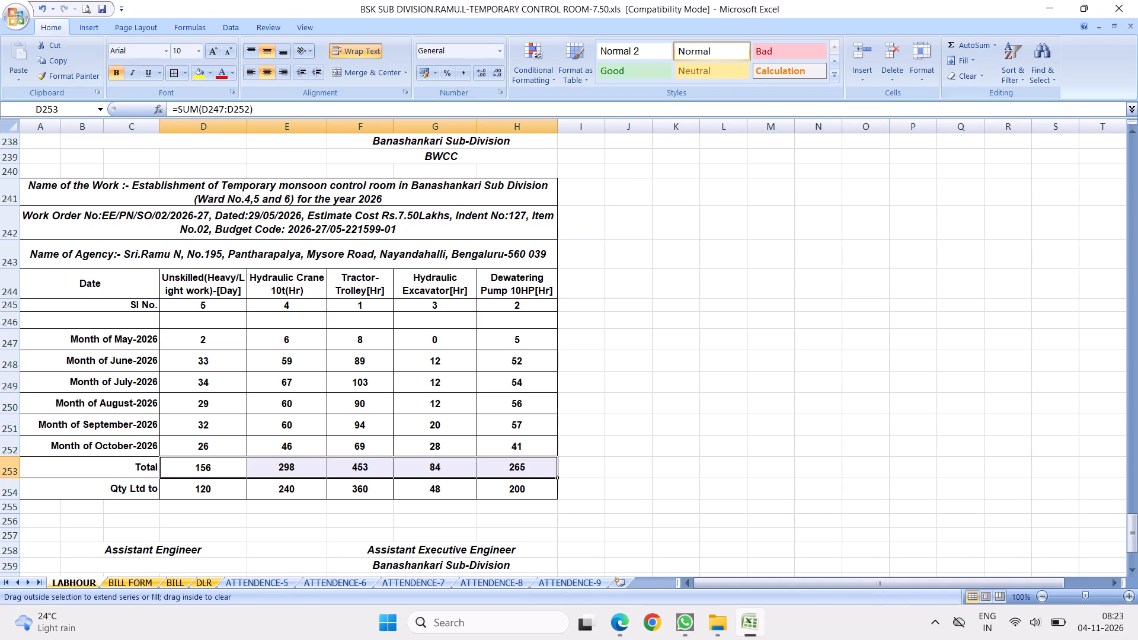
# Set the Qty Ltd to values in D254:H254 to 405, 30, 270, 60 and 150.
pyautogui.click(194, 491)
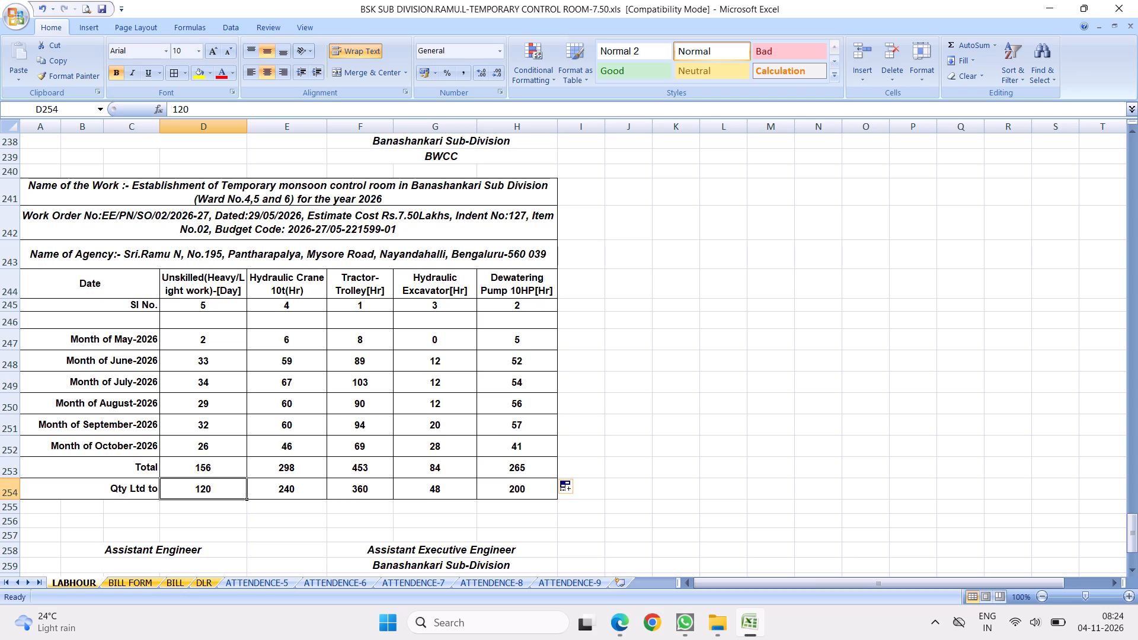
pyautogui.write('405')
pyautogui.press('Return')
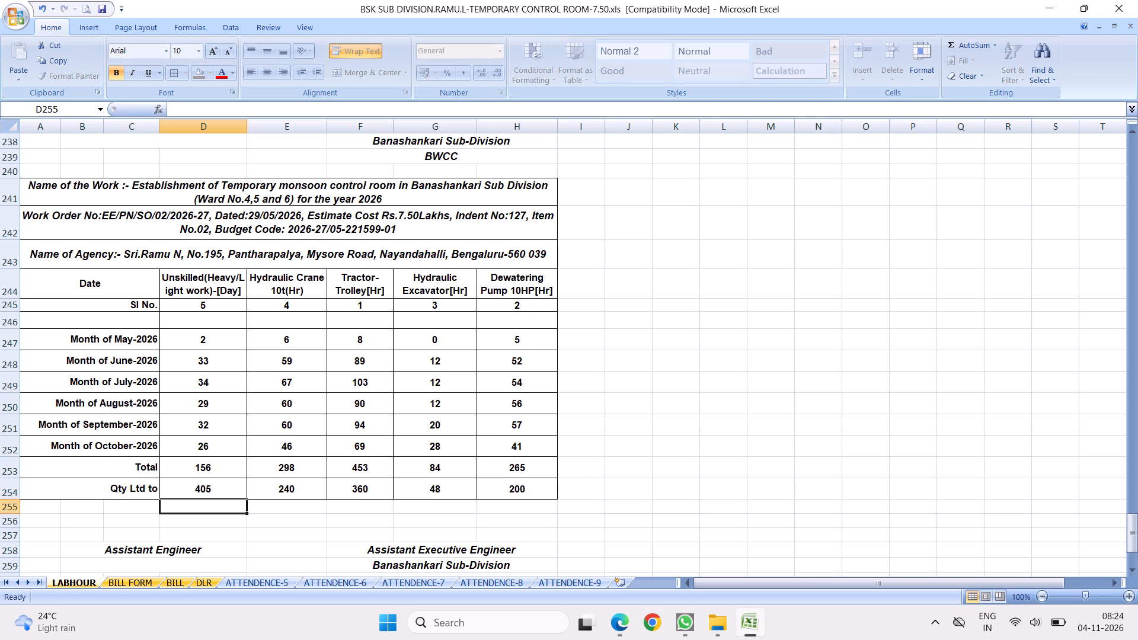
pyautogui.click(293, 488)
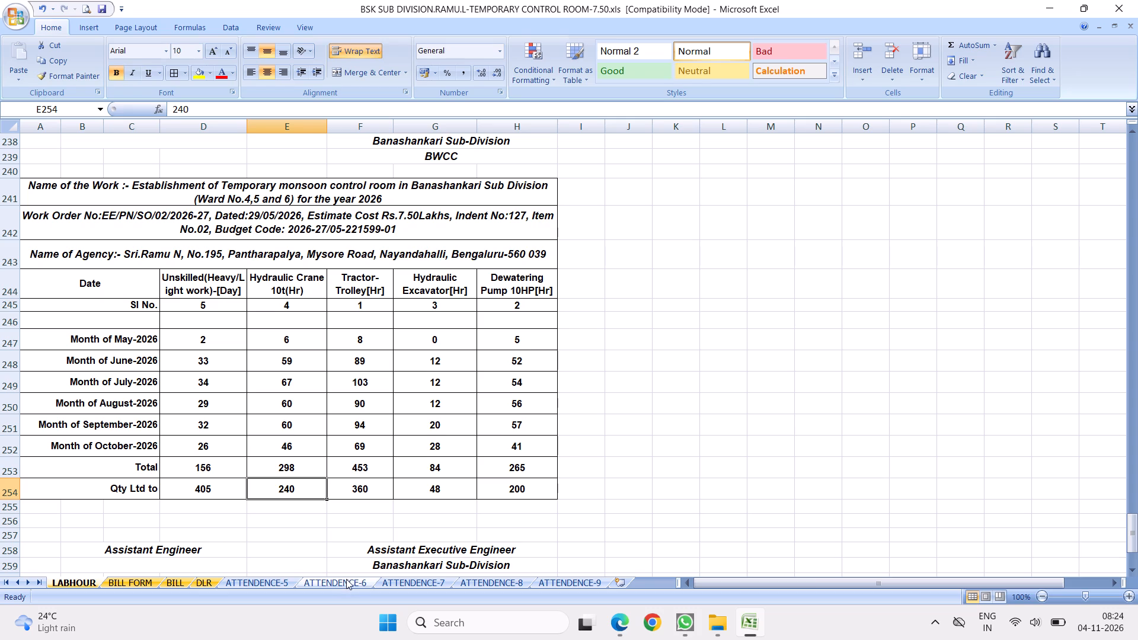
pyautogui.write('30')
pyautogui.press('Return')
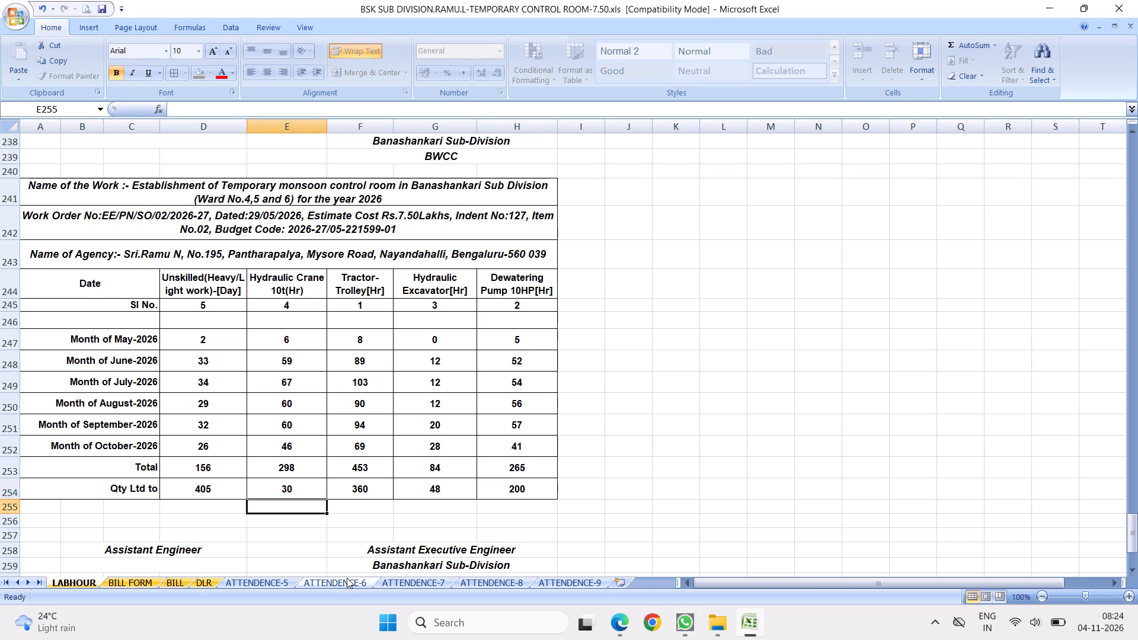
pyautogui.click(353, 488)
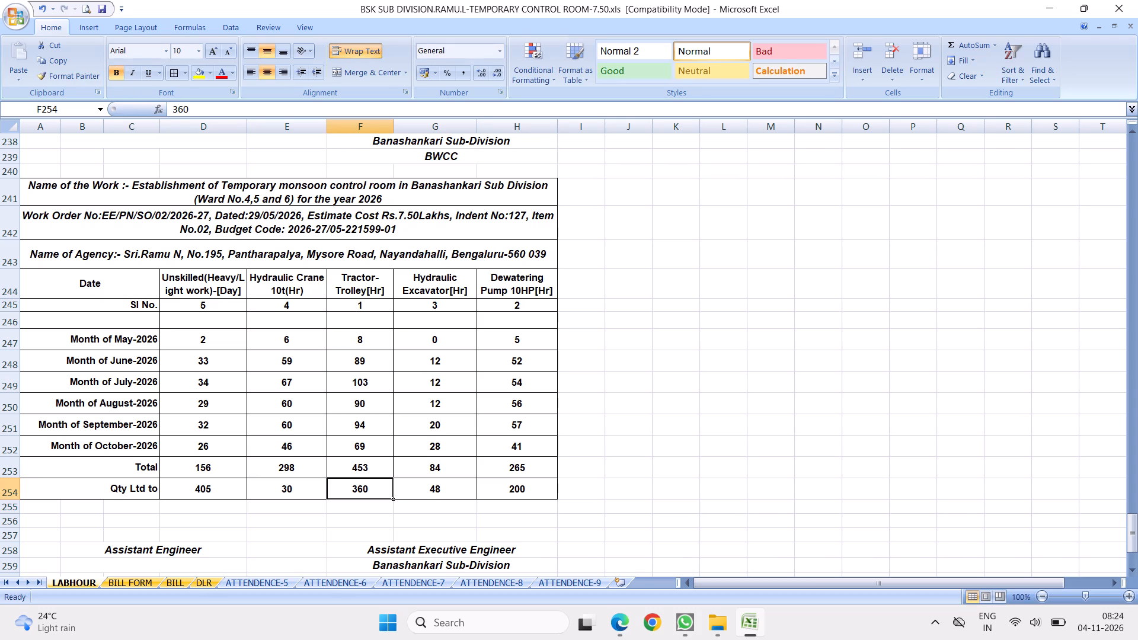
pyautogui.write('270')
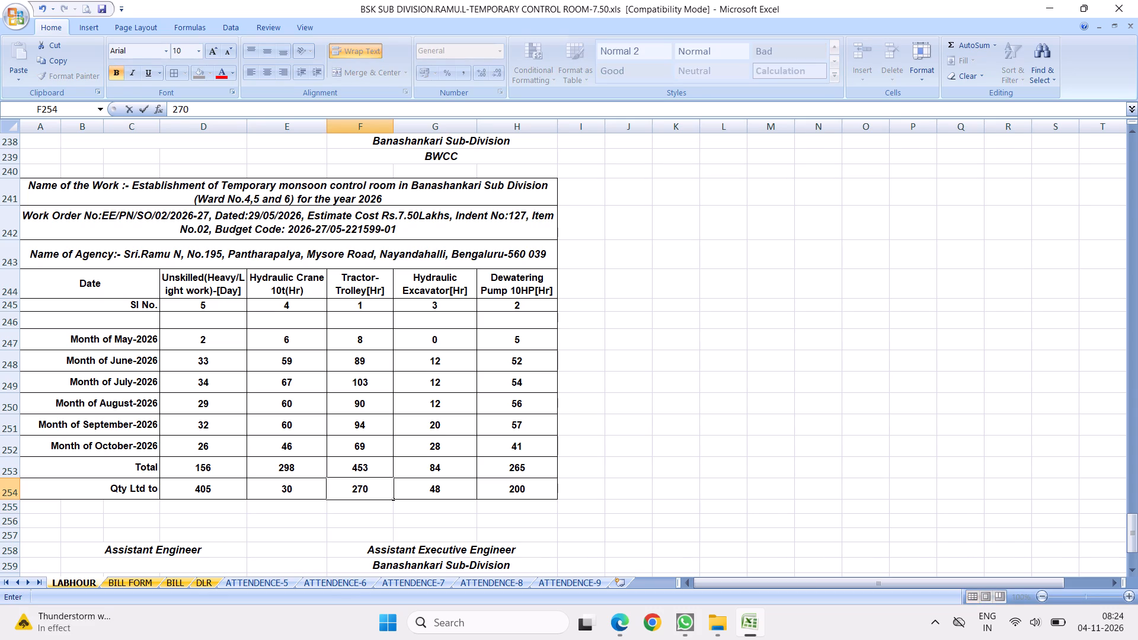
pyautogui.press('Return')
pyautogui.click(433, 491)
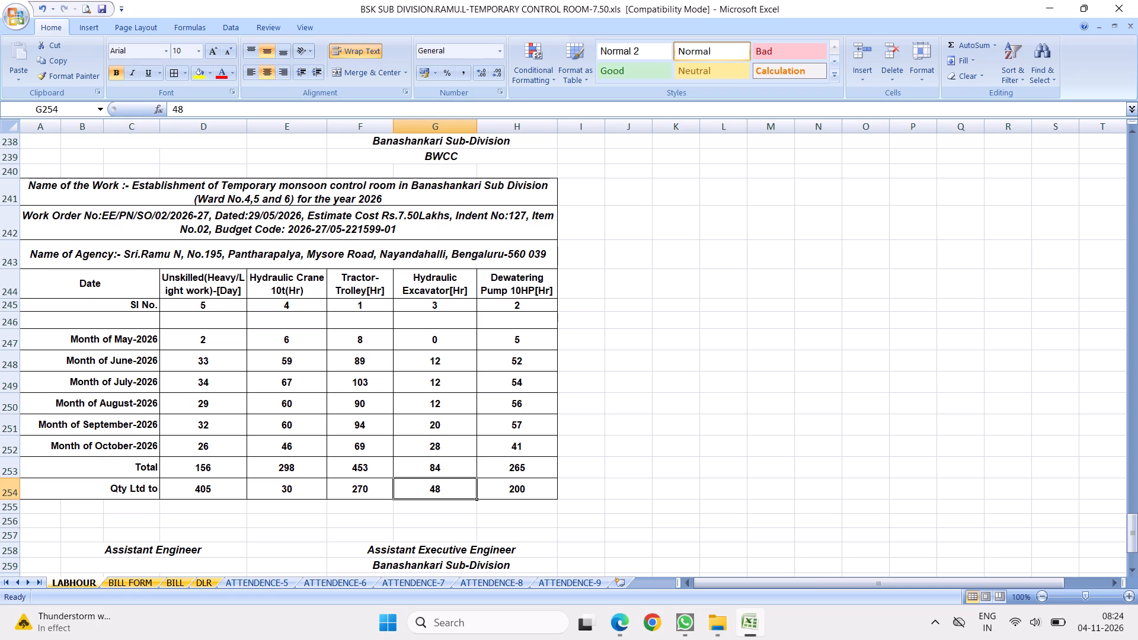
pyautogui.write('60')
pyautogui.press('Return')
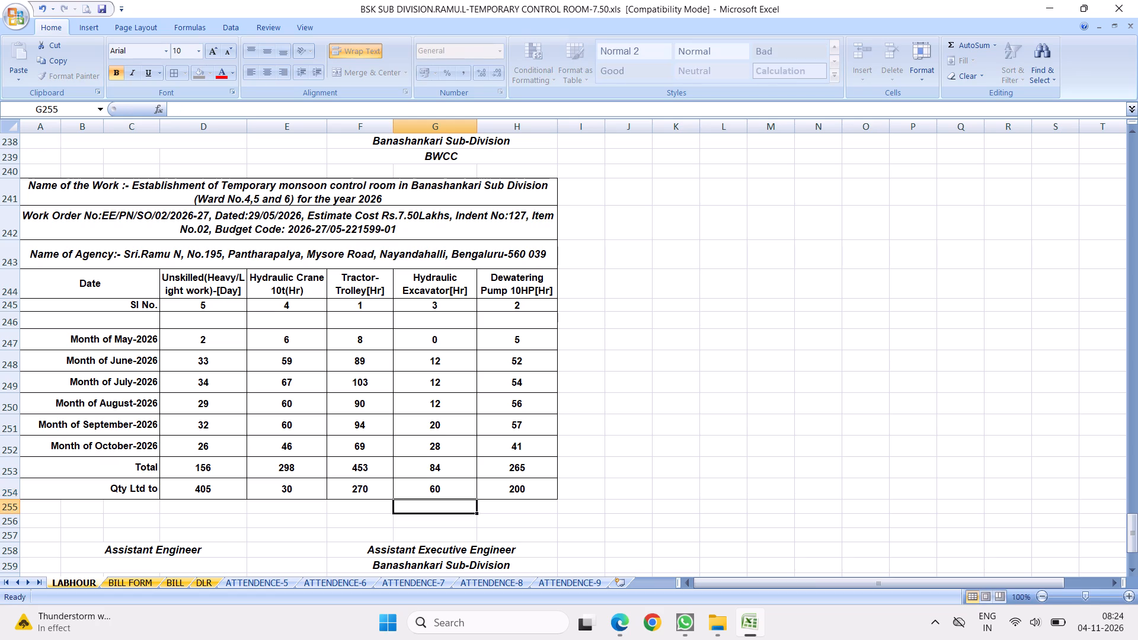
pyautogui.click(517, 488)
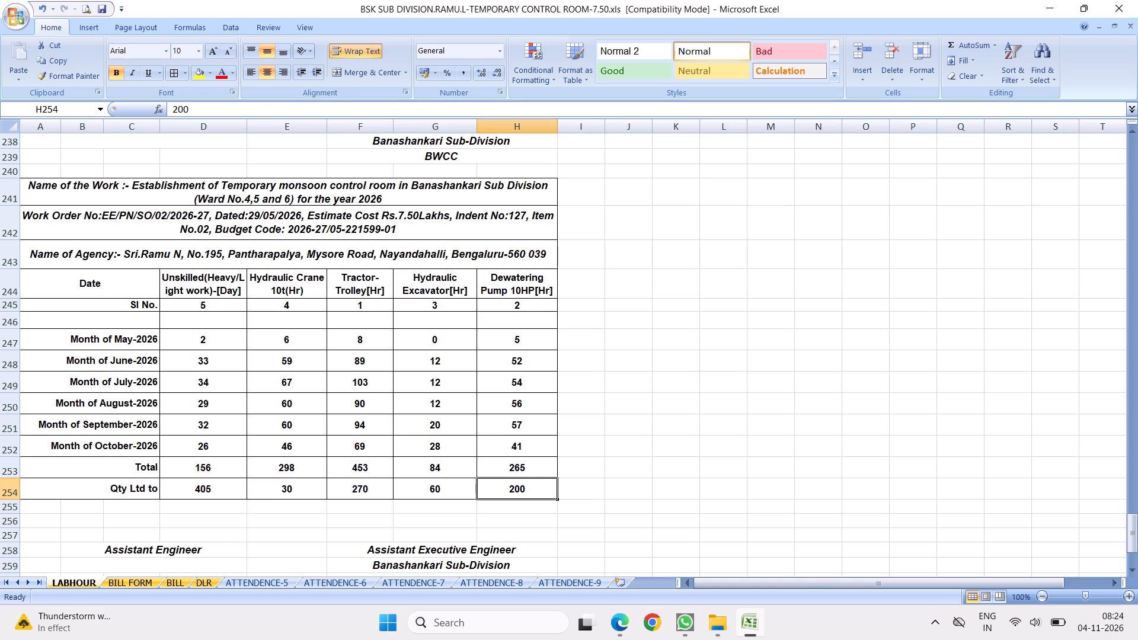
pyautogui.write('150')
pyautogui.press('Return')
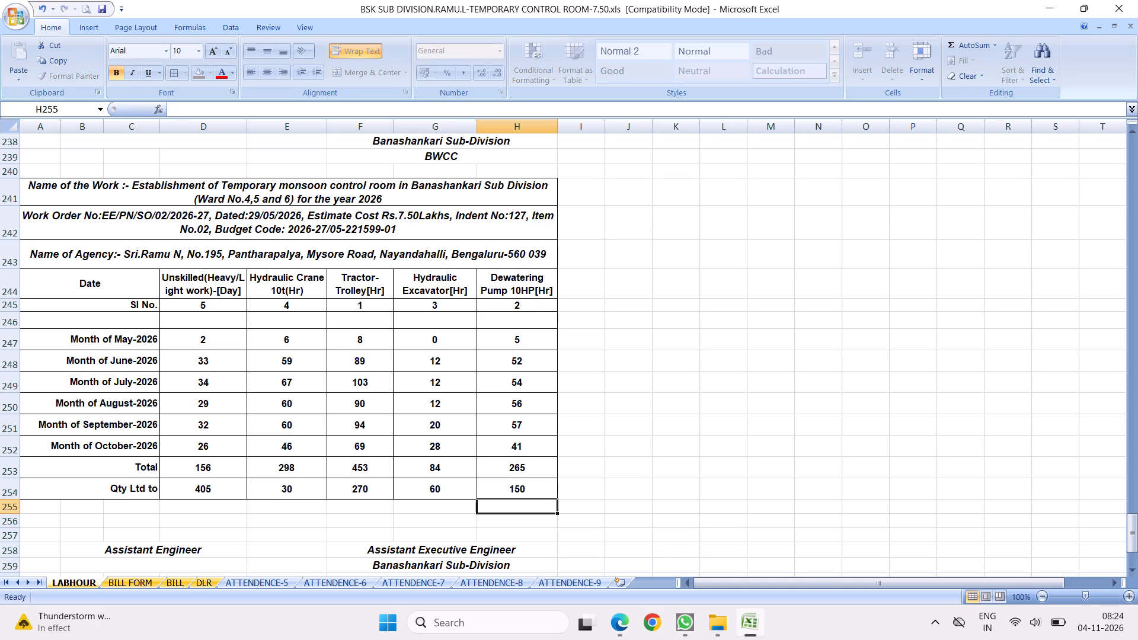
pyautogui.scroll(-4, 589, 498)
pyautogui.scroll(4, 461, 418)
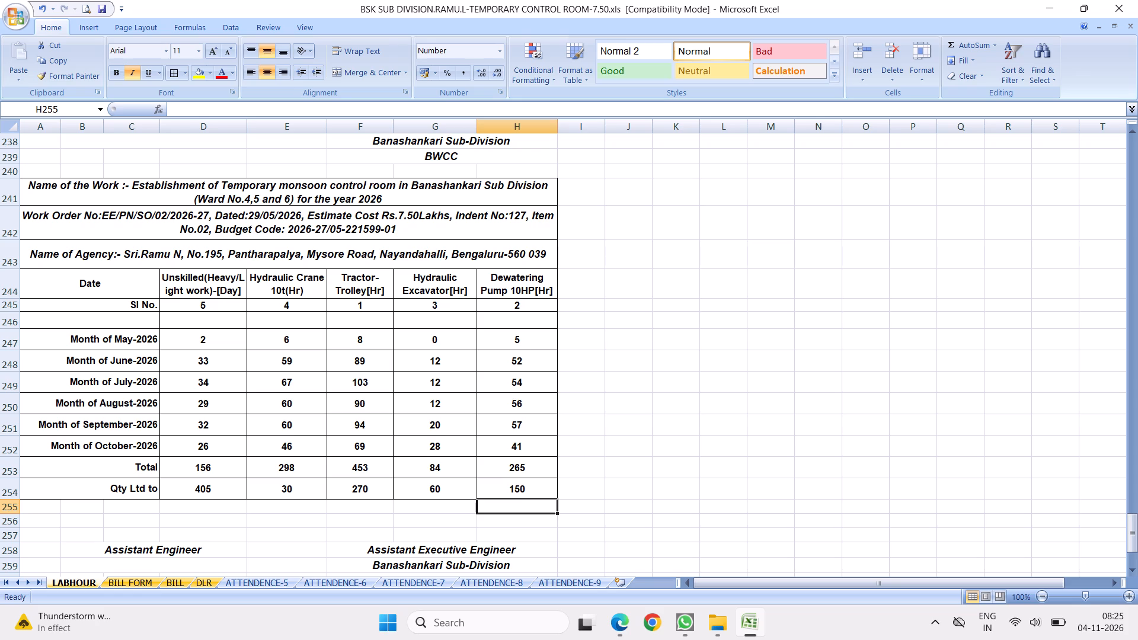
# Set the unskilled labour quantities for 29 and 30 May 2026 in D7:D8 to 3 each.
pyautogui.click(727, 305)
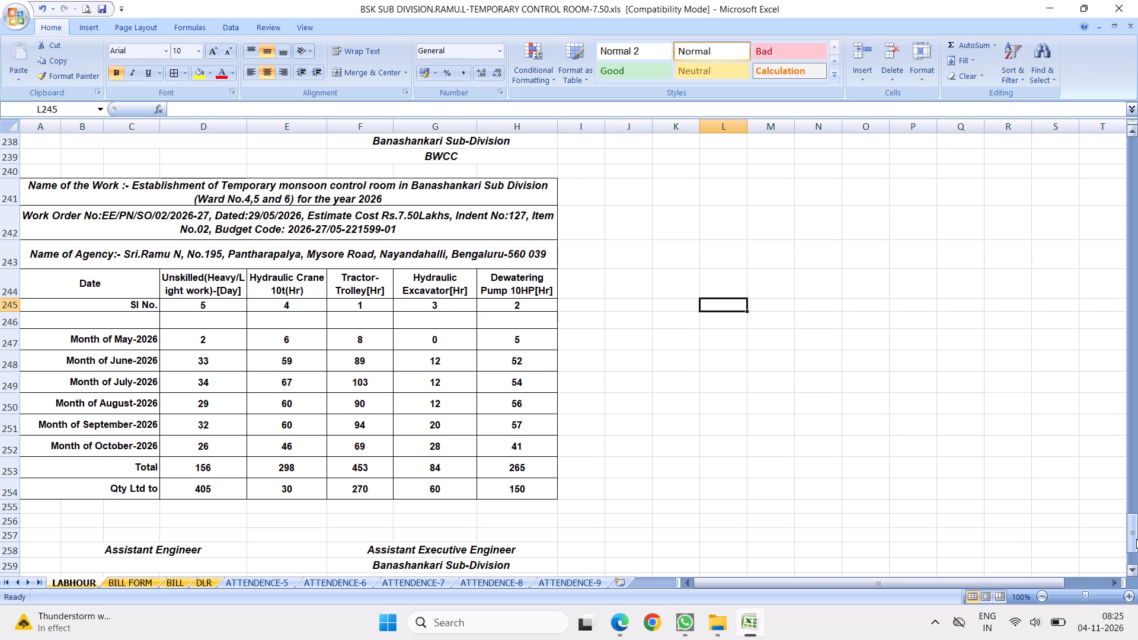
pyautogui.moveTo(1136, 539); pyautogui.dragTo(1134, 0)
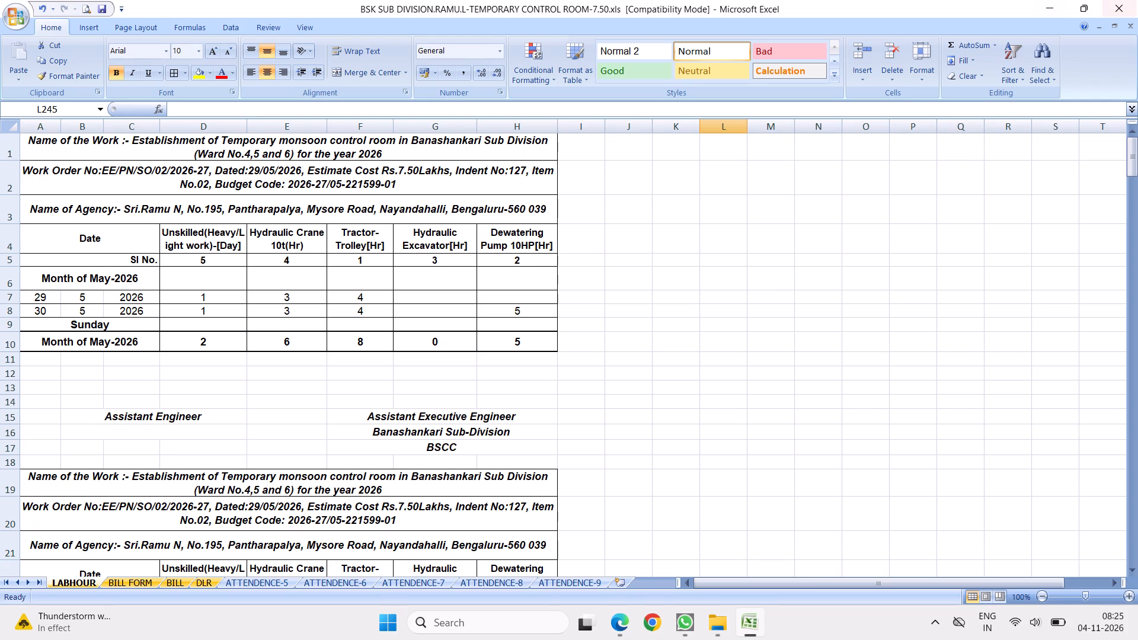
pyautogui.click(124, 284)
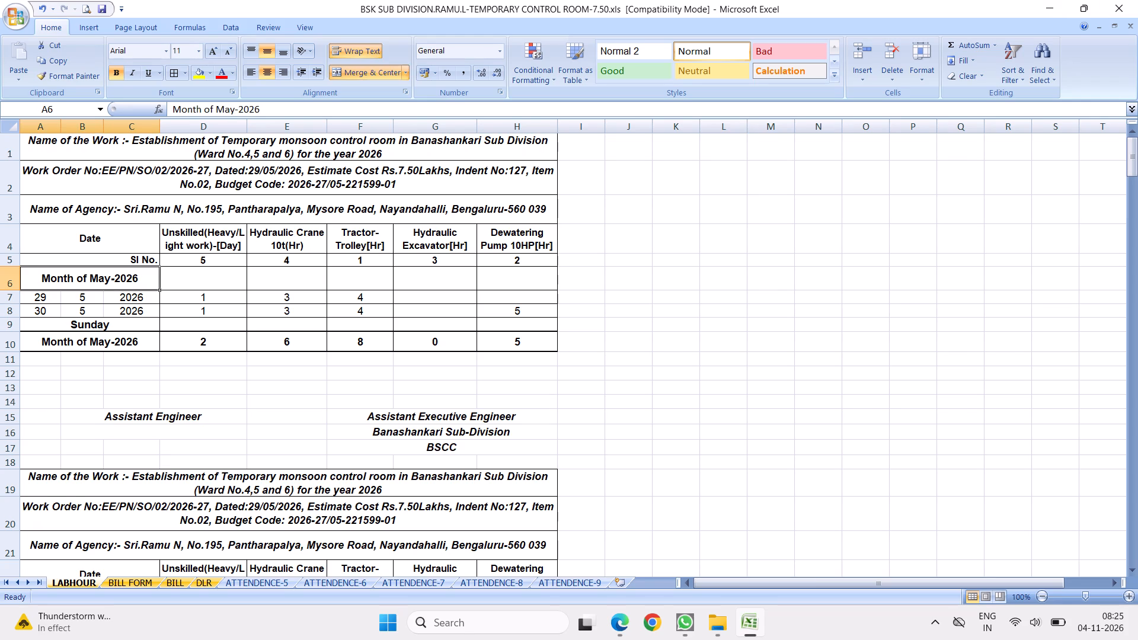
pyautogui.click(139, 301)
pyautogui.click(206, 302)
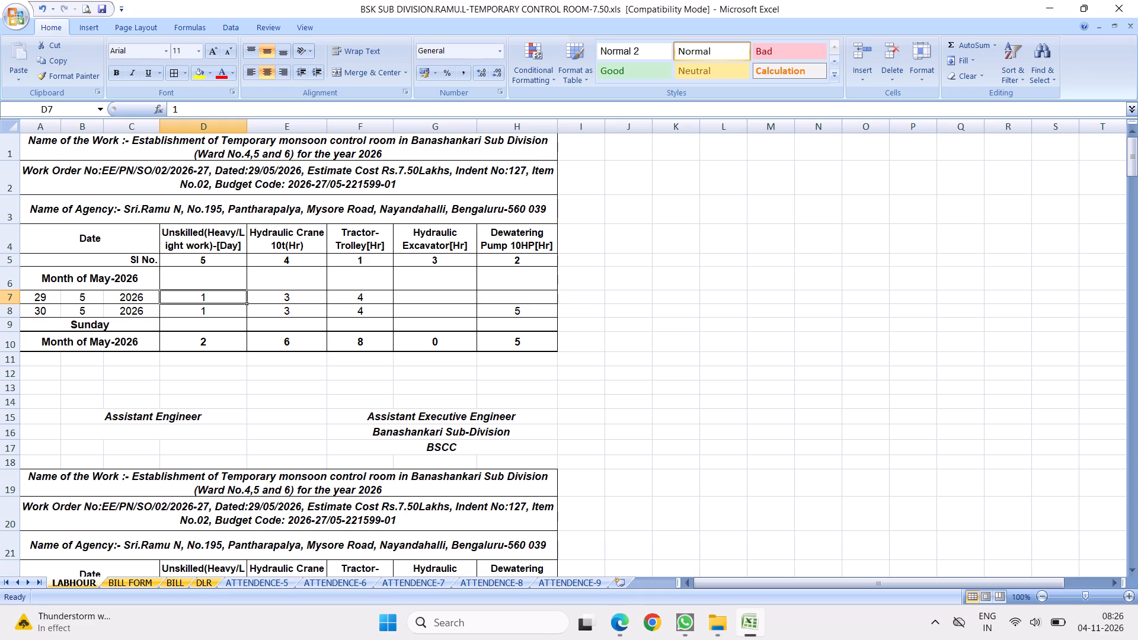
pyautogui.press('3')
pyautogui.press('Return')
pyautogui.press('3')
pyautogui.press('Return')
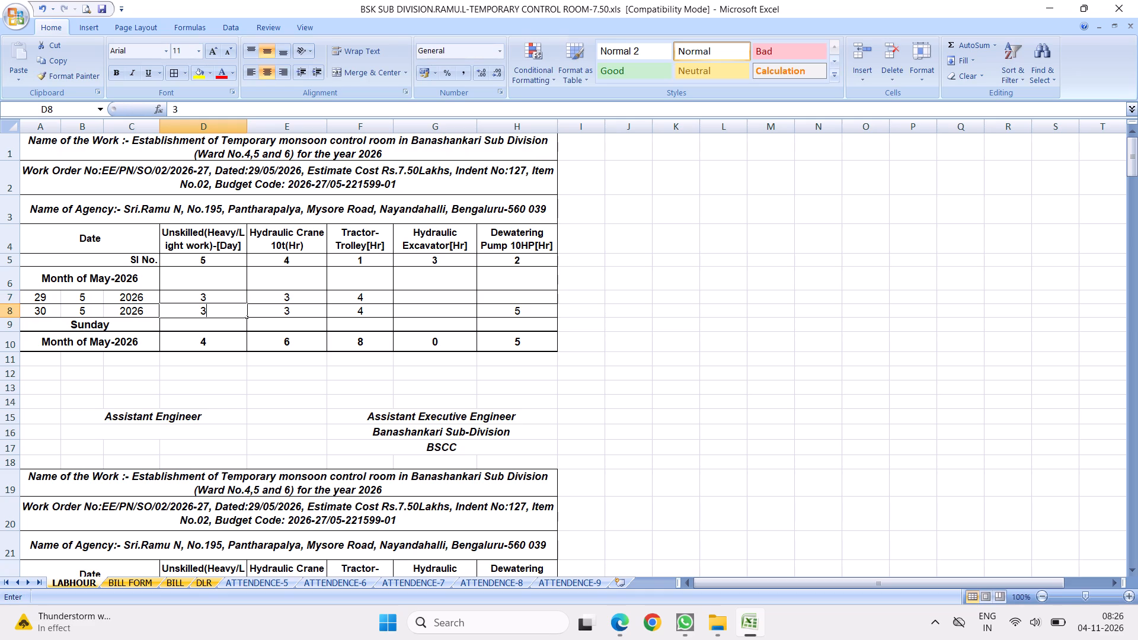
# Set unskilled labour for 1 June 2026 in D25 to 3 and fill it down through 6 June in D30.
pyautogui.scroll(-3, 366, 334)
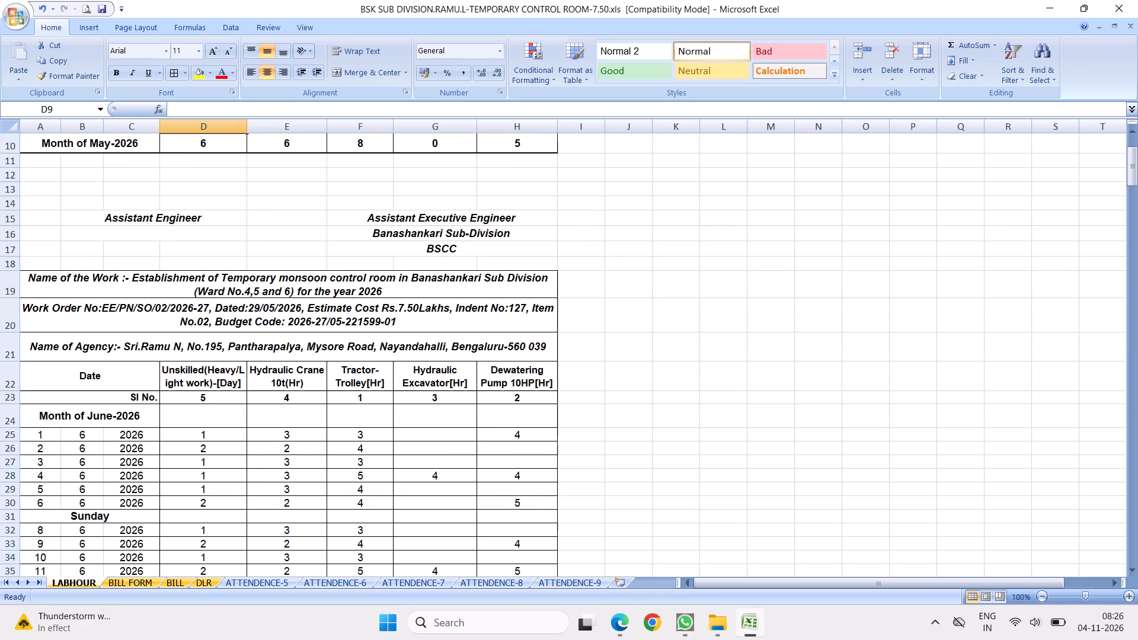
pyautogui.scroll(-3, 298, 309)
pyautogui.click(190, 296)
pyautogui.press('3')
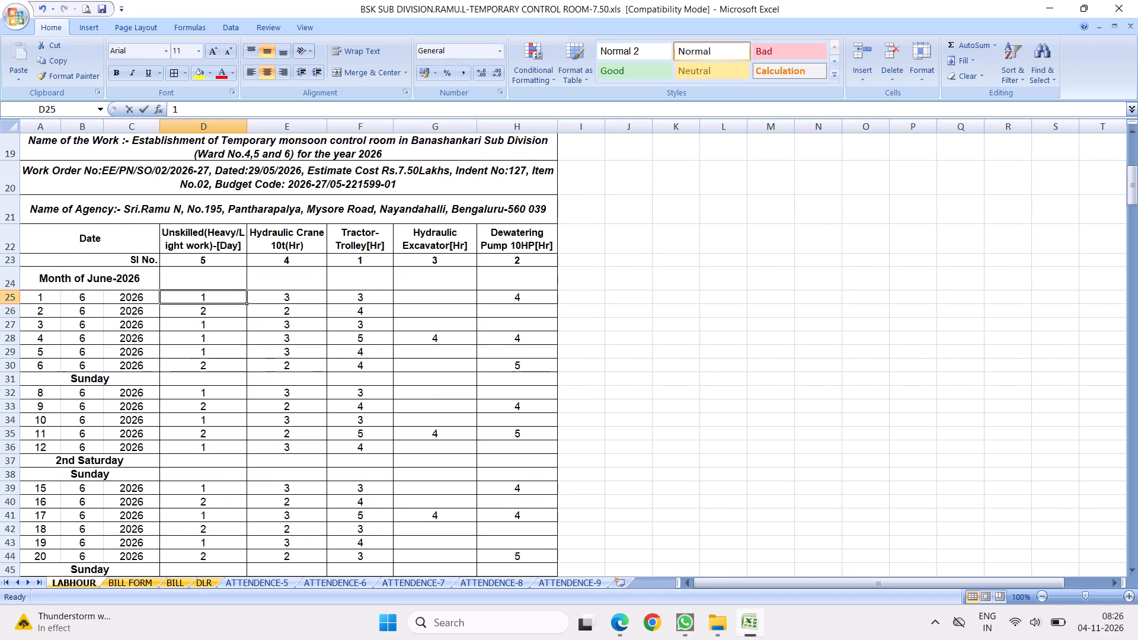
pyautogui.press('Return')
pyautogui.click(190, 296)
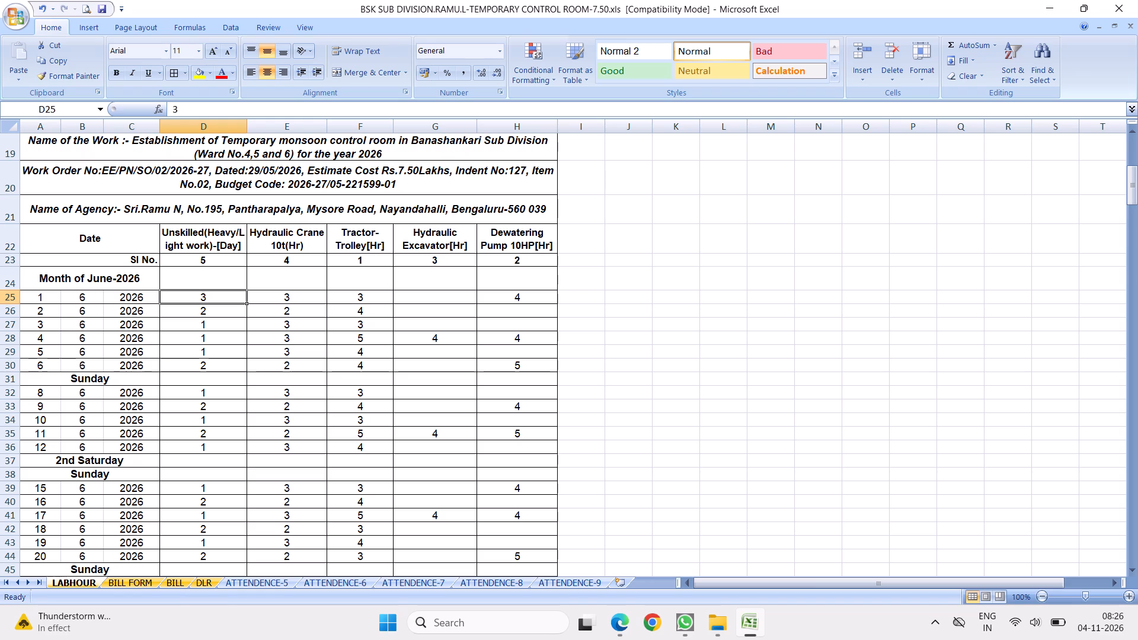
pyautogui.moveTo(245, 303); pyautogui.dragTo(228, 372)
# Set unskilled labour for 8 June 2026 in D32 to 3 and fill it down through 12 June in D36.
pyautogui.scroll(-2, 287, 381)
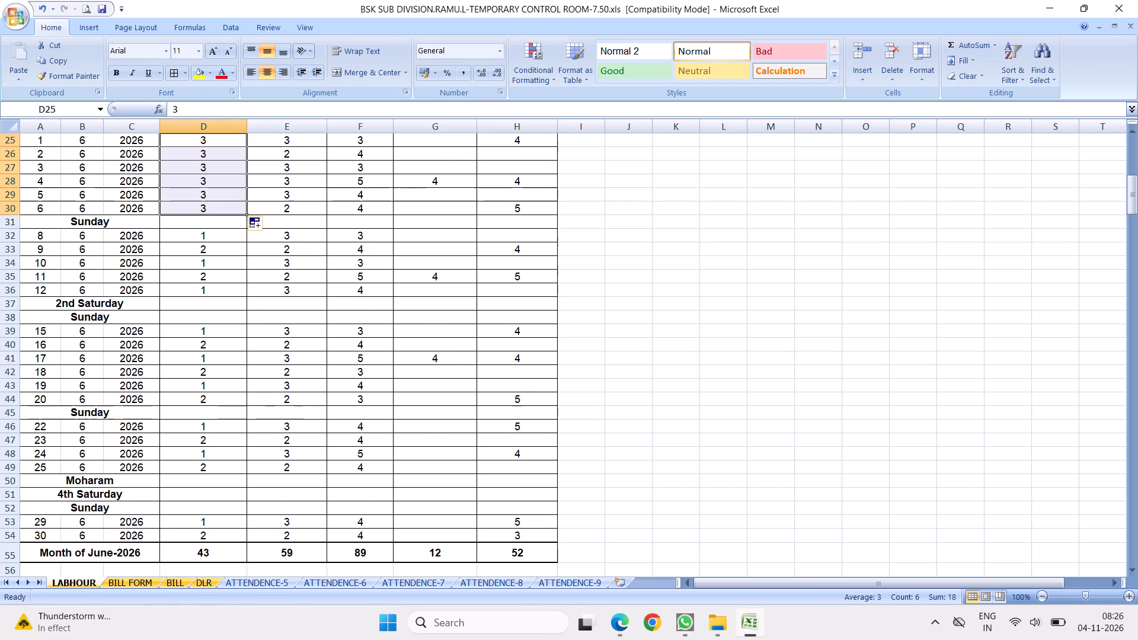
pyautogui.click(213, 236)
pyautogui.press('3')
pyautogui.press('Return')
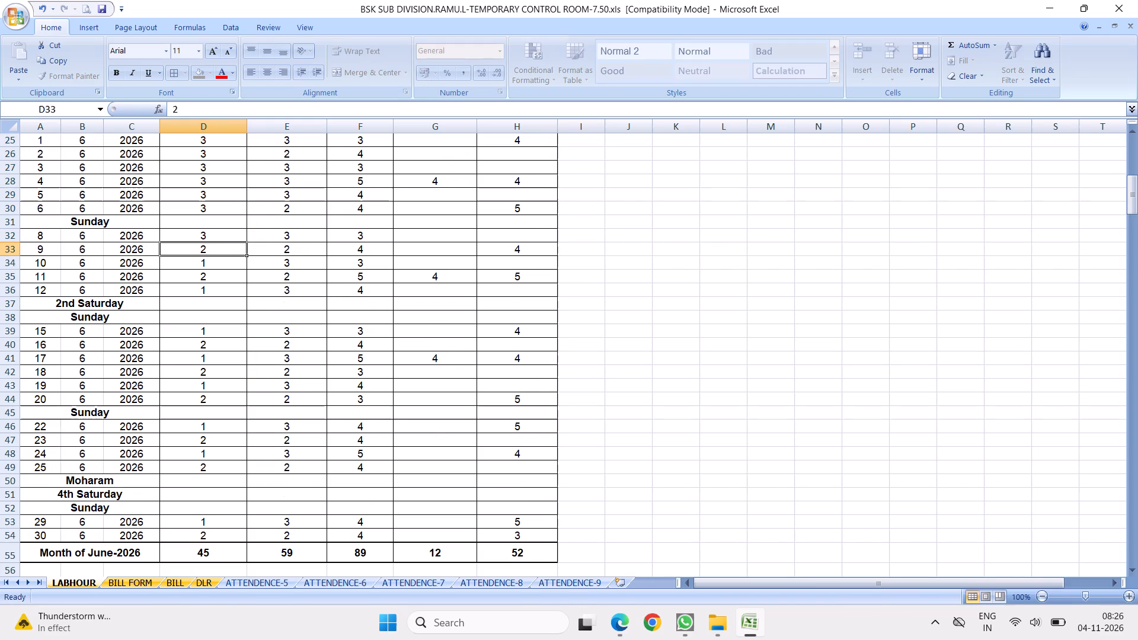
pyautogui.click(213, 236)
pyautogui.moveTo(246, 244); pyautogui.dragTo(238, 297)
# Set unskilled labour for 15 June 2026 in D39 to 3 and fill it down through 20 June in D44.
pyautogui.scroll(-1, 260, 332)
pyautogui.click(220, 293)
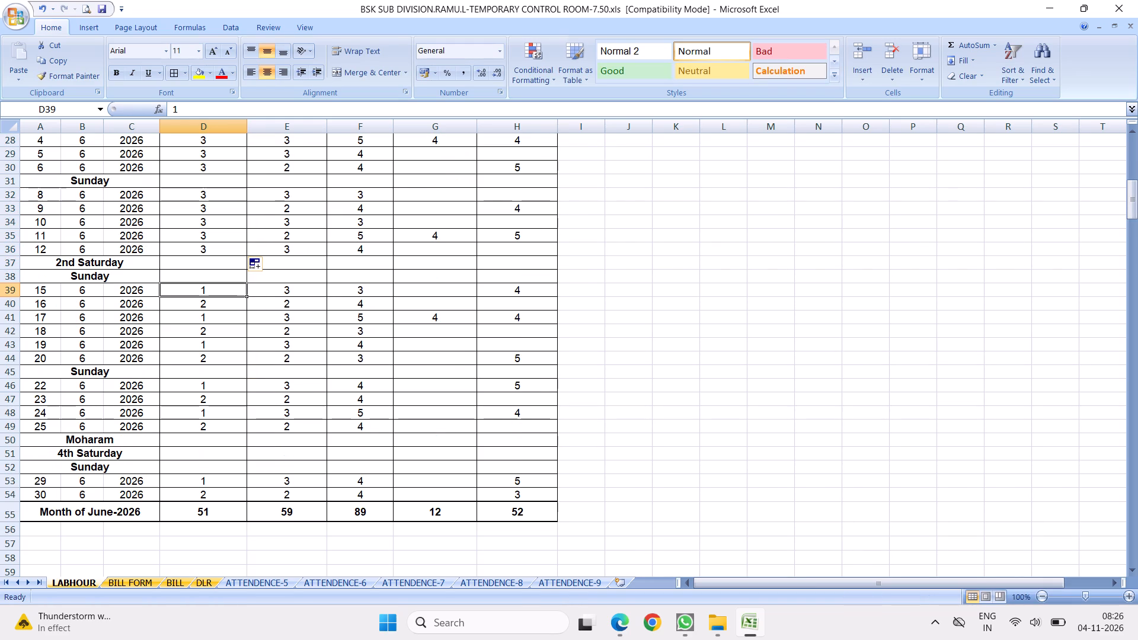
pyautogui.press('3')
pyautogui.press('Return')
pyautogui.click(220, 293)
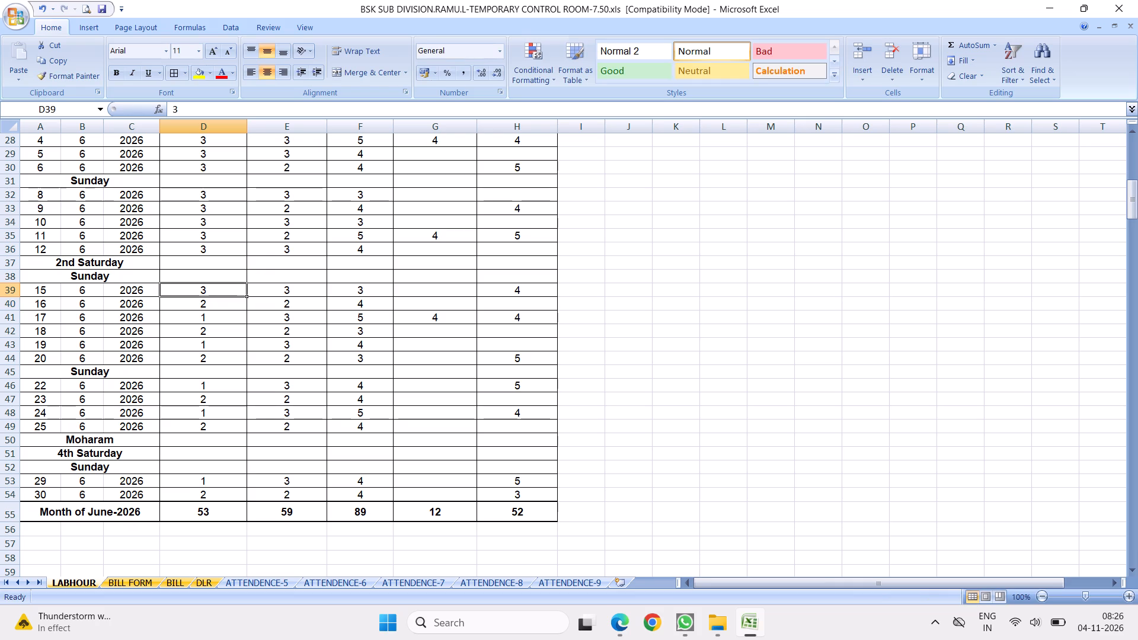
pyautogui.moveTo(245, 299); pyautogui.dragTo(231, 364)
# Set unskilled labour for 22 June 2026 in D46 to 3 and fill it down through 25 June in D49.
pyautogui.click(202, 386)
pyautogui.press('3')
pyautogui.press('Return')
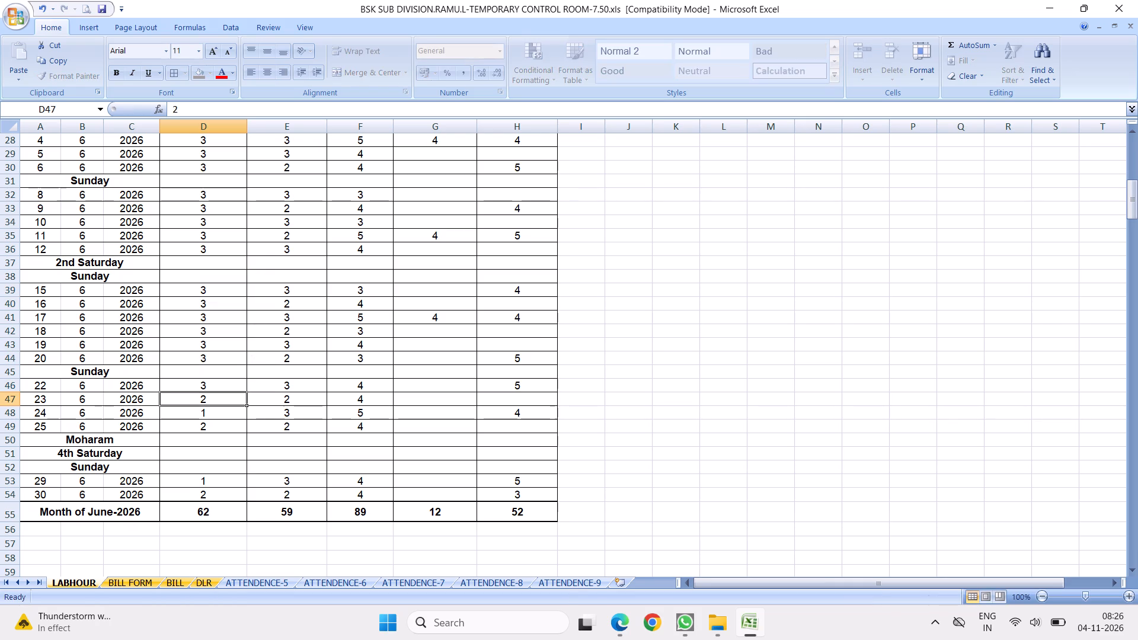
pyautogui.click(202, 386)
pyautogui.moveTo(247, 393); pyautogui.dragTo(228, 439)
# Set the unskilled labour quantities for 29 and 30 June 2026 in D53:D54 to 3 each.
pyautogui.click(195, 482)
pyautogui.press('3')
pyautogui.press('Return')
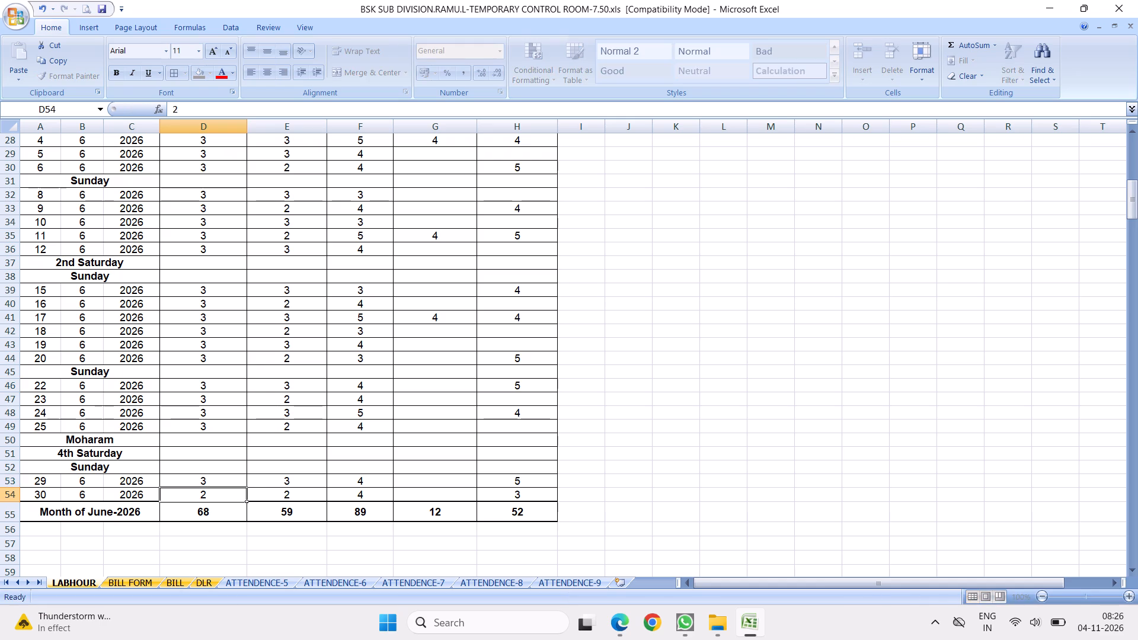
pyautogui.press('3')
pyautogui.press('Return')
# Set unskilled labour for 1 July 2026 in D70 to 3 and fill it down through 4 July in D73.
pyautogui.scroll(-6, 247, 424)
pyautogui.click(253, 324)
pyautogui.scroll(-2, 248, 335)
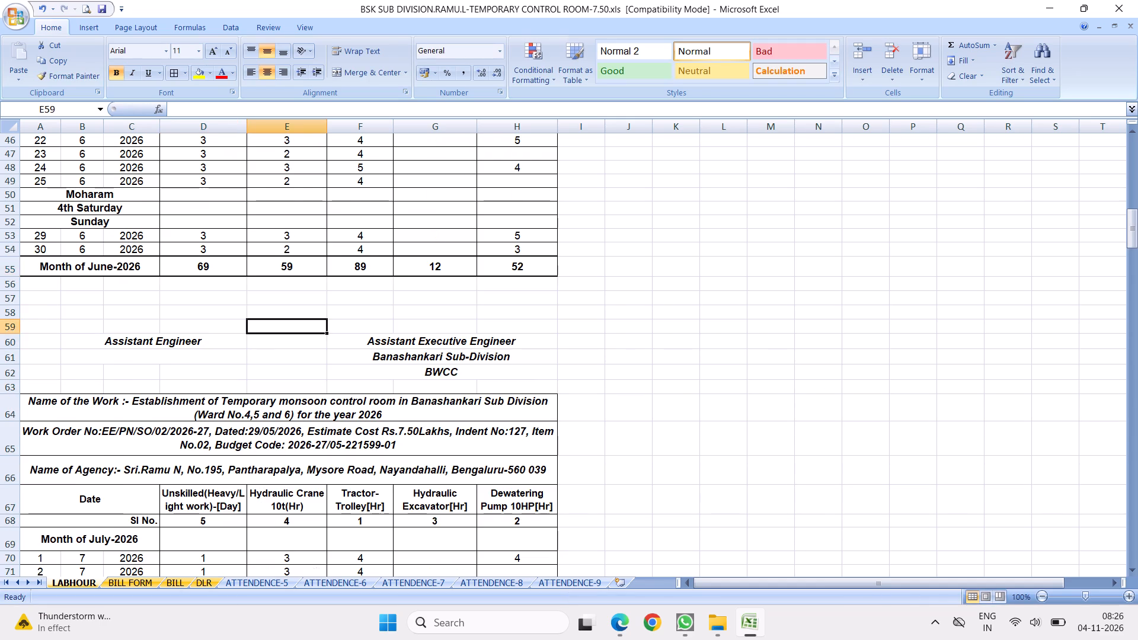
pyautogui.scroll(-4, 247, 337)
pyautogui.click(208, 304)
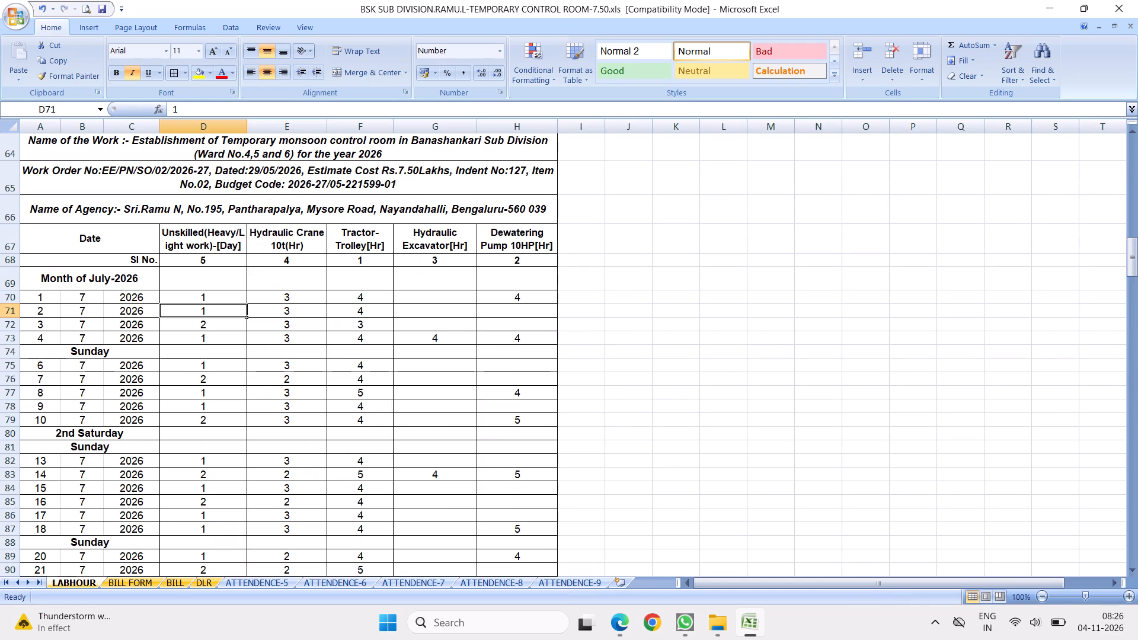
pyautogui.click(199, 296)
pyautogui.press('3')
pyautogui.press('Return')
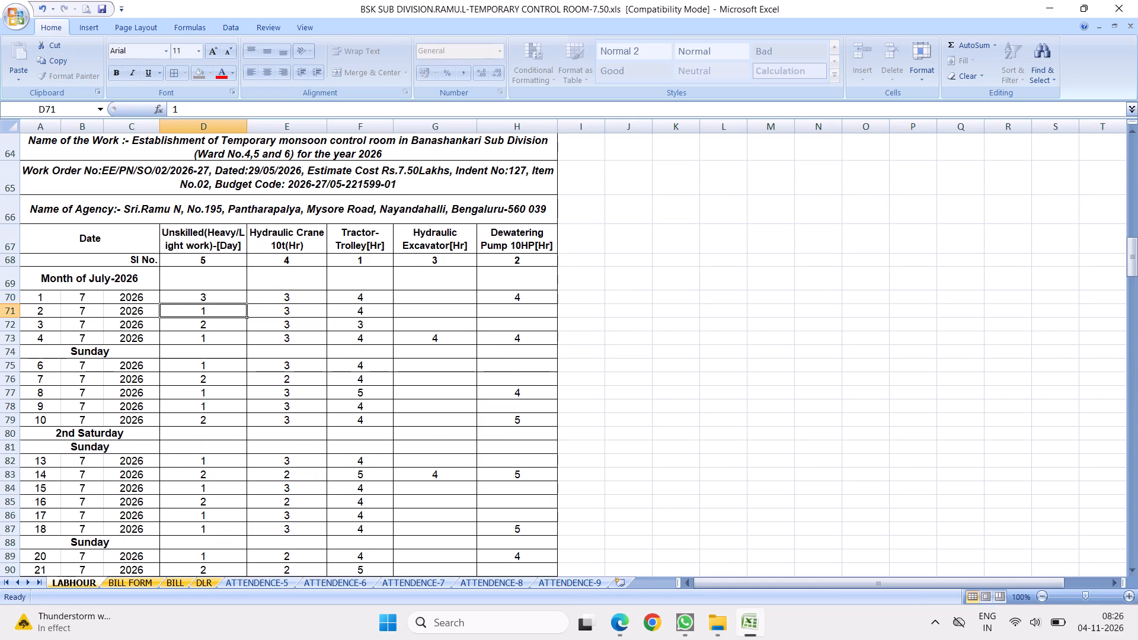
pyautogui.click(199, 296)
pyautogui.moveTo(245, 303); pyautogui.dragTo(245, 306)
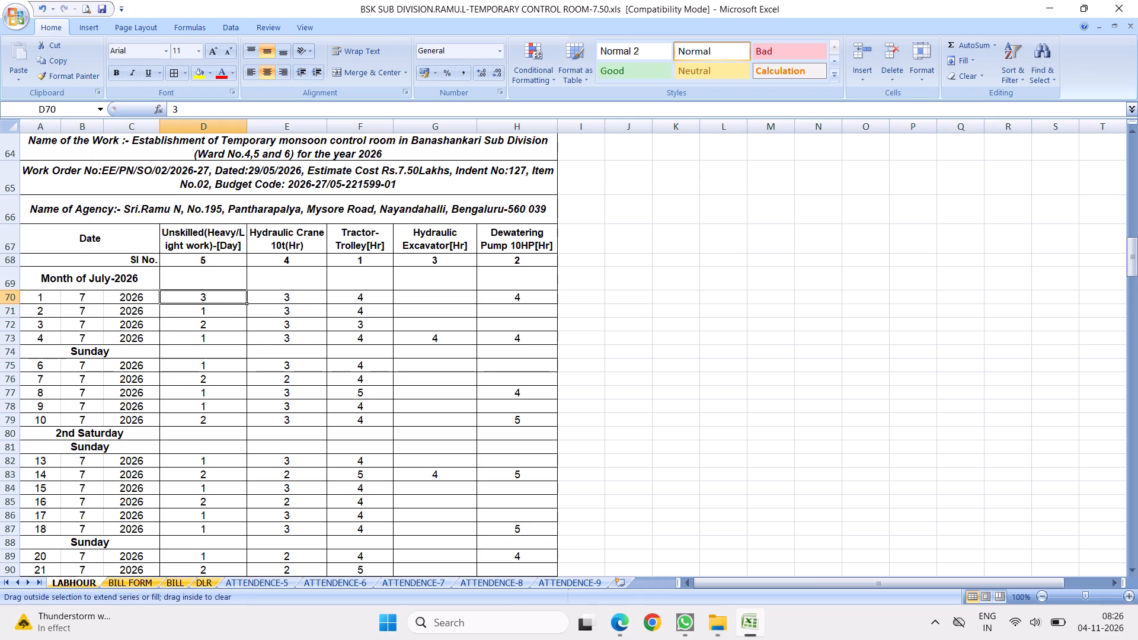
pyautogui.moveTo(245, 306); pyautogui.dragTo(234, 344)
# Set unskilled labour for 6 July 2026 in D75 to 3 and fill it down through 10 July in D79.
pyautogui.scroll(-1, 235, 357)
pyautogui.click(202, 274)
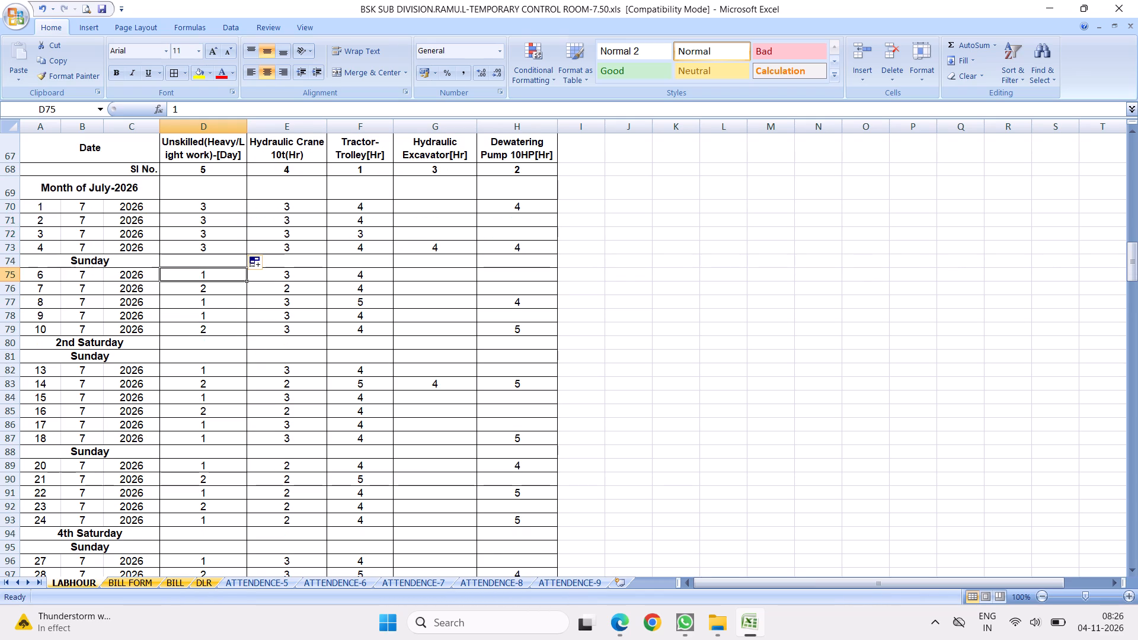
pyautogui.press('3')
pyautogui.press('Return')
pyautogui.click(202, 274)
pyautogui.moveTo(245, 284); pyautogui.dragTo(225, 339)
# Set unskilled labour for 13 July 2026 in D82 to 3 and fill it down through 18 July in D87.
pyautogui.scroll(-1, 223, 370)
pyautogui.click(204, 306)
pyautogui.press('3')
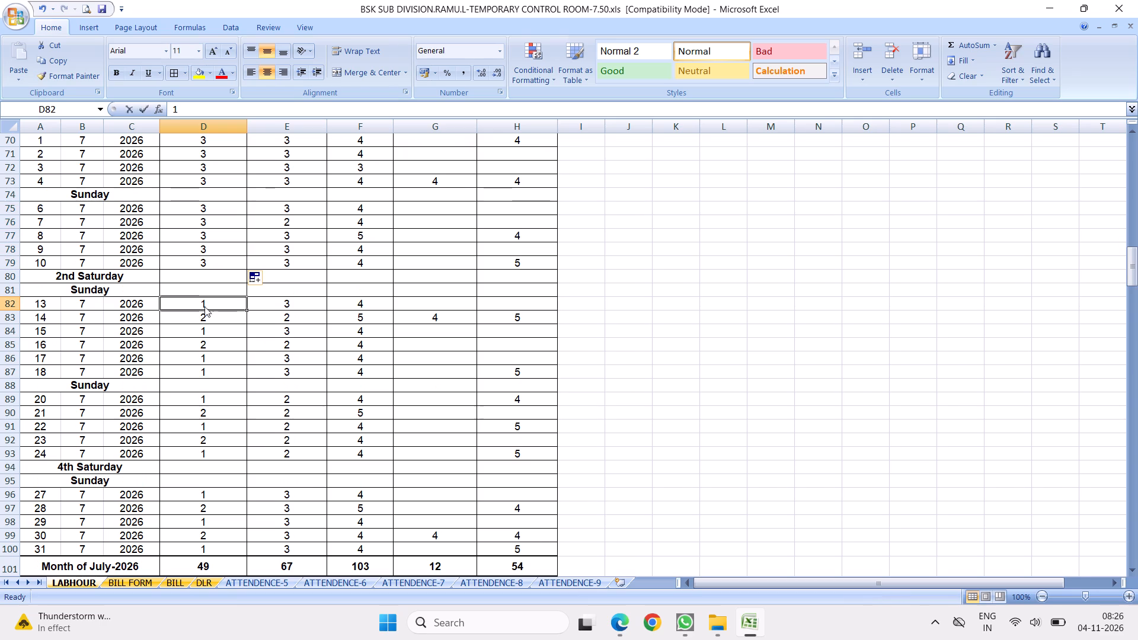
pyautogui.press('Return')
pyautogui.click(204, 306)
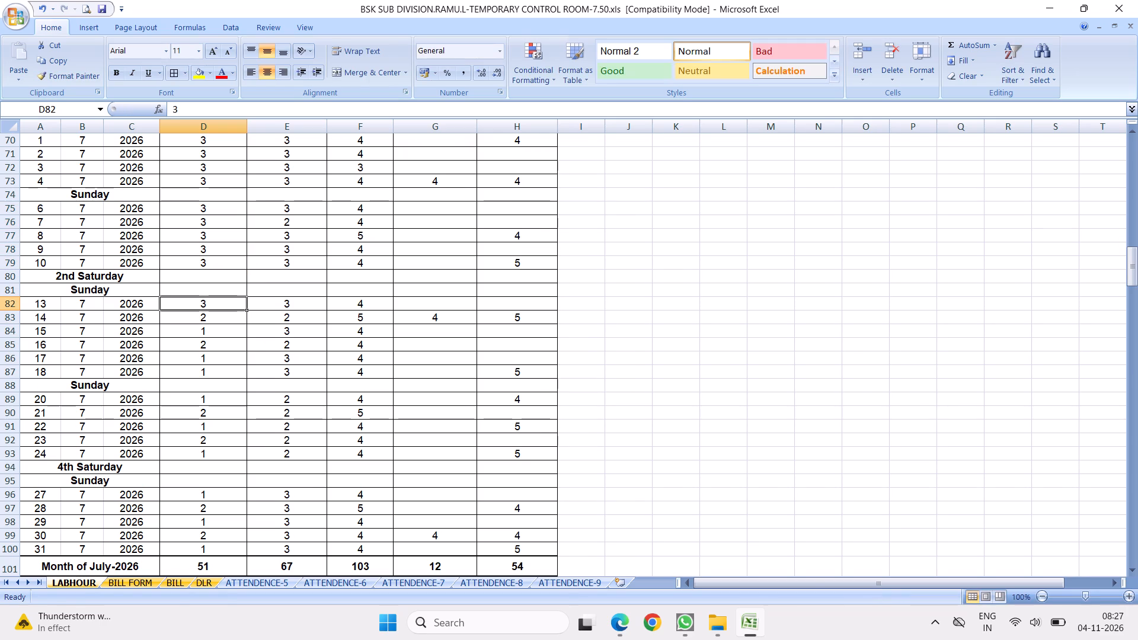
pyautogui.moveTo(248, 311); pyautogui.dragTo(226, 379)
# Set unskilled labour for 20 July 2026 in D89 to 3 and fill it down through 24 July in D93.
pyautogui.scroll(-3, 241, 379)
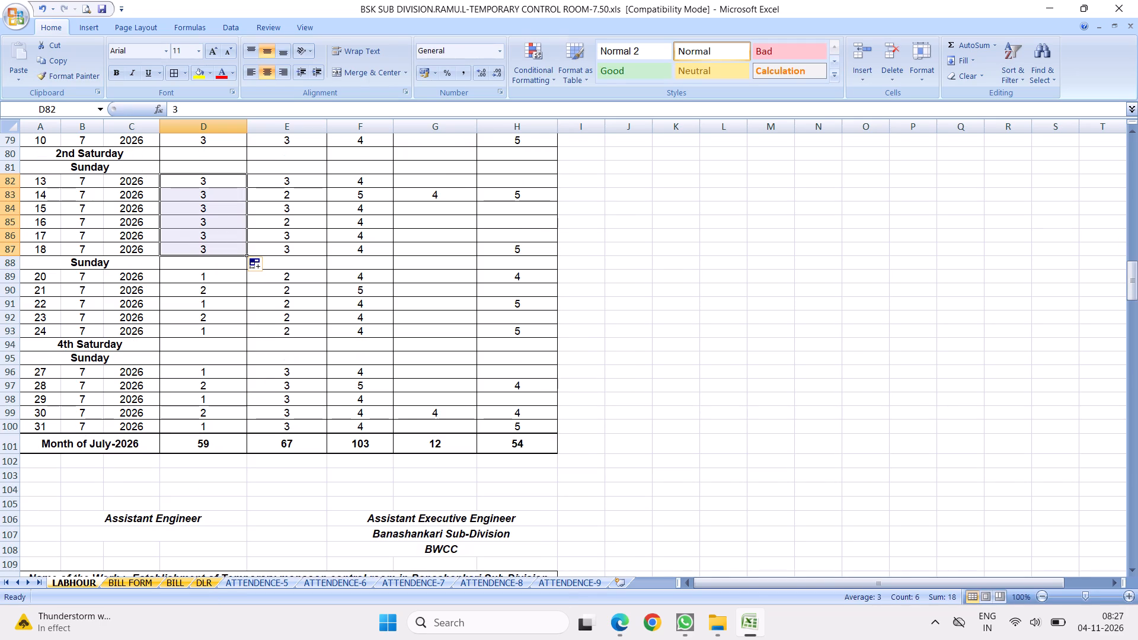
pyautogui.click(197, 275)
pyautogui.press('3')
pyautogui.press('Return')
pyautogui.click(197, 275)
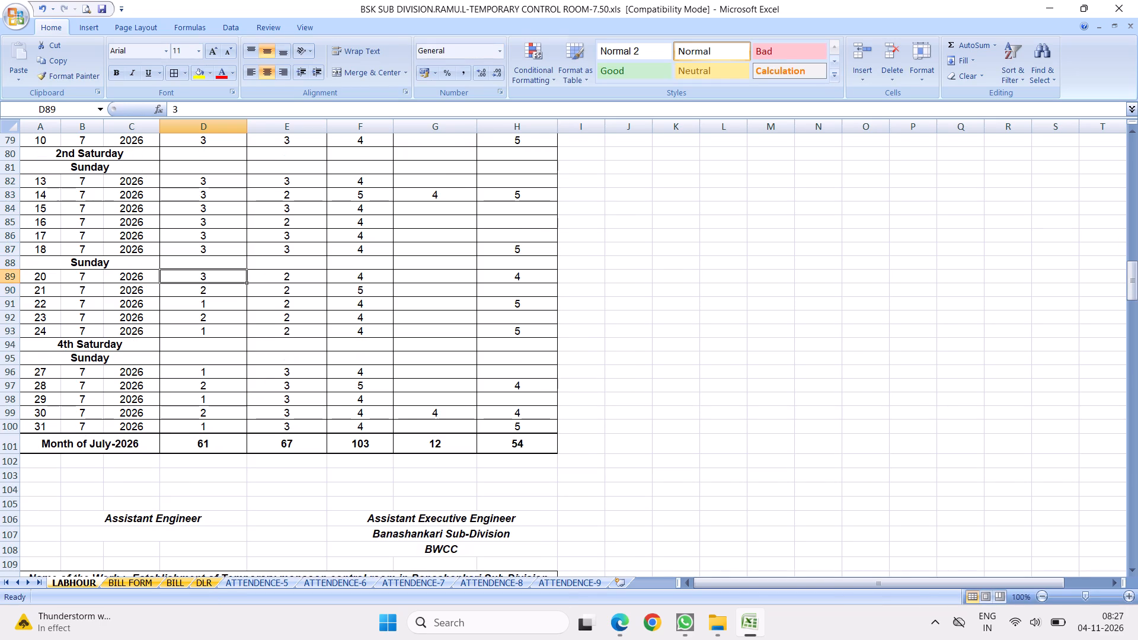
pyautogui.moveTo(245, 286); pyautogui.dragTo(231, 334)
# Set unskilled labour for 27 July 2026 in D96 to 3 and fill it down through 31 July in D100.
pyautogui.click(196, 373)
pyautogui.press('3')
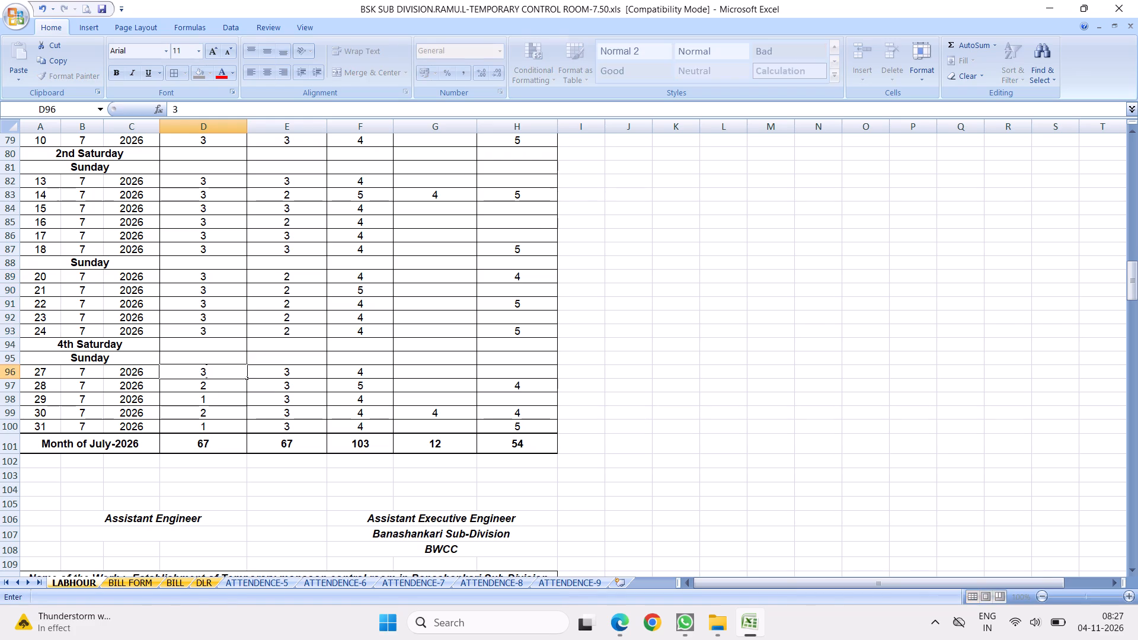
pyautogui.press('Return')
pyautogui.click(196, 373)
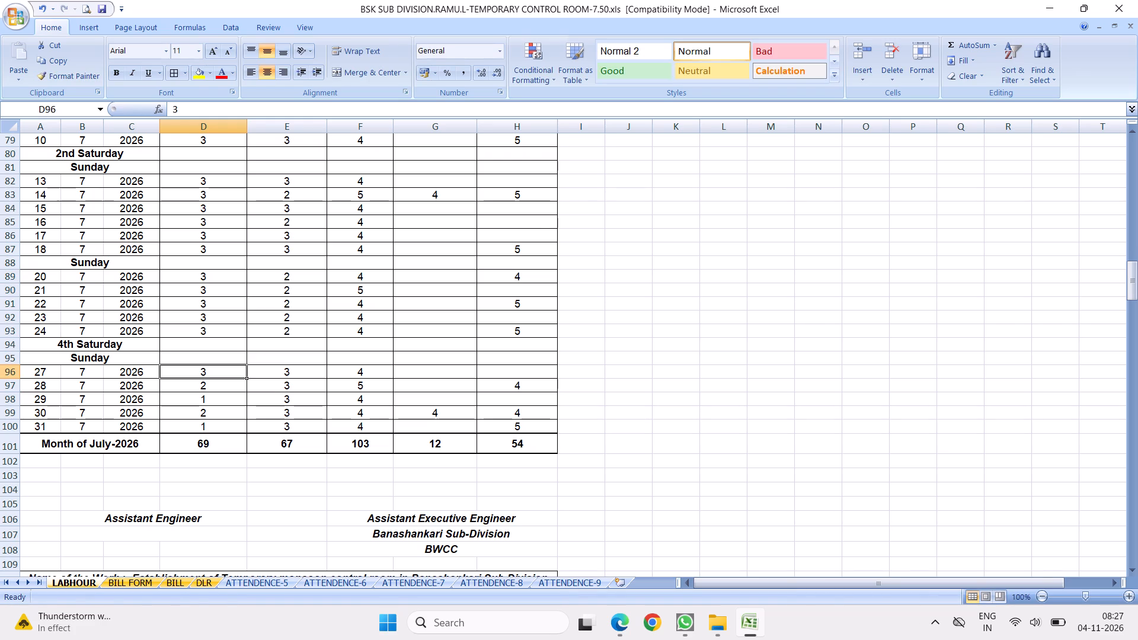
pyautogui.moveTo(247, 380); pyautogui.dragTo(229, 431)
# Set unskilled labour to 3 for 1 August 2026 in D116 and for 3 to 7 August in D118:D122.
pyautogui.scroll(-5, 250, 395)
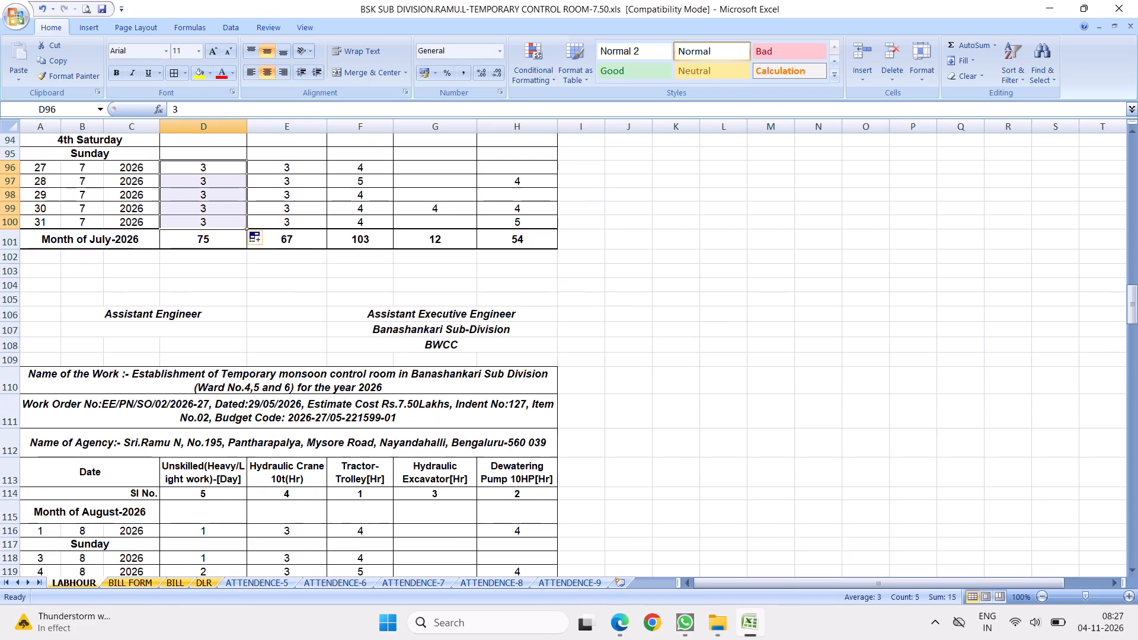
pyautogui.scroll(-5, 271, 354)
pyautogui.click(216, 309)
pyautogui.press('3')
pyautogui.press('Return')
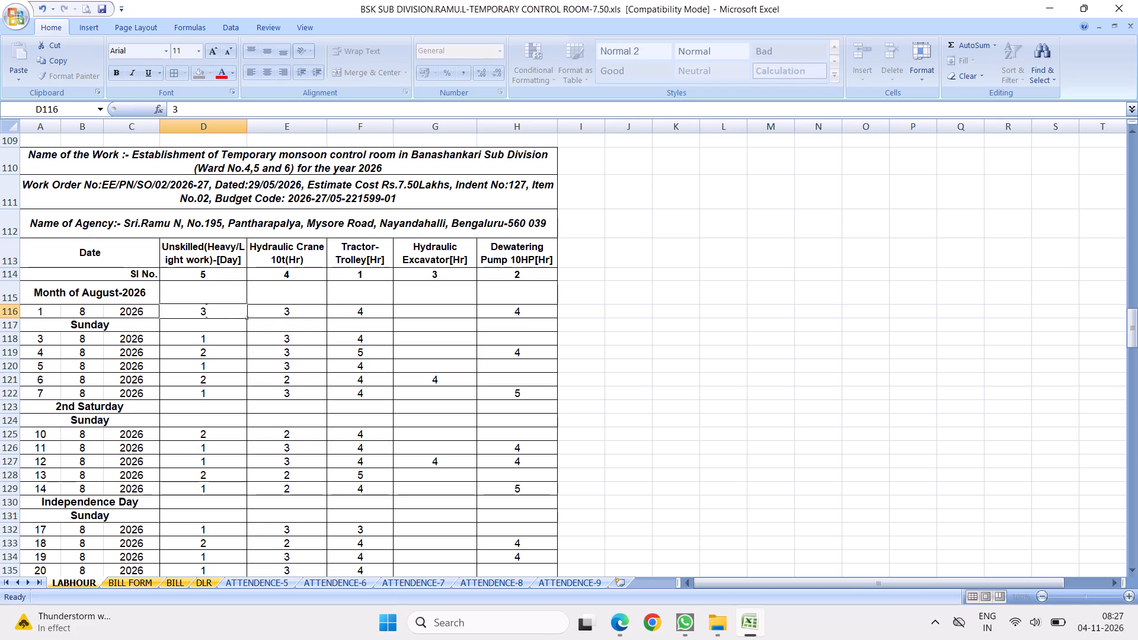
pyautogui.click(194, 339)
pyautogui.press('3')
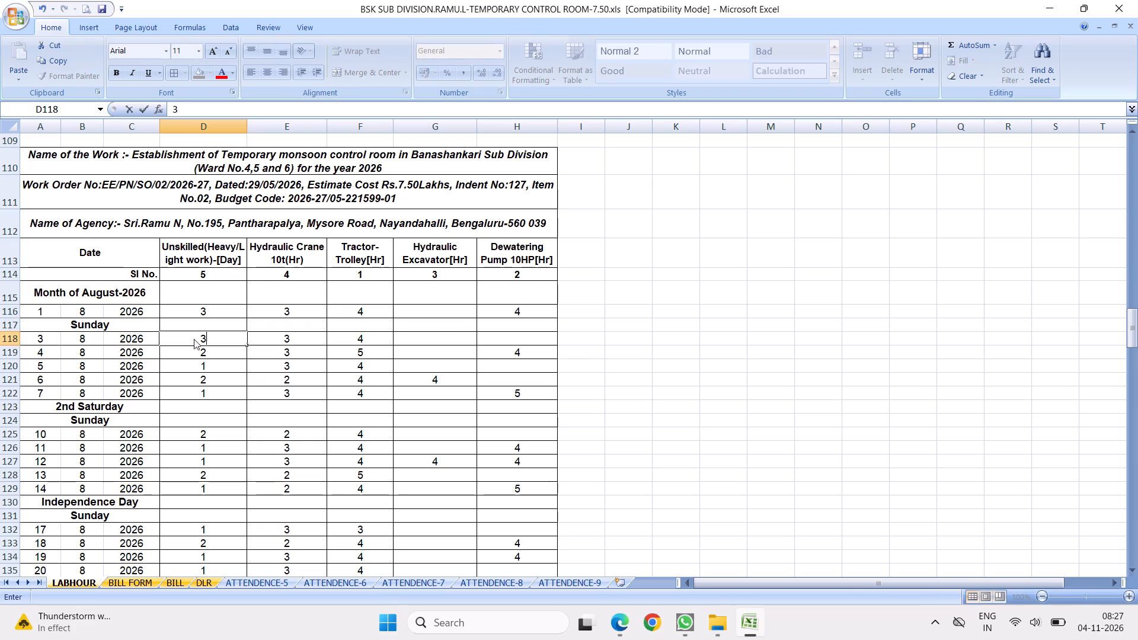
pyautogui.press('Return')
pyautogui.click(194, 339)
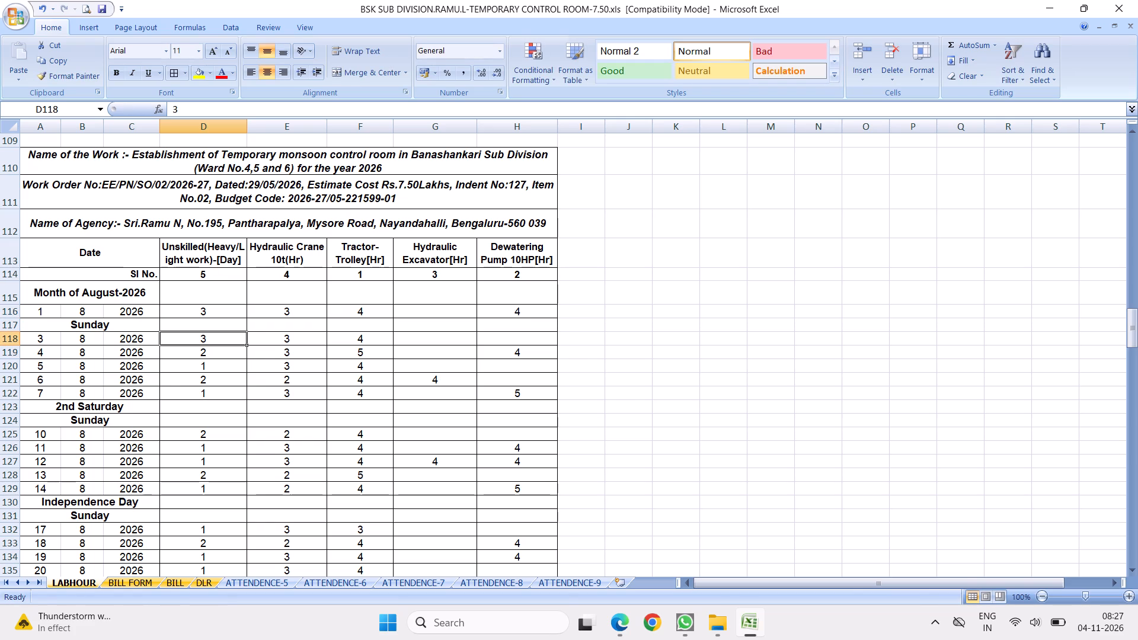
pyautogui.moveTo(245, 347); pyautogui.dragTo(231, 398)
# Set unskilled labour for 10 August 2026 in D125 to 3 and fill it down through 14 August in D129.
pyautogui.scroll(-5, 262, 389)
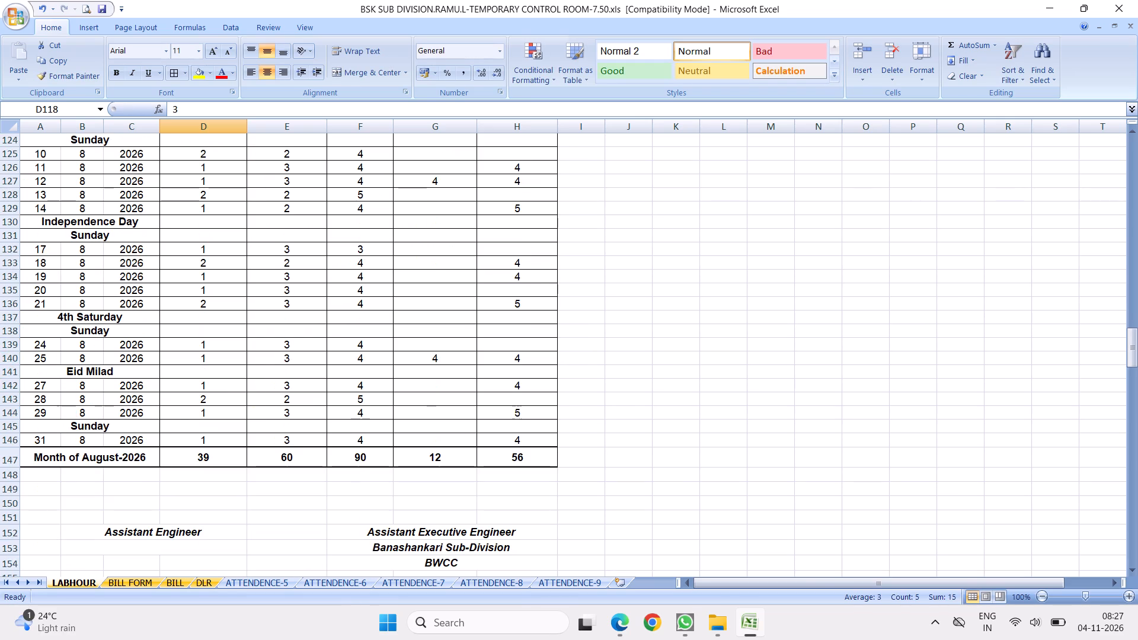
pyautogui.scroll(2, 254, 220)
pyautogui.click(204, 239)
pyautogui.press('3')
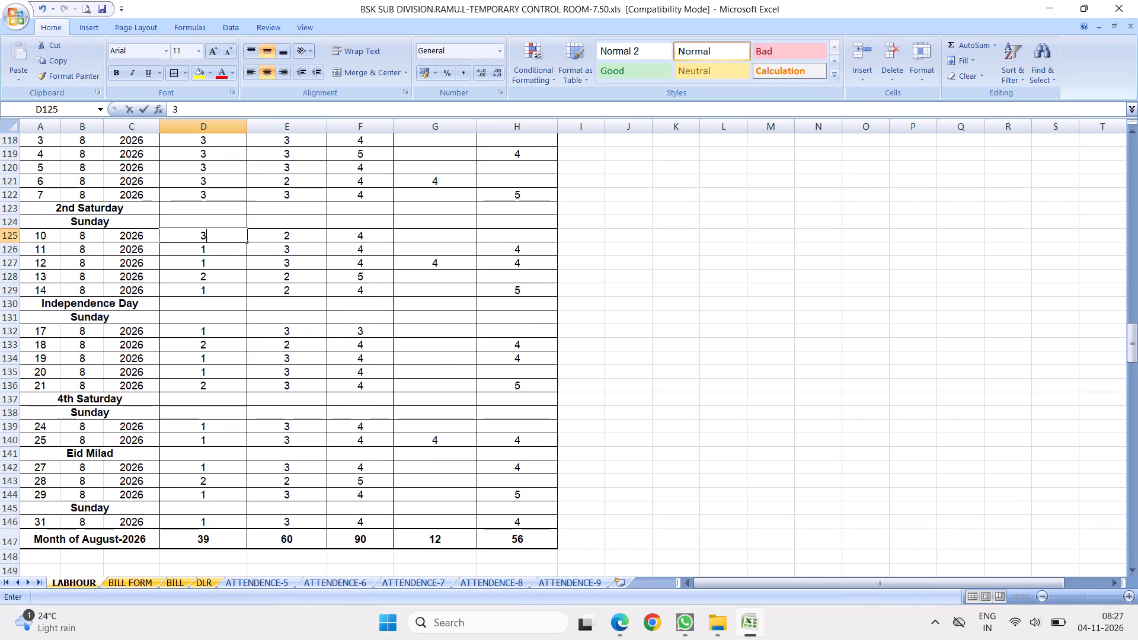
pyautogui.press('Return')
pyautogui.click(204, 239)
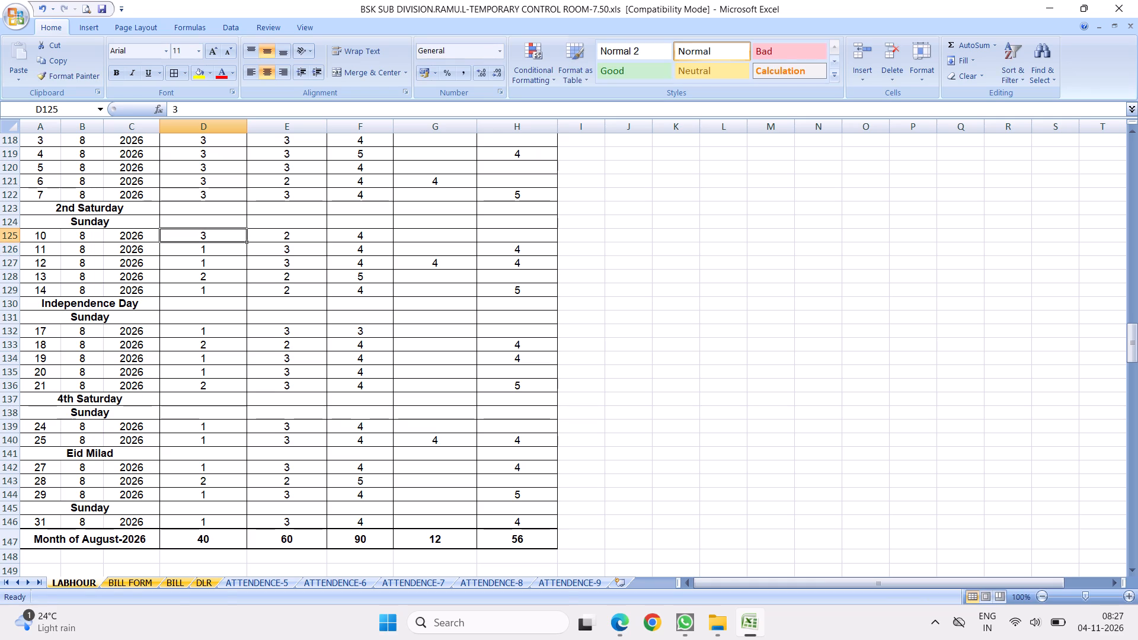
pyautogui.moveTo(245, 241); pyautogui.dragTo(228, 293)
# Set unskilled labour for 17 August 2026 in D132 to 3 and fill it down through 21 August in D136.
pyautogui.click(203, 332)
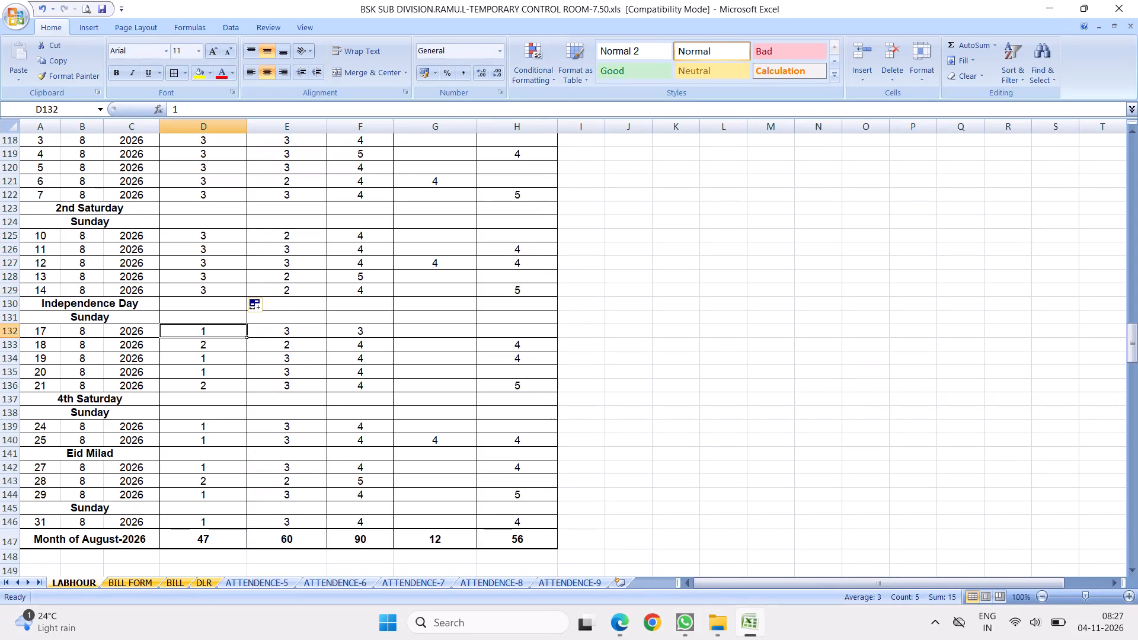
pyautogui.press('3')
pyautogui.press('Return')
pyautogui.click(203, 332)
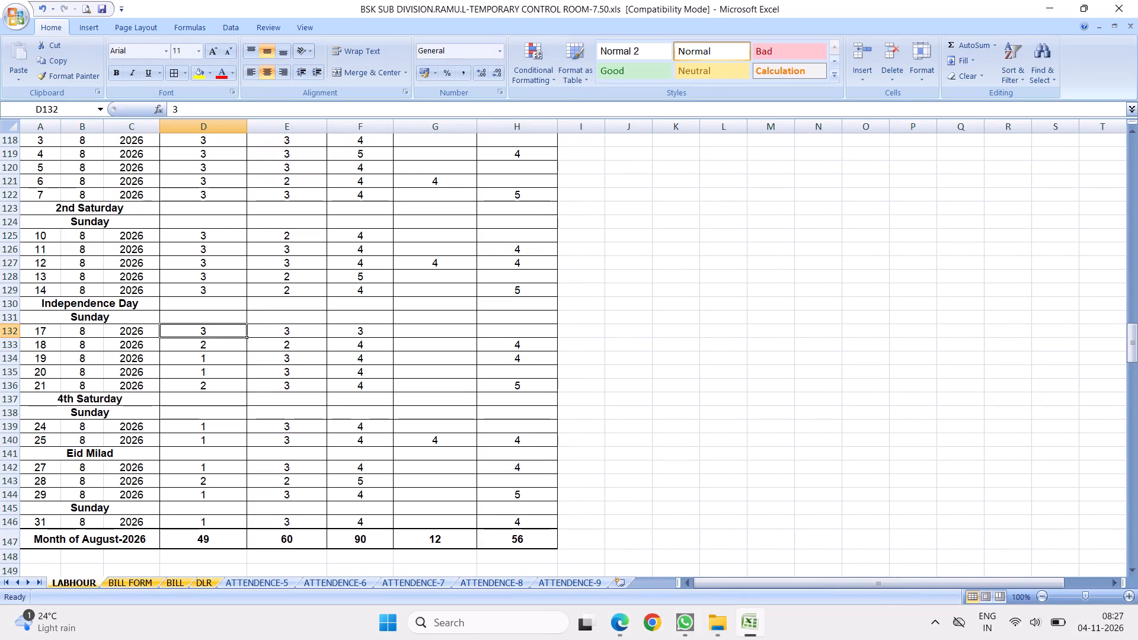
pyautogui.moveTo(248, 337); pyautogui.dragTo(231, 392)
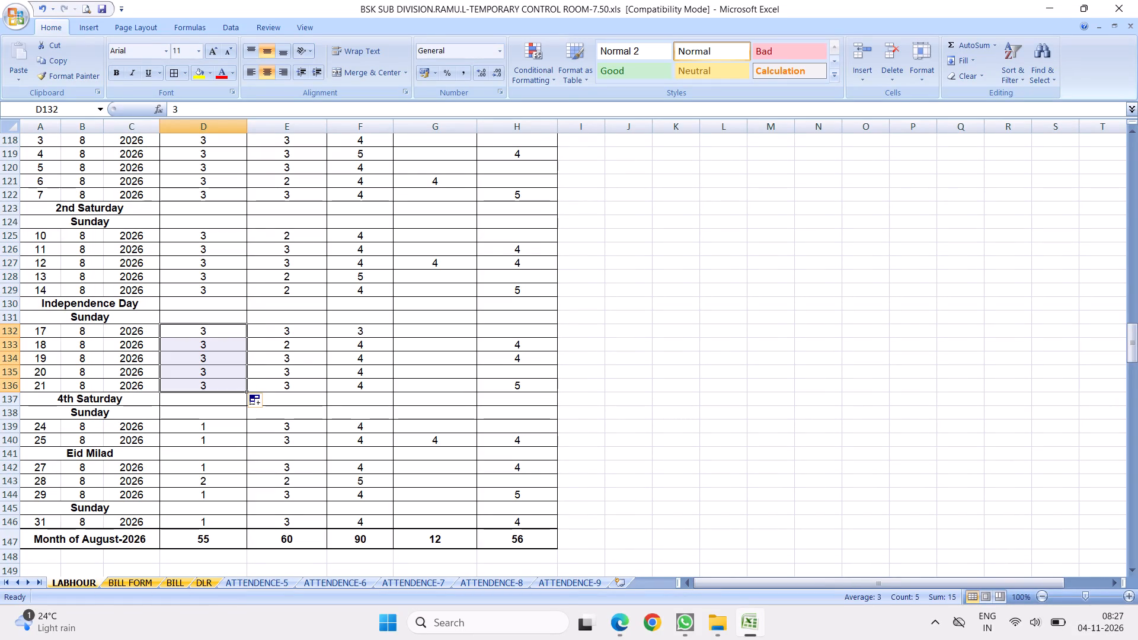
# Set unskilled labour to 3 for 24 and 25 August 2026 in D139 and D140.
pyautogui.click(204, 423)
pyautogui.press('3')
pyautogui.press('Return')
pyautogui.press('3')
pyautogui.press('Return')
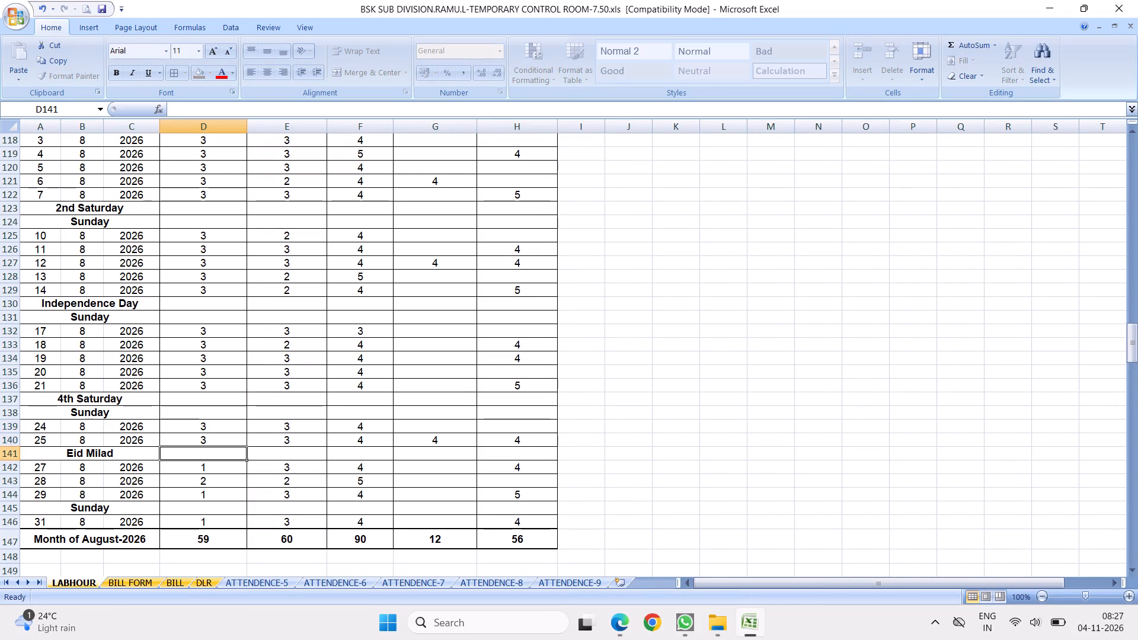
# Set unskilled labour to 3 for 27 to 29 August 2026 in D142:D144 and for 31 August in D146.
pyautogui.click(194, 466)
pyautogui.press('3')
pyautogui.press('Return')
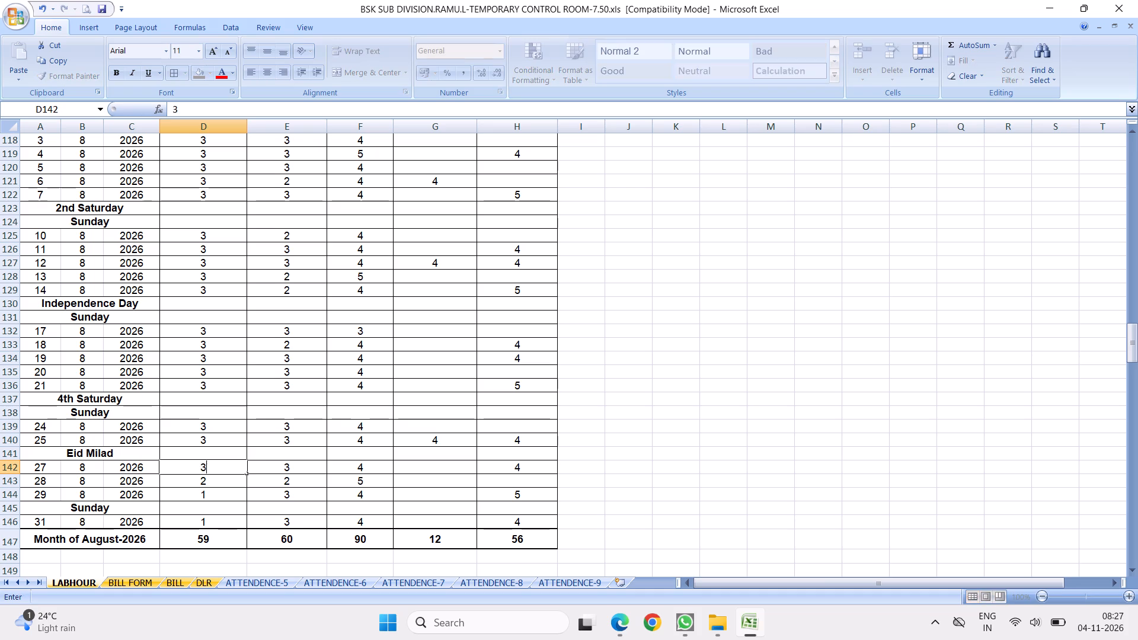
pyautogui.click(194, 466)
pyautogui.moveTo(245, 474); pyautogui.dragTo(235, 499)
pyautogui.click(199, 520)
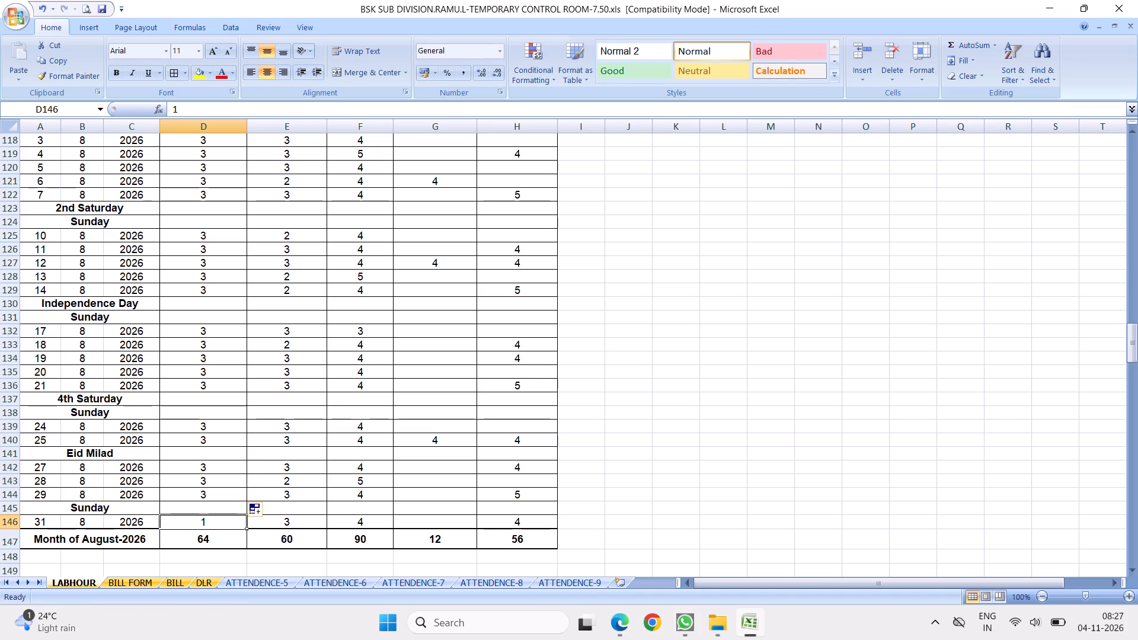
pyautogui.press('3')
pyautogui.press('Return')
# Set unskilled labour for 1 September 2026 in D162 to 3 and fill it down through 5 September in D166.
pyautogui.scroll(-6, 334, 499)
pyautogui.scroll(-6, 319, 438)
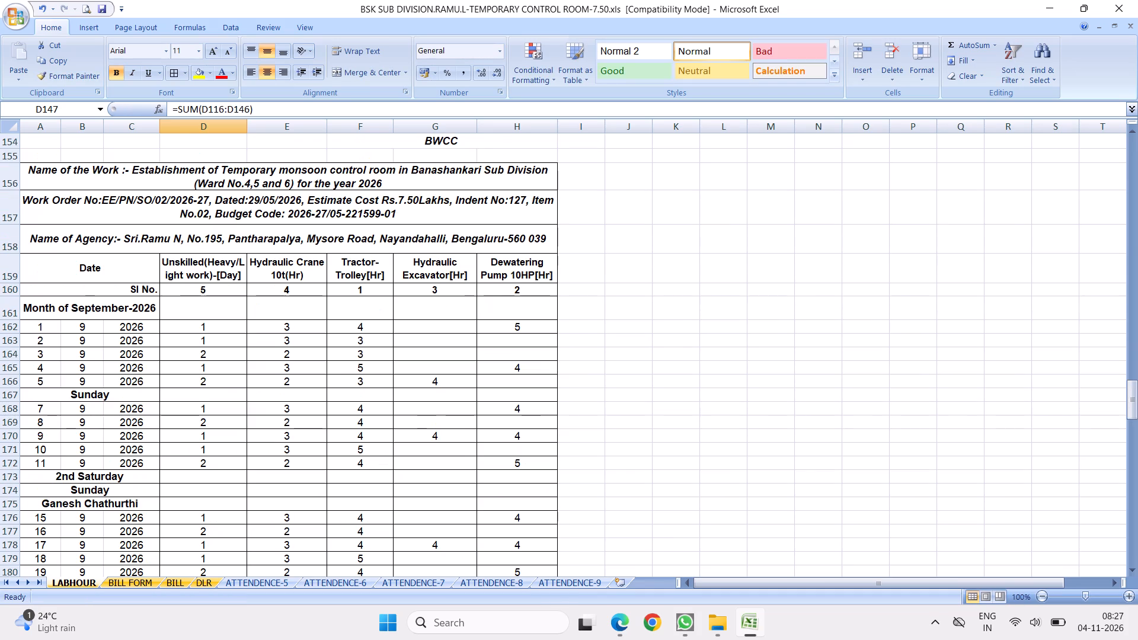
pyautogui.click(190, 327)
pyautogui.press('3')
pyautogui.press('Return')
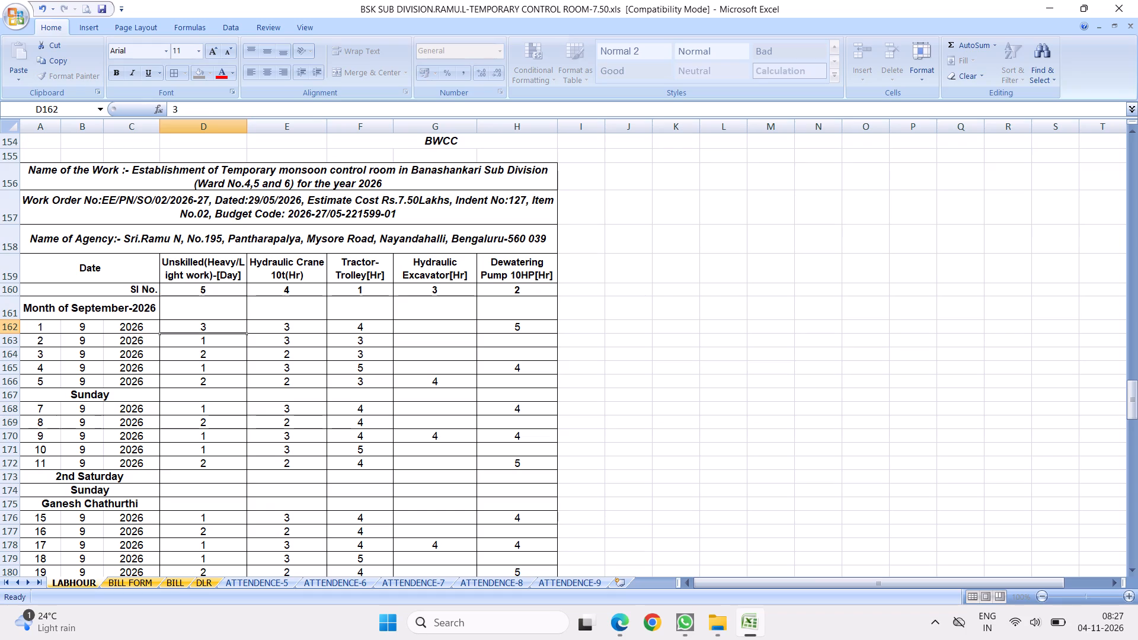
pyautogui.click(190, 327)
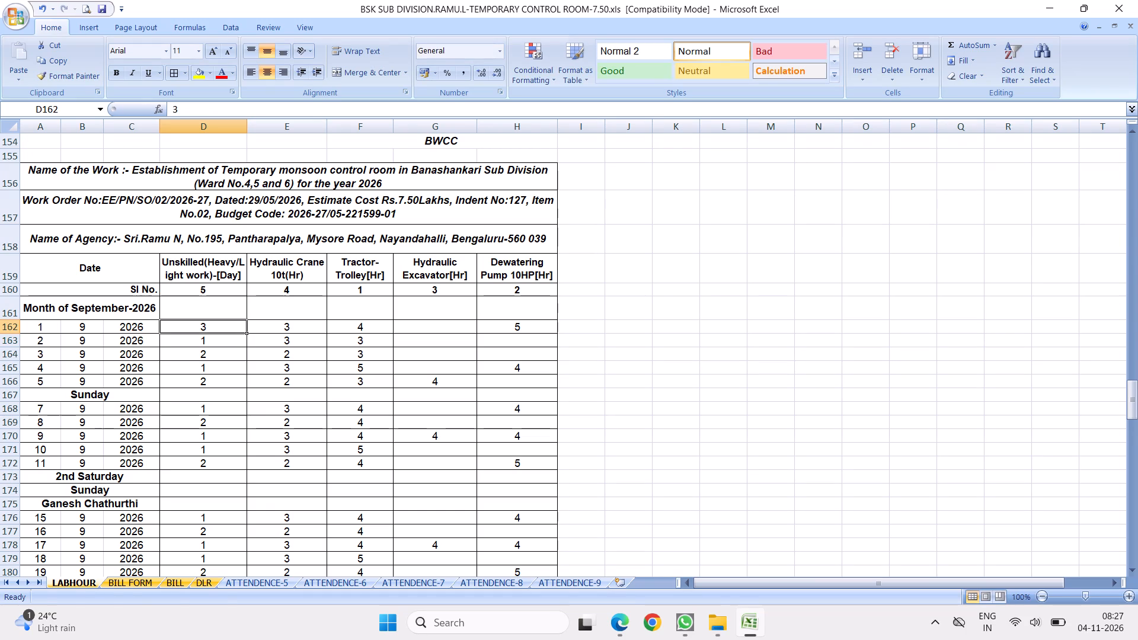
pyautogui.moveTo(247, 335); pyautogui.dragTo(226, 387)
# Set unskilled labour for 7 September 2026 in D168 to 3 and fill it down through 11 September in D172.
pyautogui.scroll(-2, 238, 402)
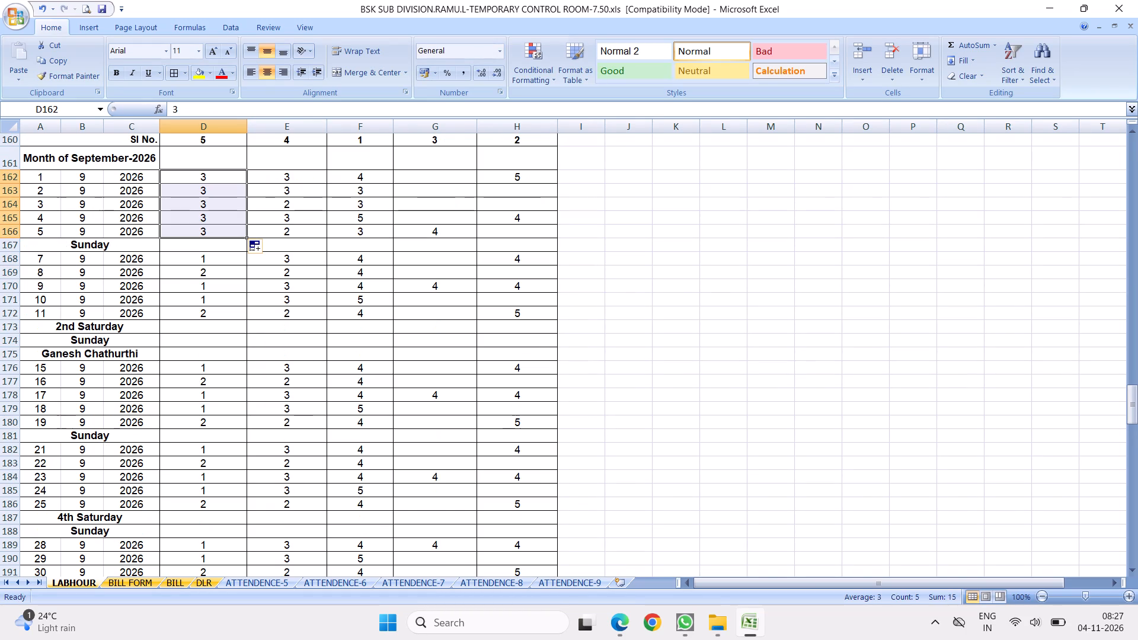
pyautogui.click(196, 262)
pyautogui.press('3')
pyautogui.press('Return')
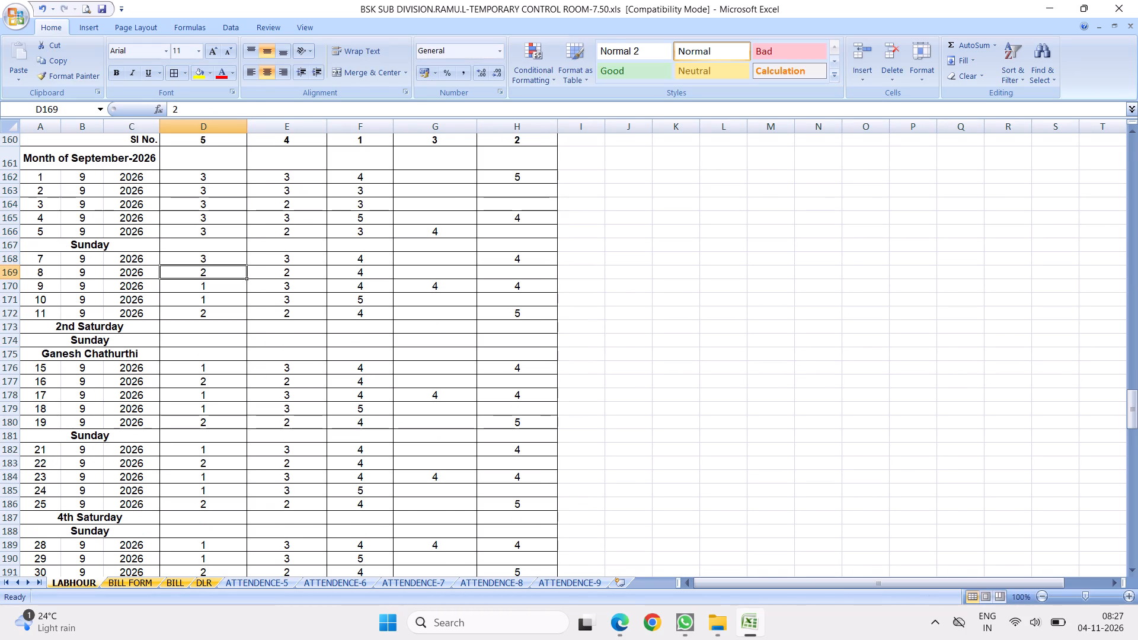
pyautogui.moveTo(196, 262); pyautogui.dragTo(205, 261)
pyautogui.moveTo(246, 264); pyautogui.dragTo(224, 313)
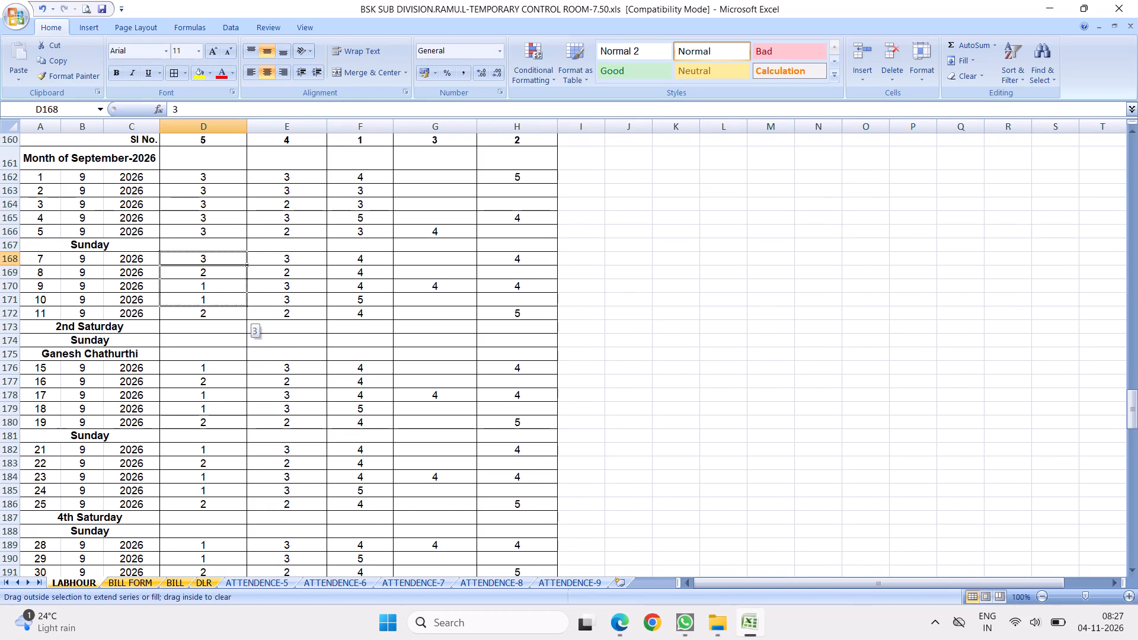
pyautogui.moveTo(224, 313); pyautogui.dragTo(222, 317)
# Set unskilled labour for 15 September 2026 in D176 to 3 and fill it down through 19 September in D180.
pyautogui.scroll(-3, 236, 344)
pyautogui.click(205, 237)
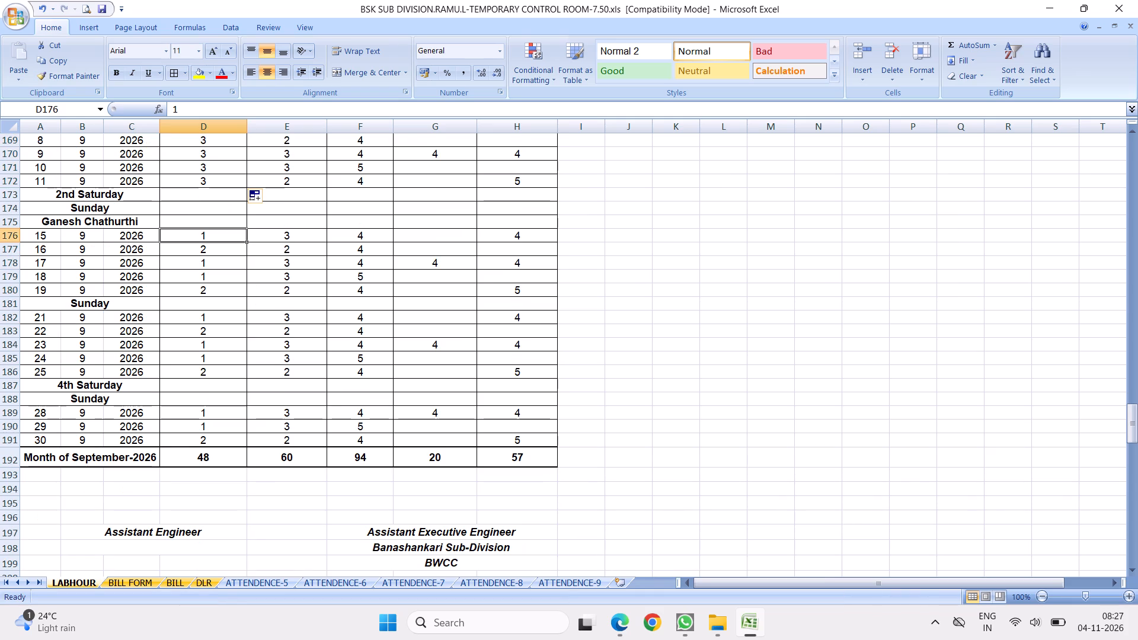
pyautogui.press('3')
pyautogui.press('Return')
pyautogui.click(205, 237)
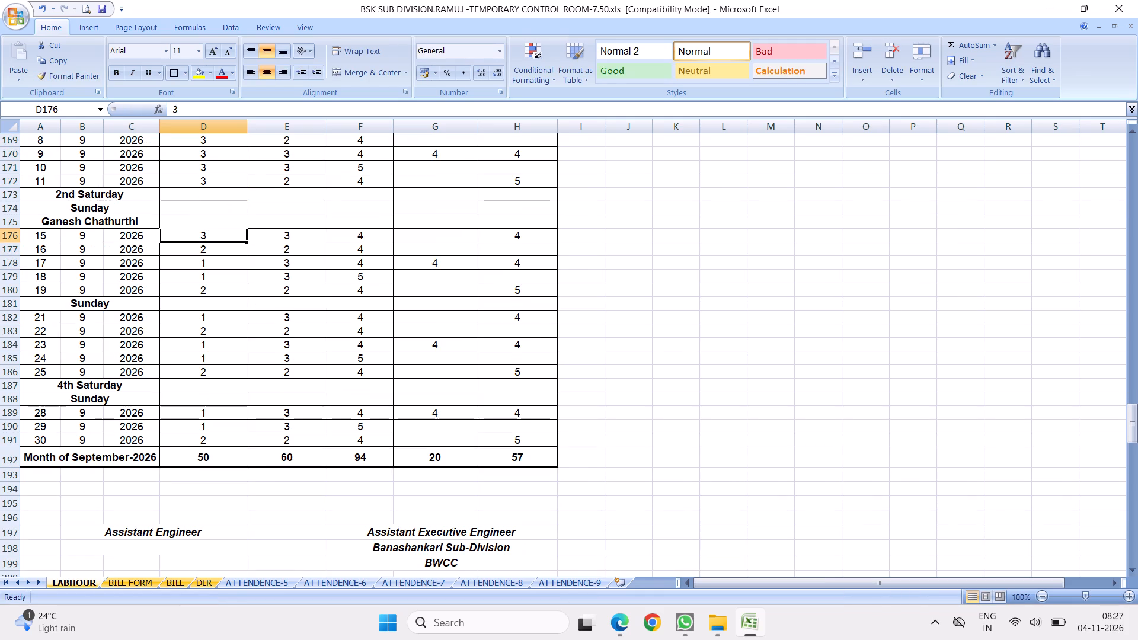
pyautogui.moveTo(247, 241); pyautogui.dragTo(225, 300)
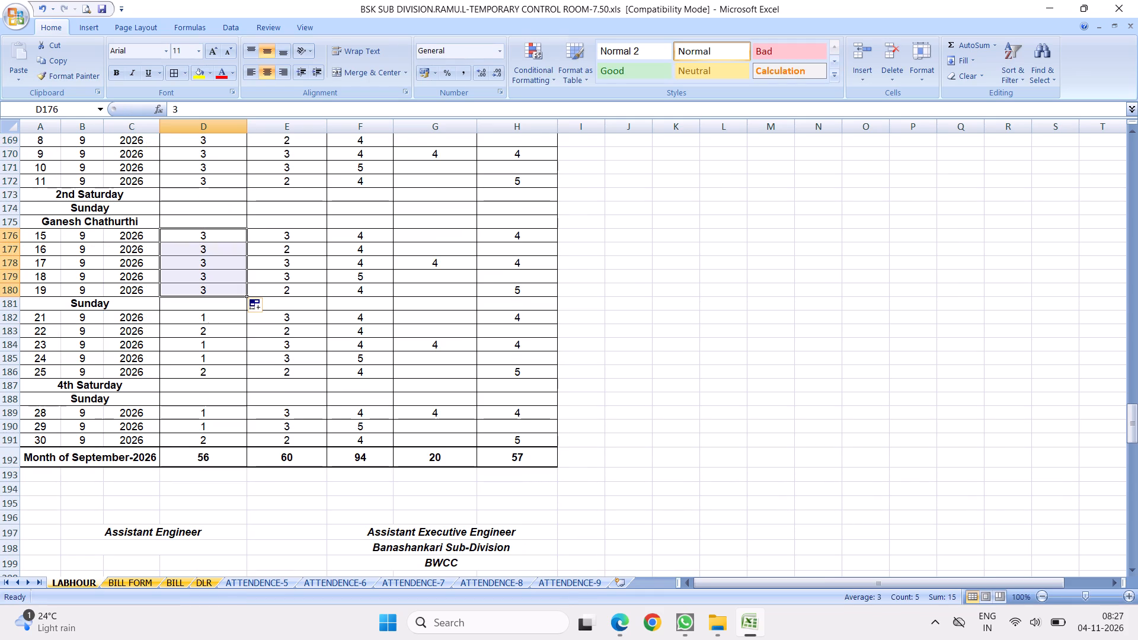
# Set unskilled labour for 21 September 2026 in D182 to 3 and fill it down through 25 September in D186.
pyautogui.click(203, 312)
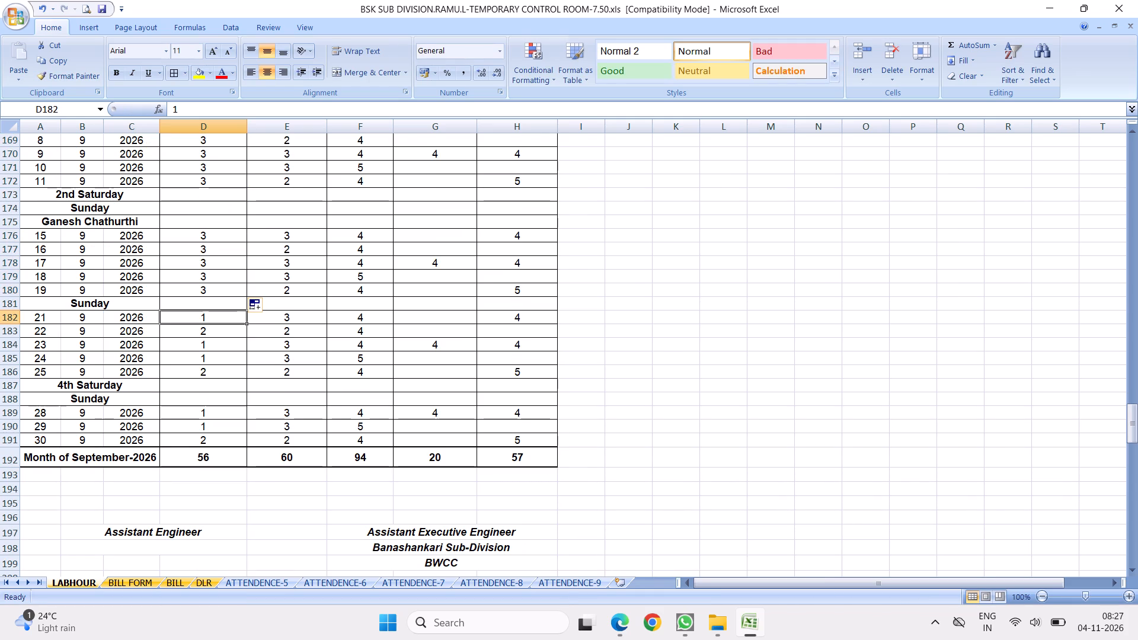
pyautogui.press('3')
pyautogui.press('Return')
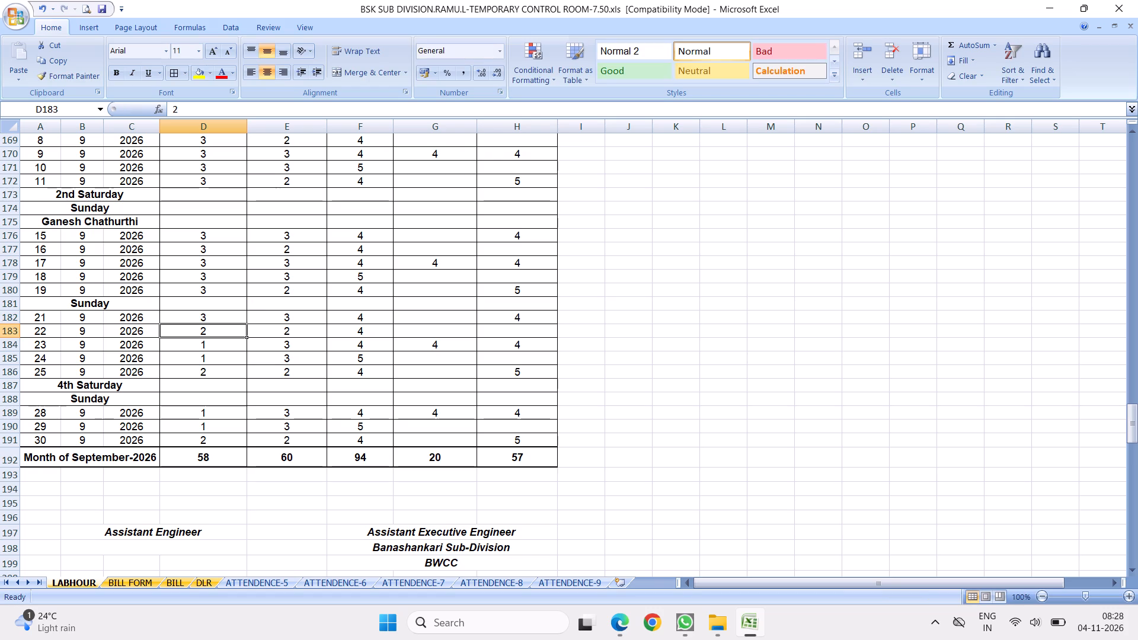
pyautogui.click(197, 320)
pyautogui.moveTo(245, 325); pyautogui.dragTo(230, 376)
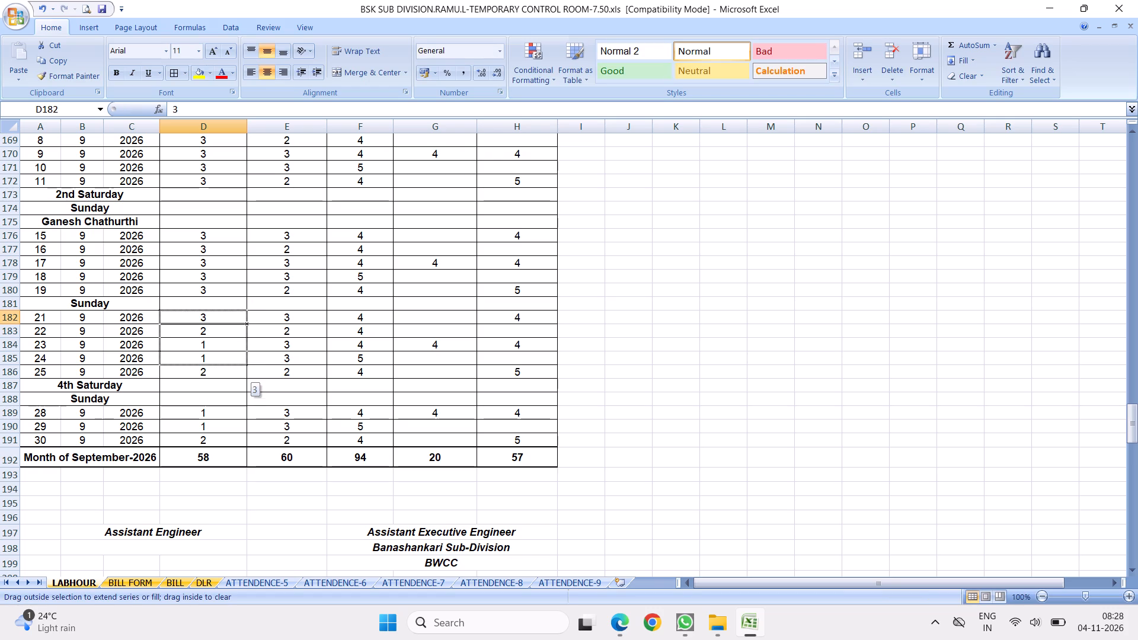
pyautogui.moveTo(230, 376); pyautogui.dragTo(229, 376)
# Set unskilled labour to 3 for each of 28, 29 and 30 September 2026 in D189:D191.
pyautogui.scroll(-3, 229, 376)
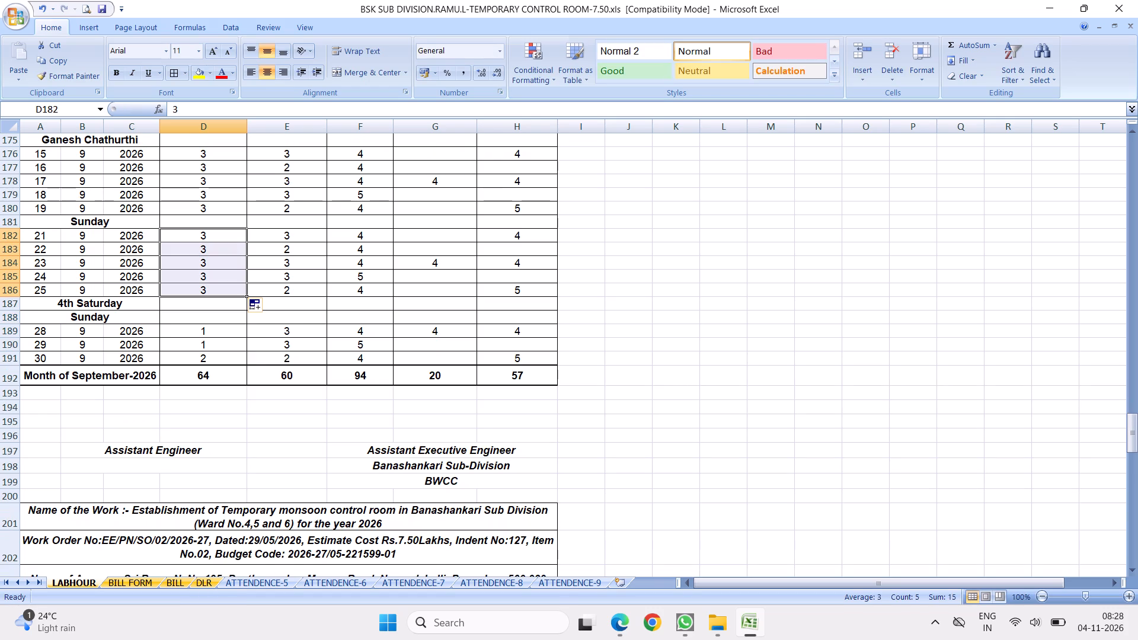
pyautogui.click(210, 287)
pyautogui.press('3')
pyautogui.press('Return')
pyautogui.press('3')
pyautogui.press('Return')
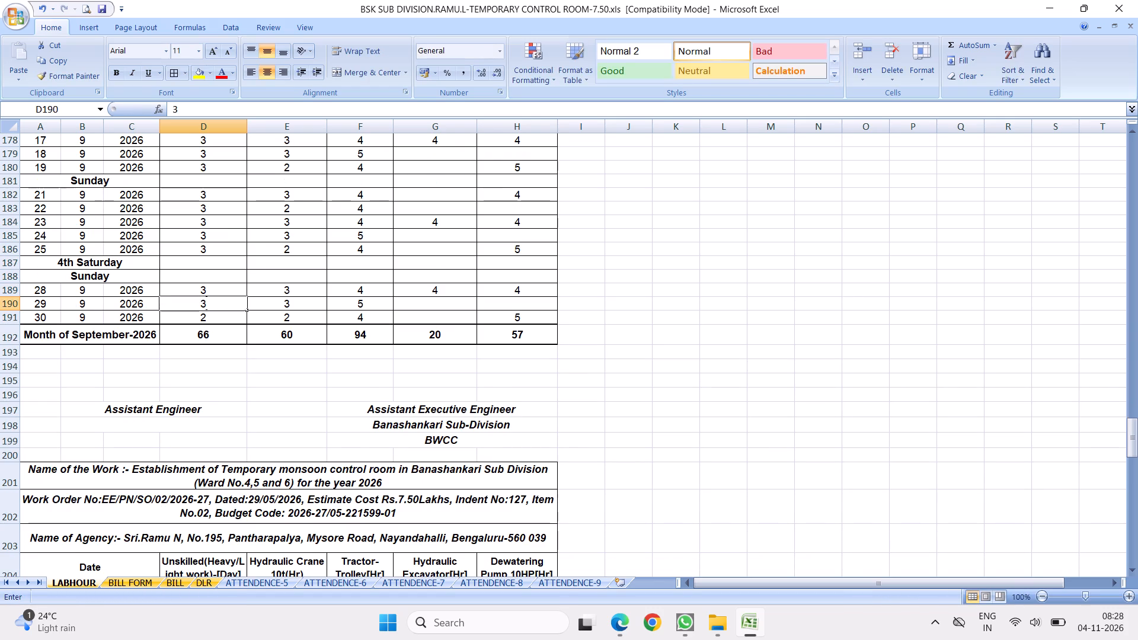
pyautogui.press('3')
pyautogui.press('Return')
# Set unskilled labour to 3 for 1 October 2026 in D207 and for 3 October in D209.
pyautogui.scroll(-9, 218, 311)
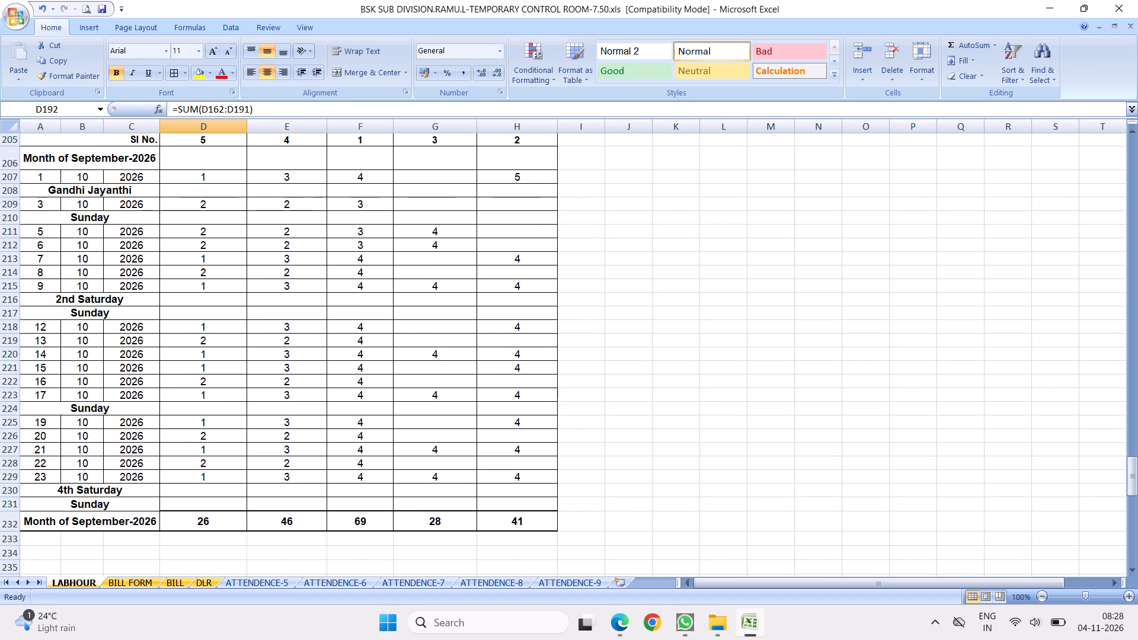
pyautogui.click(202, 181)
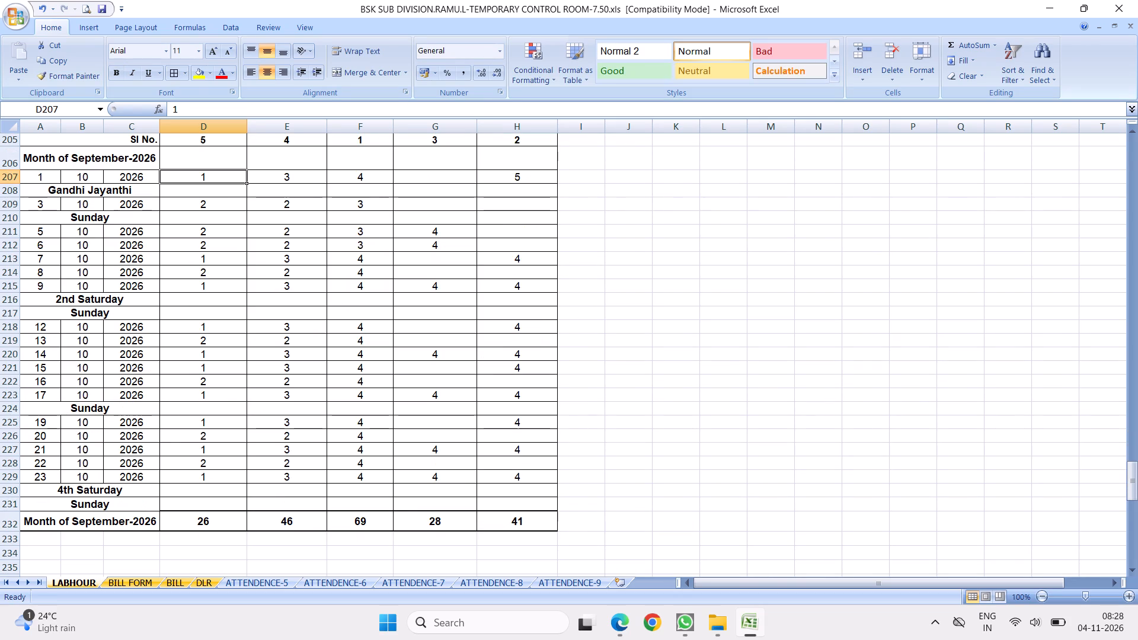
pyautogui.press('3')
pyautogui.press('Return')
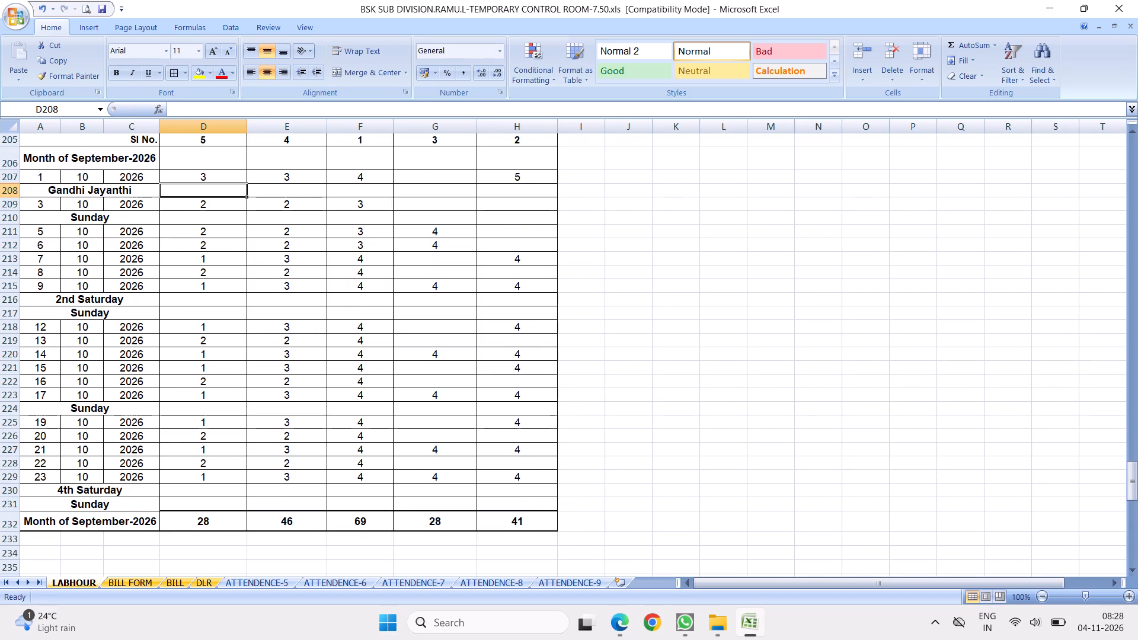
pyautogui.click(208, 206)
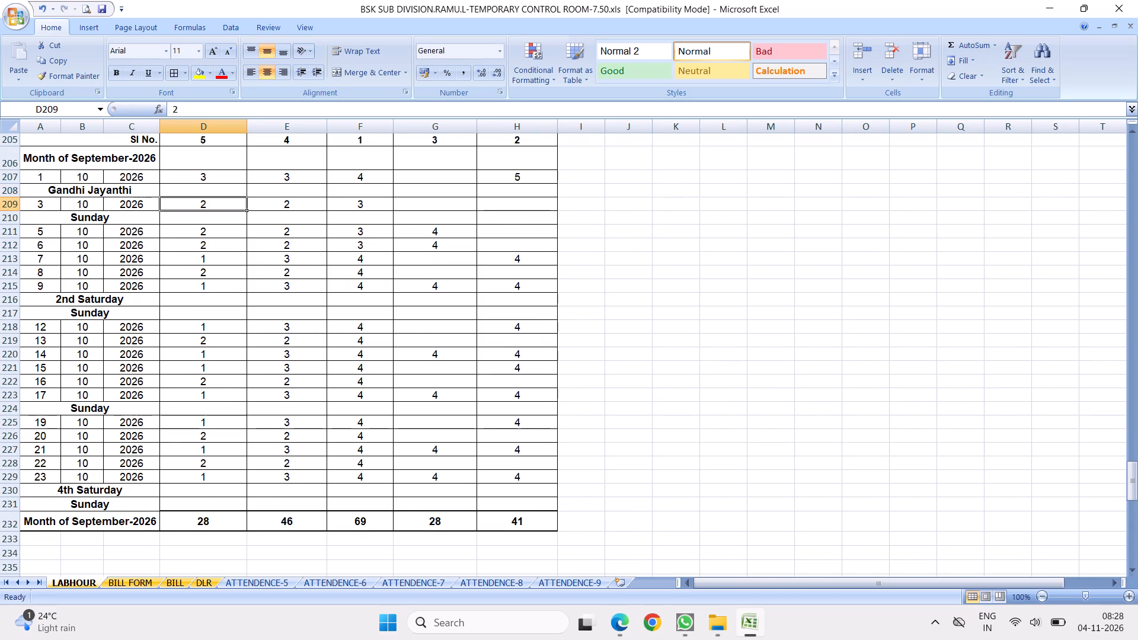
pyautogui.press('3')
pyautogui.press('Return')
# Set unskilled labour for 5 October 2026 in D211 to 3 and fill it down through 9 October in D215.
pyautogui.click(204, 233)
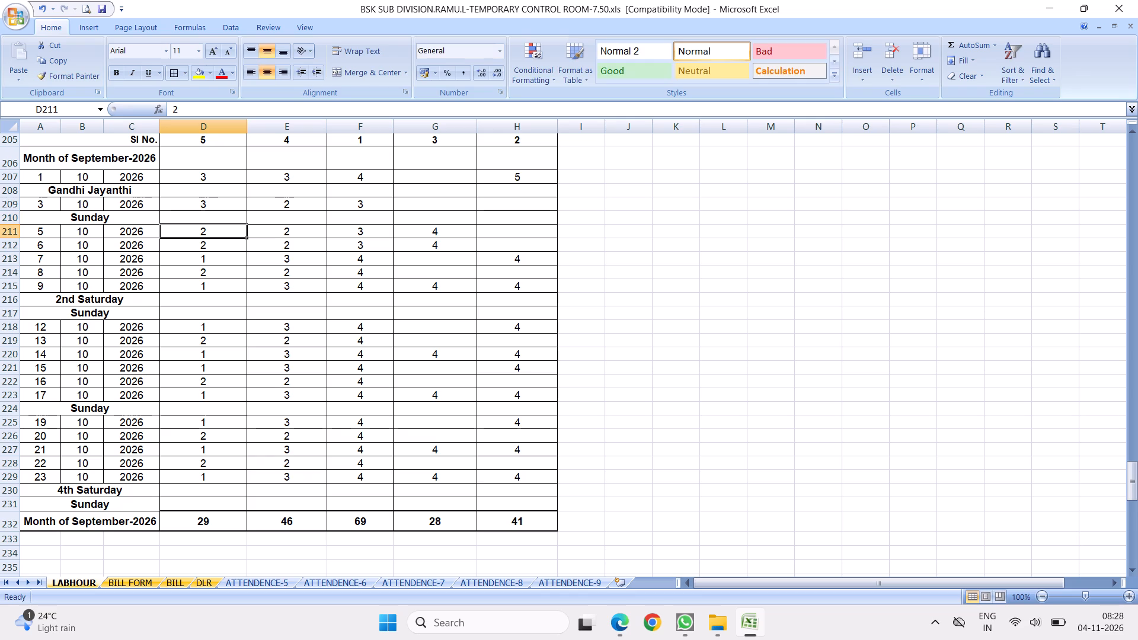
pyautogui.press('3')
pyautogui.press('Return')
pyautogui.click(204, 233)
pyautogui.moveTo(245, 240); pyautogui.dragTo(232, 287)
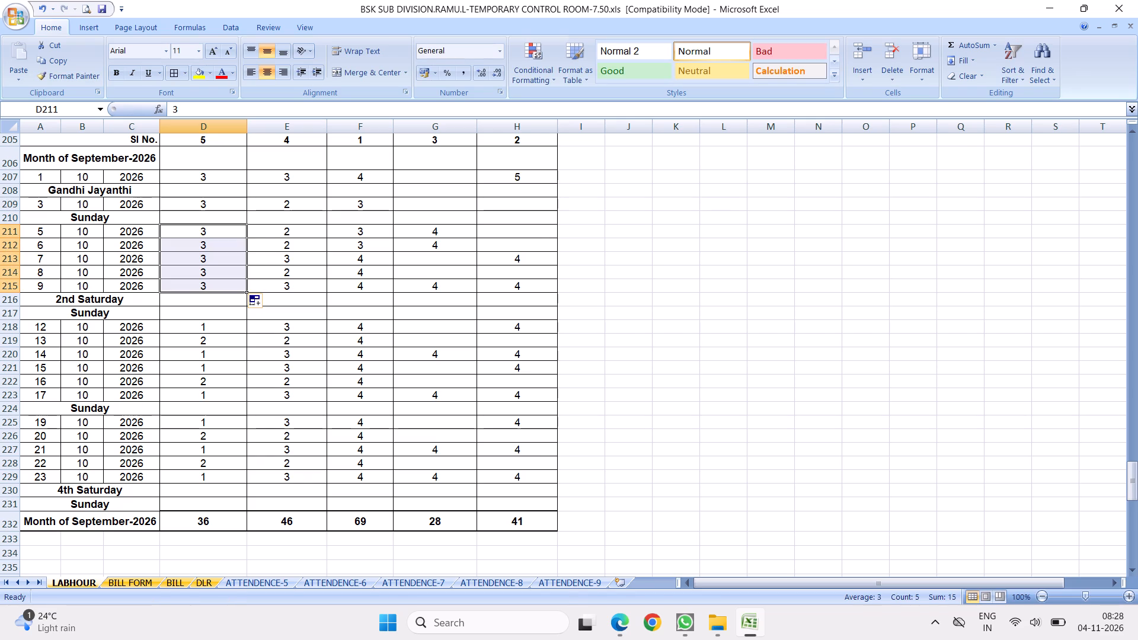
# Set unskilled labour for 12 October 2026 in D218 to 3 and fill it down through 17 October in D223.
pyautogui.click(203, 328)
pyautogui.press('3')
pyautogui.press('Return')
pyautogui.click(203, 328)
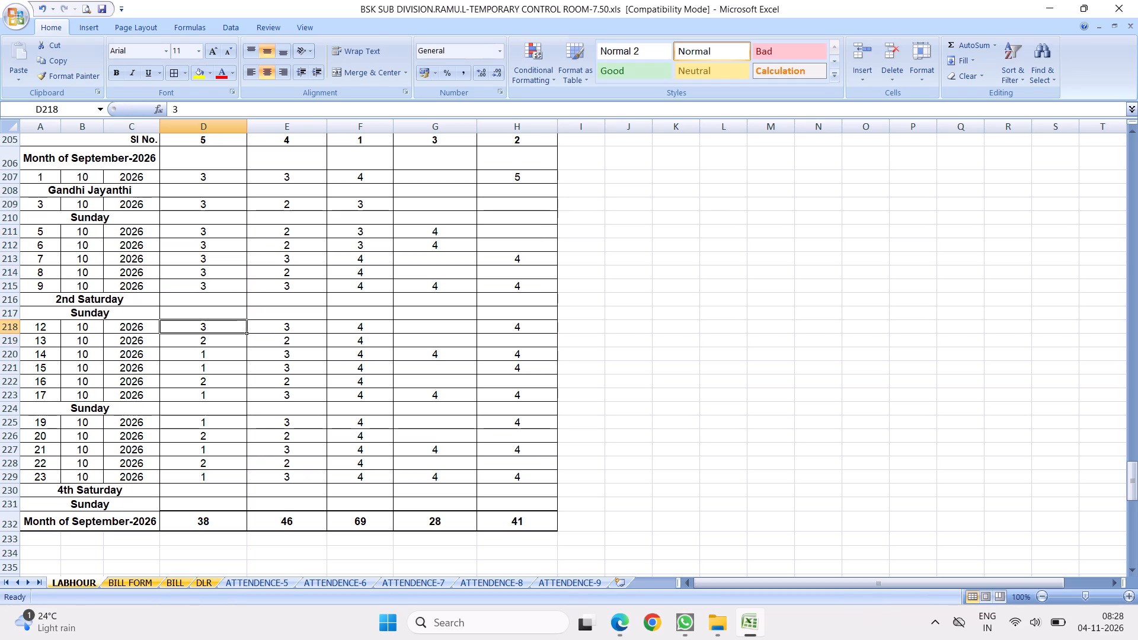
pyautogui.moveTo(246, 334); pyautogui.dragTo(225, 399)
# Set unskilled labour for 19 October 2026 in D225 to 3 and fill it down through 23 October in D229.
pyautogui.scroll(-5, 259, 380)
pyautogui.click(201, 209)
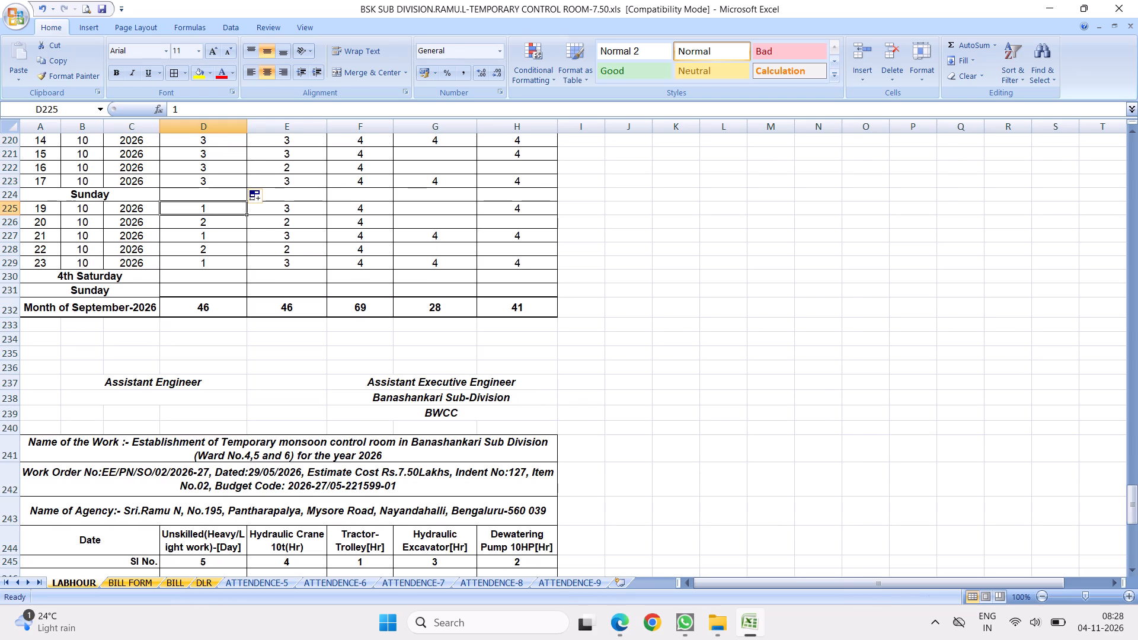
pyautogui.press('3')
pyautogui.press('Return')
pyautogui.click(201, 209)
pyautogui.moveTo(246, 213); pyautogui.dragTo(227, 270)
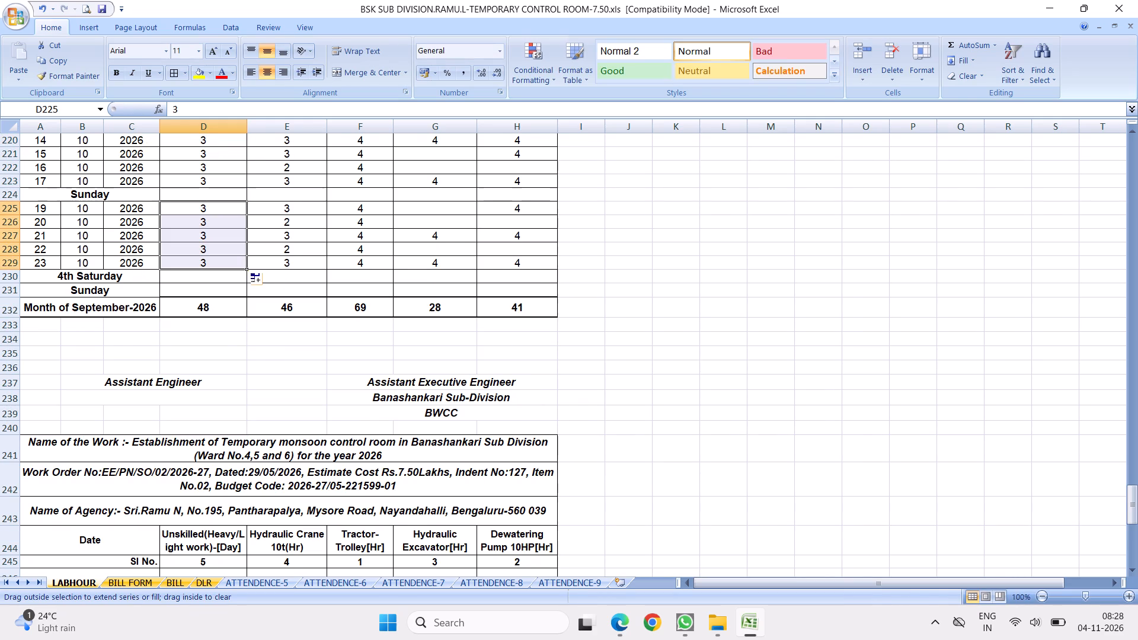
# Check the monthly unskilled labour figures and total in the summary table against the limited quantity.
pyautogui.scroll(-7, 241, 428)
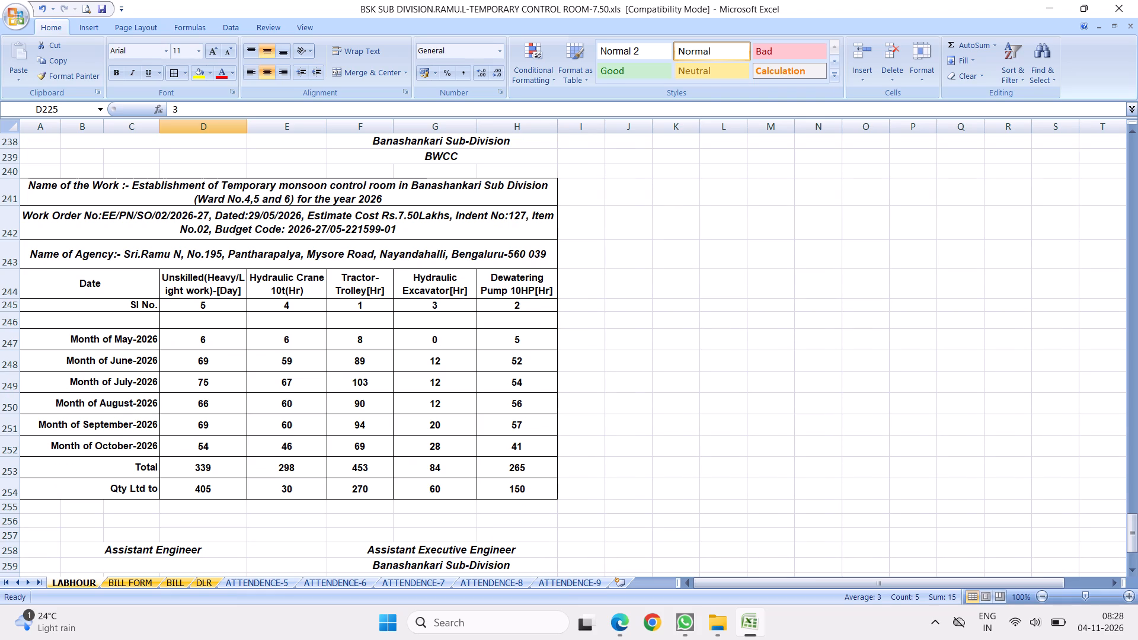
pyautogui.moveTo(200, 292); pyautogui.dragTo(212, 396)
pyautogui.click(950, 39)
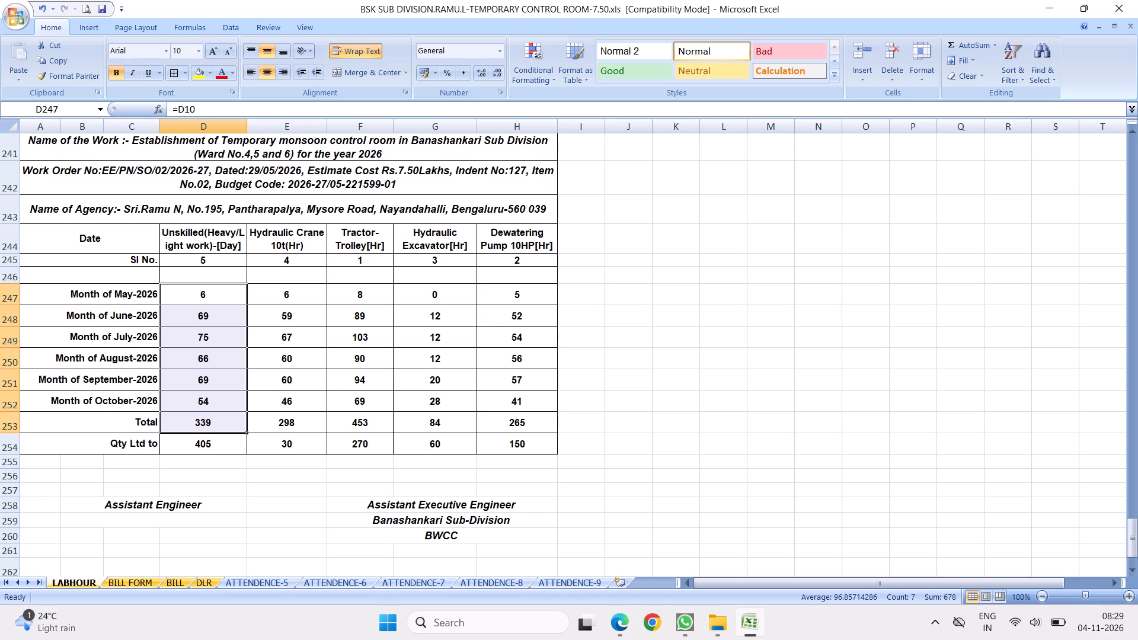
pyautogui.click(287, 351)
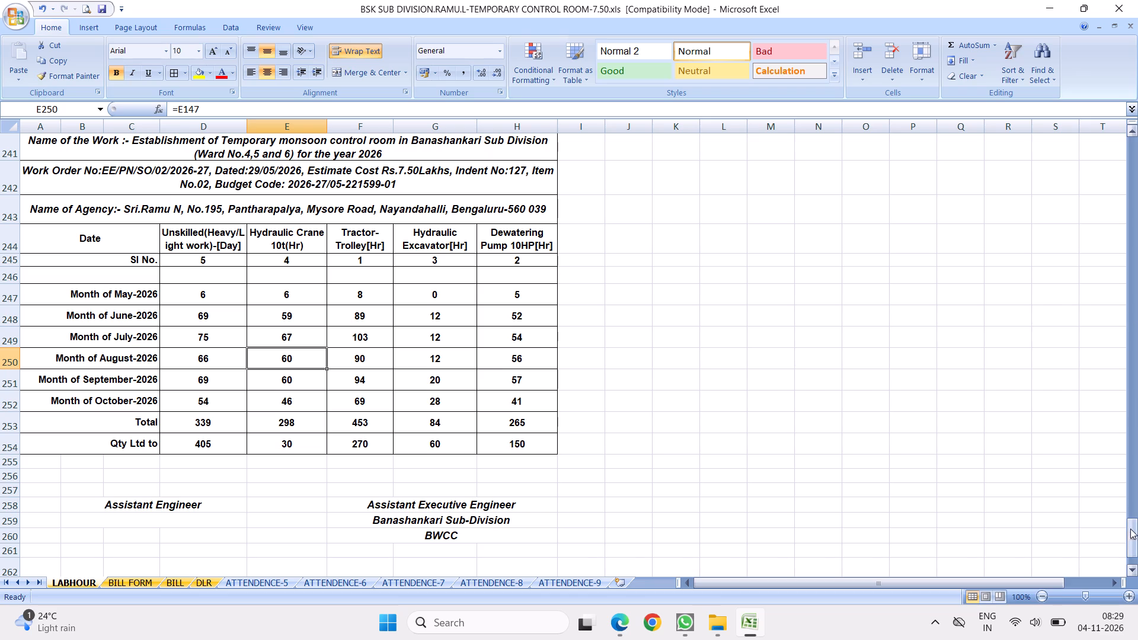
# Set unskilled labour for 3 June 2026 in D27 and 5 June in D29 to 4.
pyautogui.moveTo(1129, 531); pyautogui.dragTo(1137, 0)
pyautogui.scroll(-7, 269, 337)
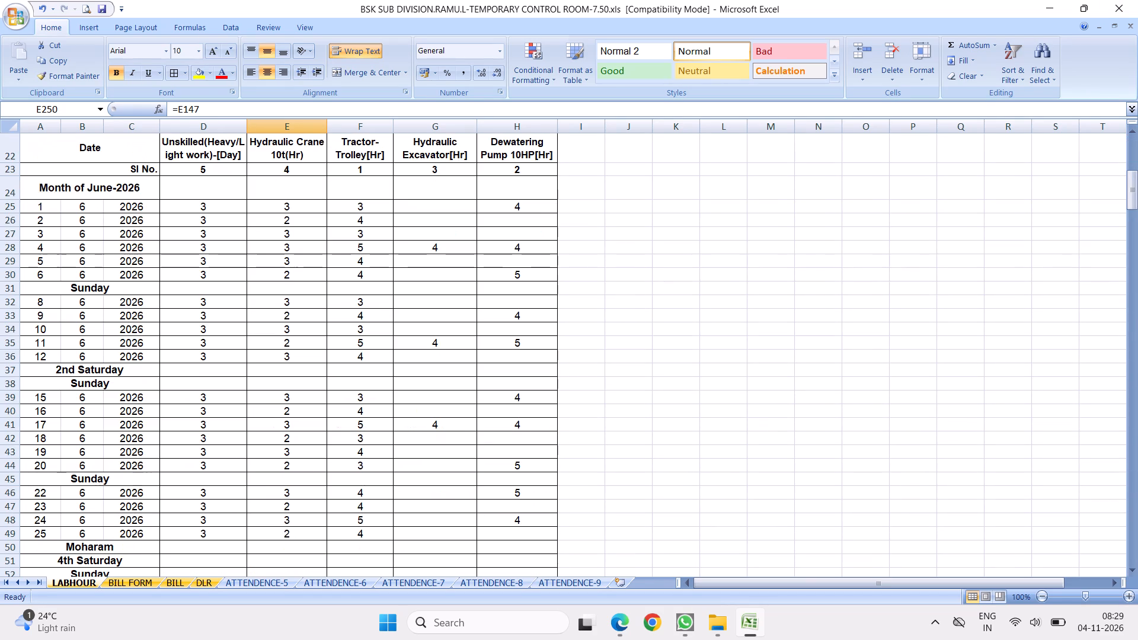
pyautogui.click(209, 234)
pyautogui.press('4')
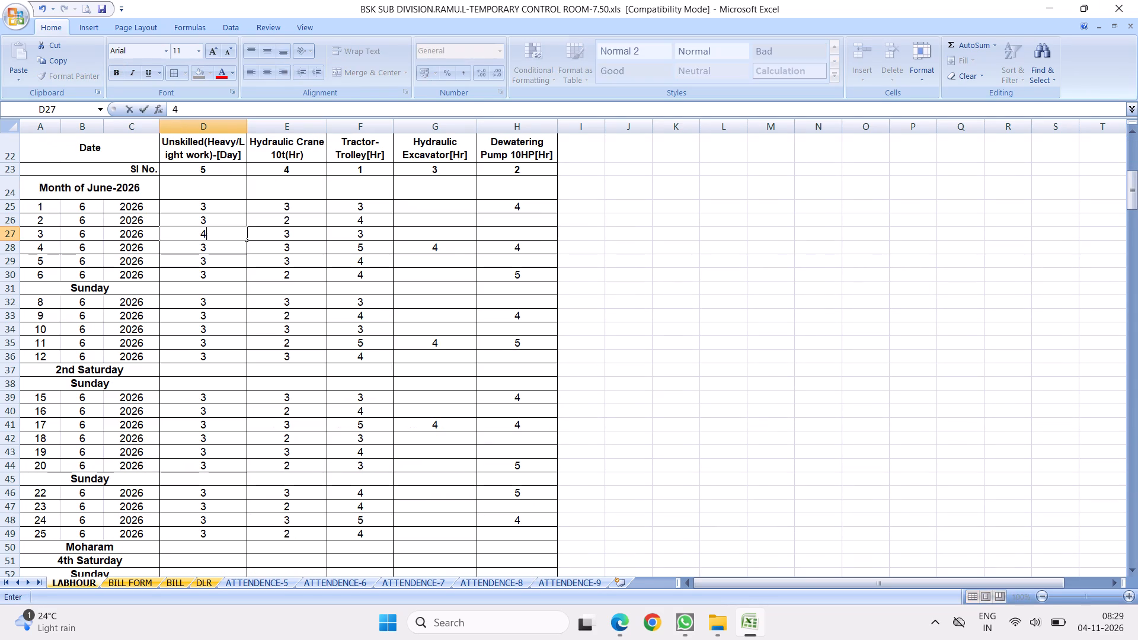
pyautogui.press('Return')
pyautogui.press('Return')
pyautogui.press('4')
pyautogui.press('Return')
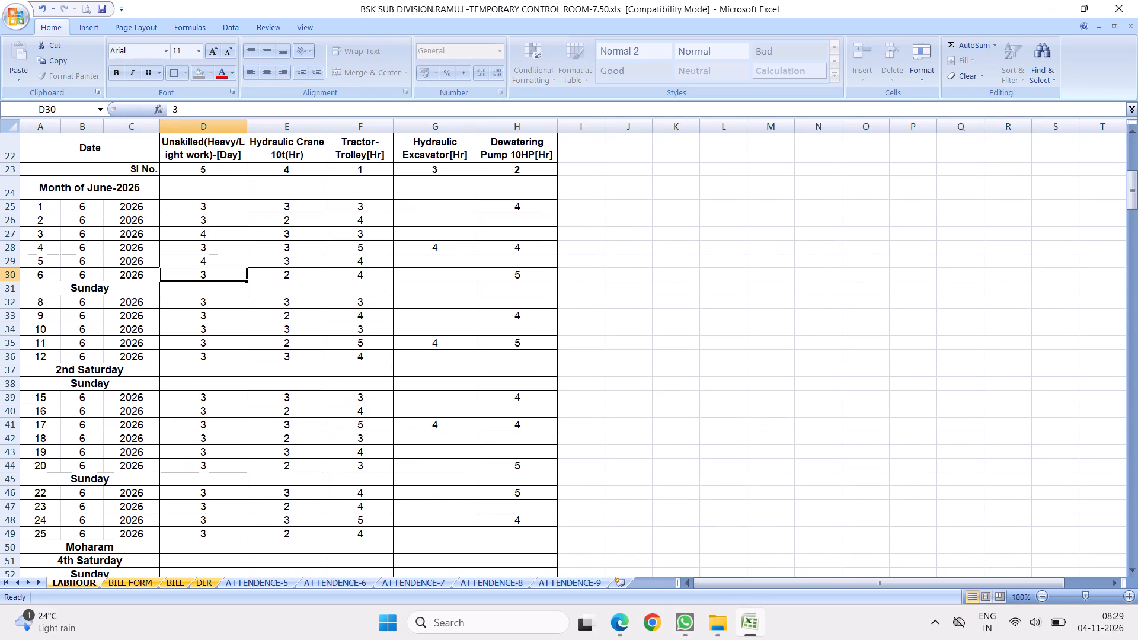
# Set unskilled labour for 8, 10 and 12 June 2026 in D32, D34 and D36 to 4.
pyautogui.press('Return')
pyautogui.press('Return')
pyautogui.press('4')
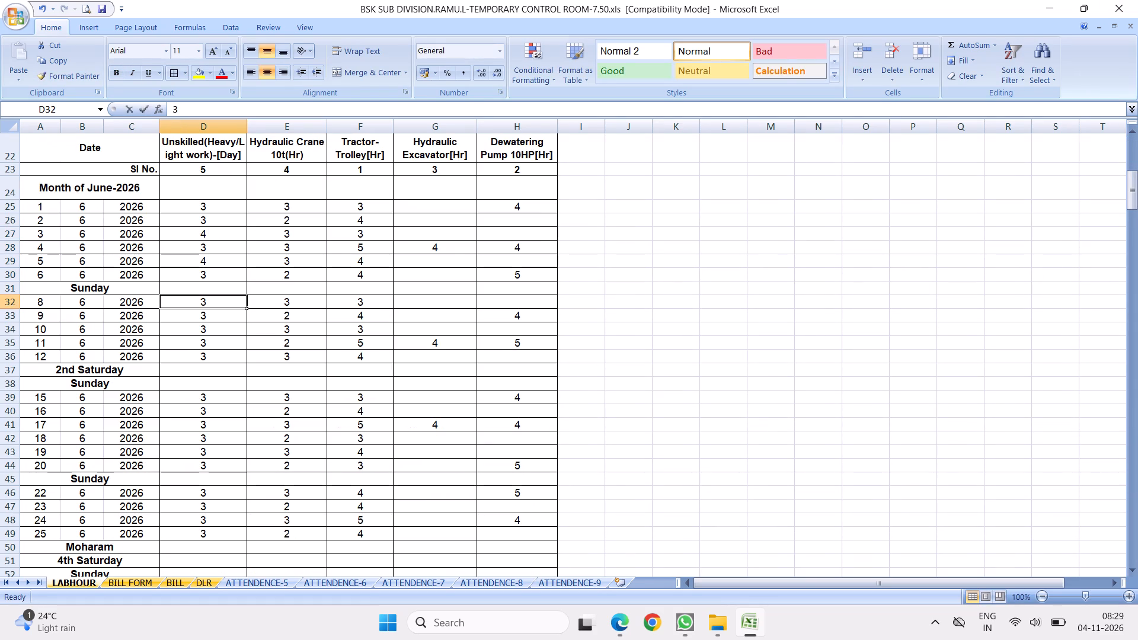
pyautogui.press('Return')
pyautogui.press('Return')
pyautogui.press('4')
pyautogui.press('Return')
pyautogui.press('Return')
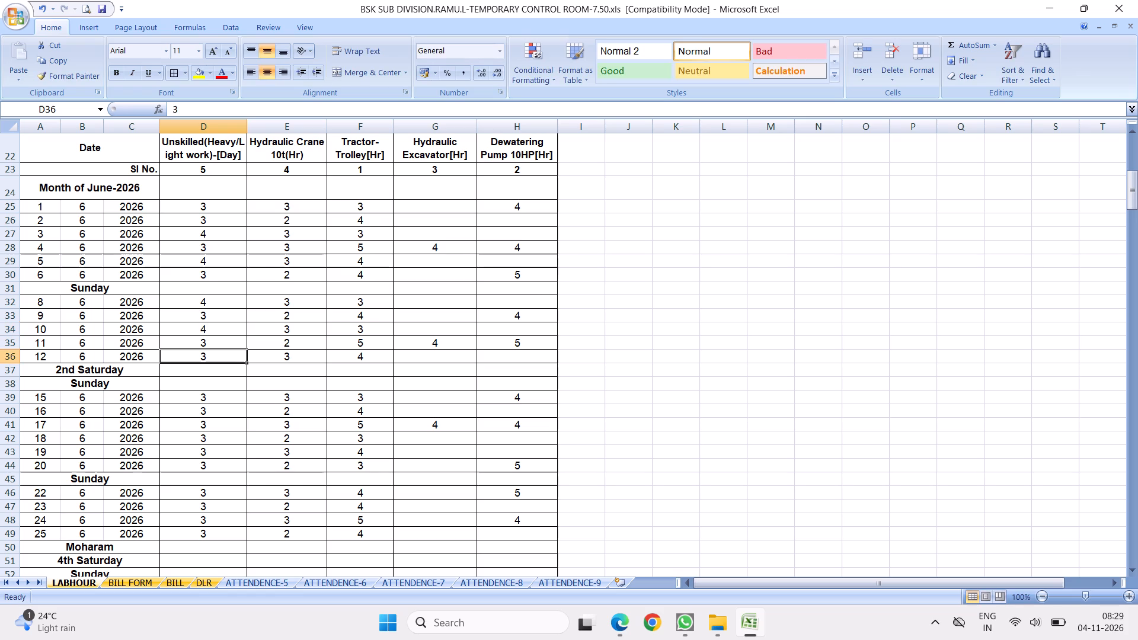
pyautogui.press('4')
pyautogui.press('Return')
# Set unskilled labour for 15, 16, 18 and 19 June 2026 in D39, D40, D42 and D43 to 4.
pyautogui.press('Return')
pyautogui.press('Return')
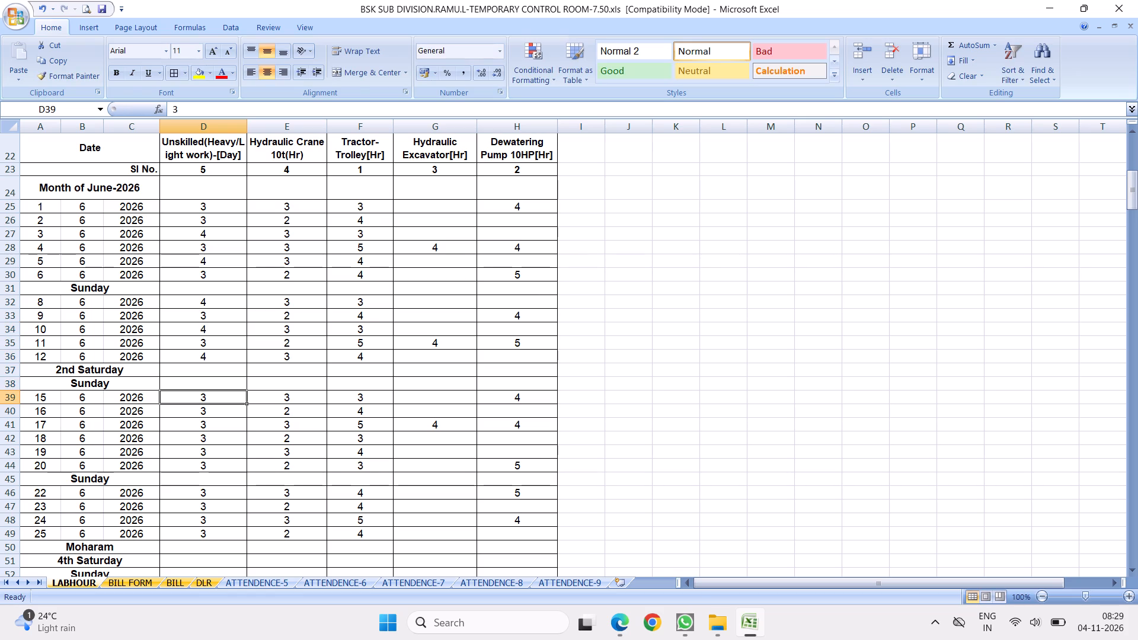
pyautogui.press('4')
pyautogui.press('Return')
pyautogui.press('4')
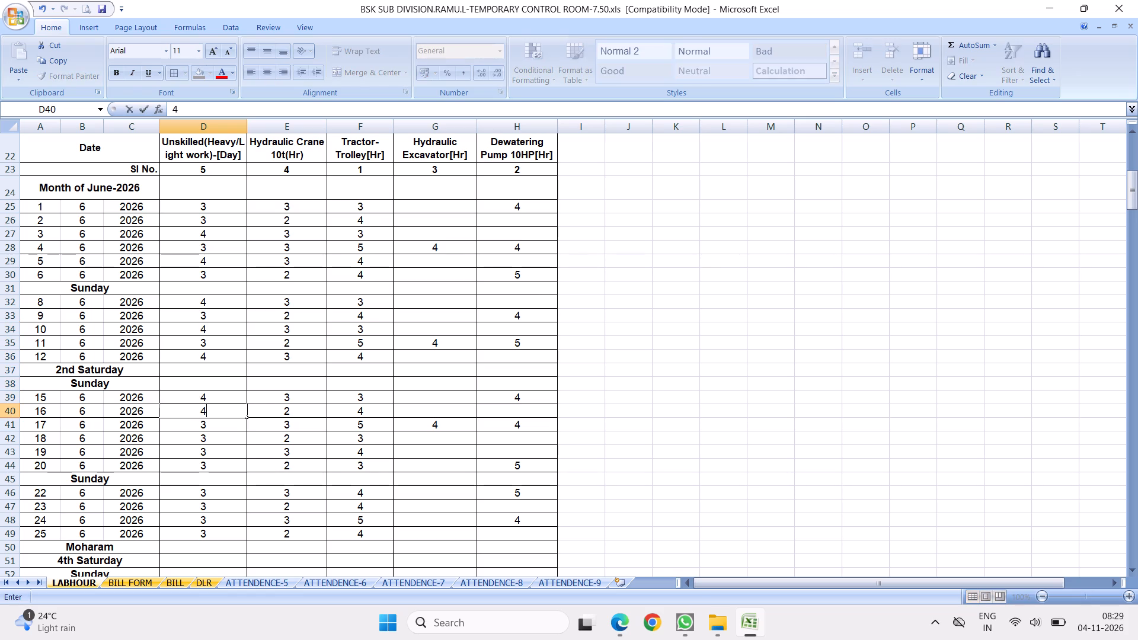
pyautogui.press('Return')
pyautogui.press('Return')
pyautogui.press('4')
pyautogui.press('Return')
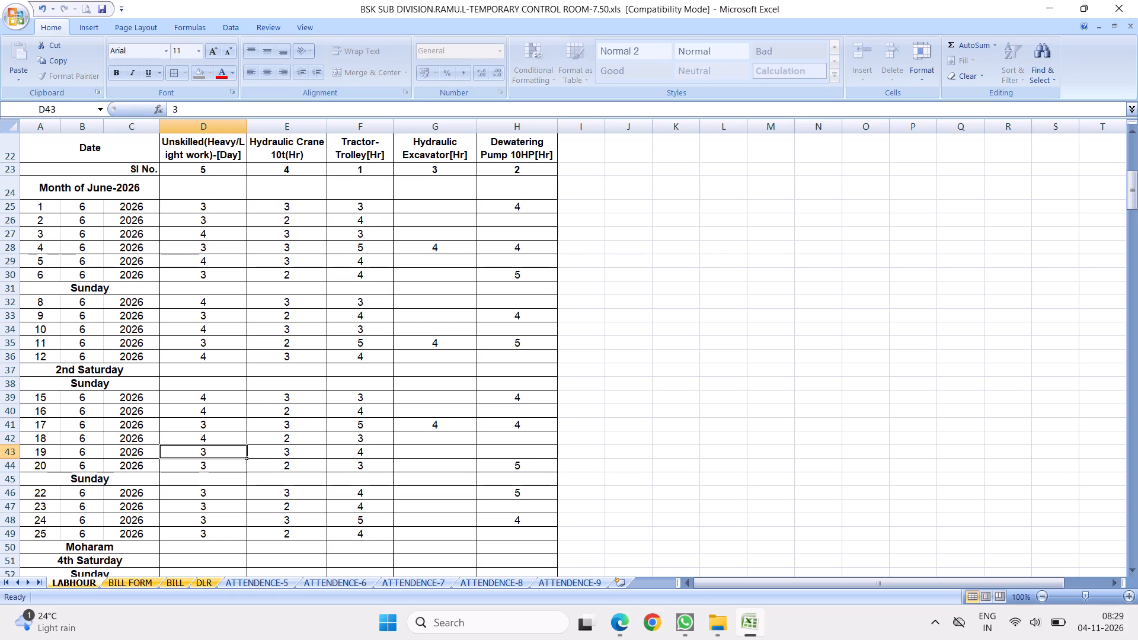
pyautogui.press('4')
pyautogui.press('Return')
# Set unskilled labour for 22, 24 and 25 June 2026 in D46, D48 and D49 to 4.
pyautogui.press('Return')
pyautogui.press('Return')
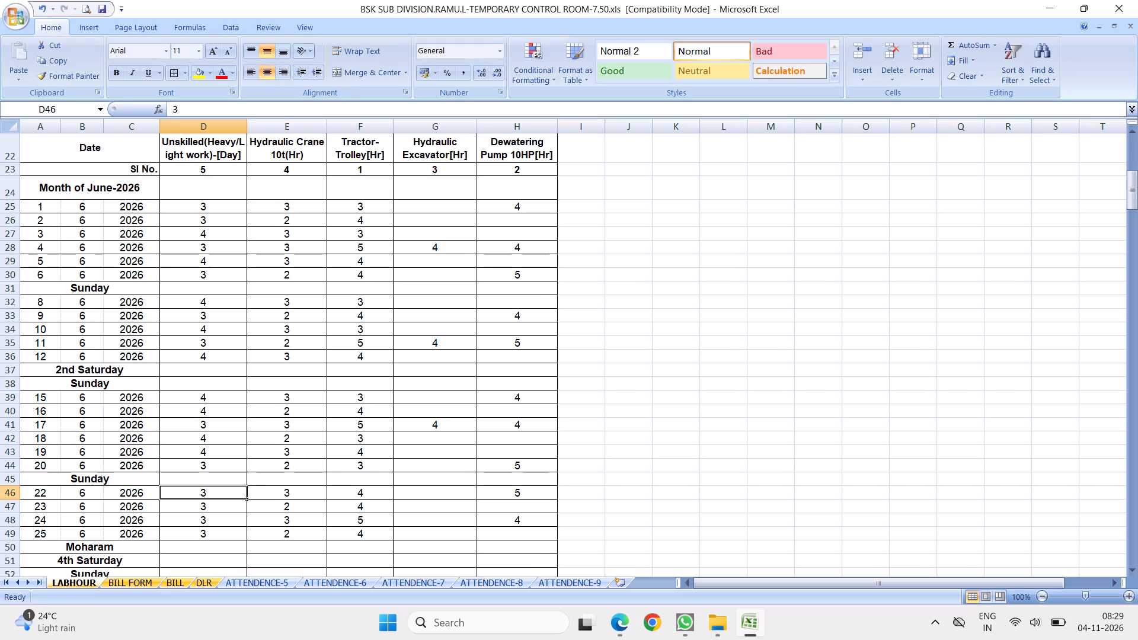
pyautogui.press('4')
pyautogui.press('Return')
pyautogui.press('Return')
pyautogui.press('4')
pyautogui.press('Return')
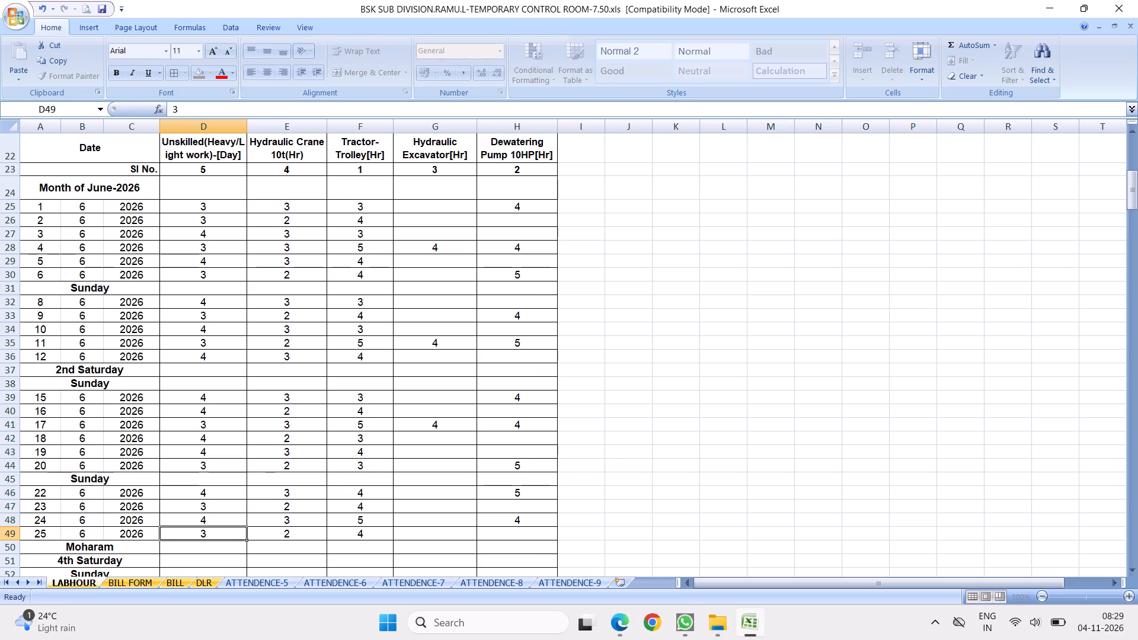
pyautogui.press('4')
pyautogui.press('Return')
# Set unskilled labour for 29 June 2026 in D53 to 4.
pyautogui.scroll(-3, 181, 247)
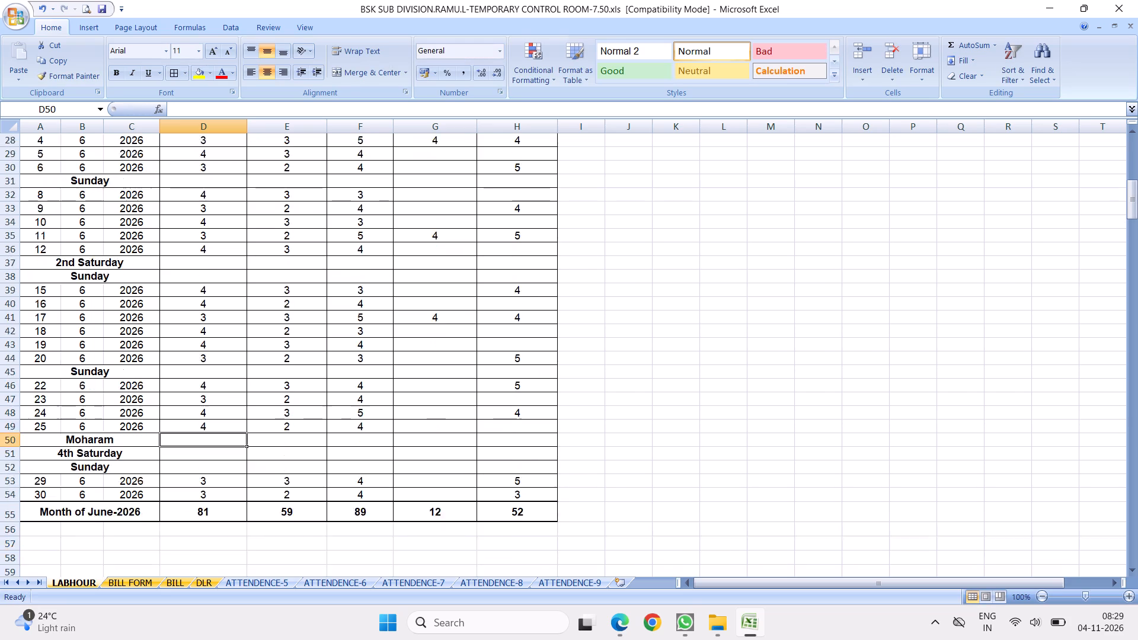
pyautogui.scroll(-2, 194, 270)
pyautogui.scroll(-1, 299, 385)
pyautogui.click(210, 319)
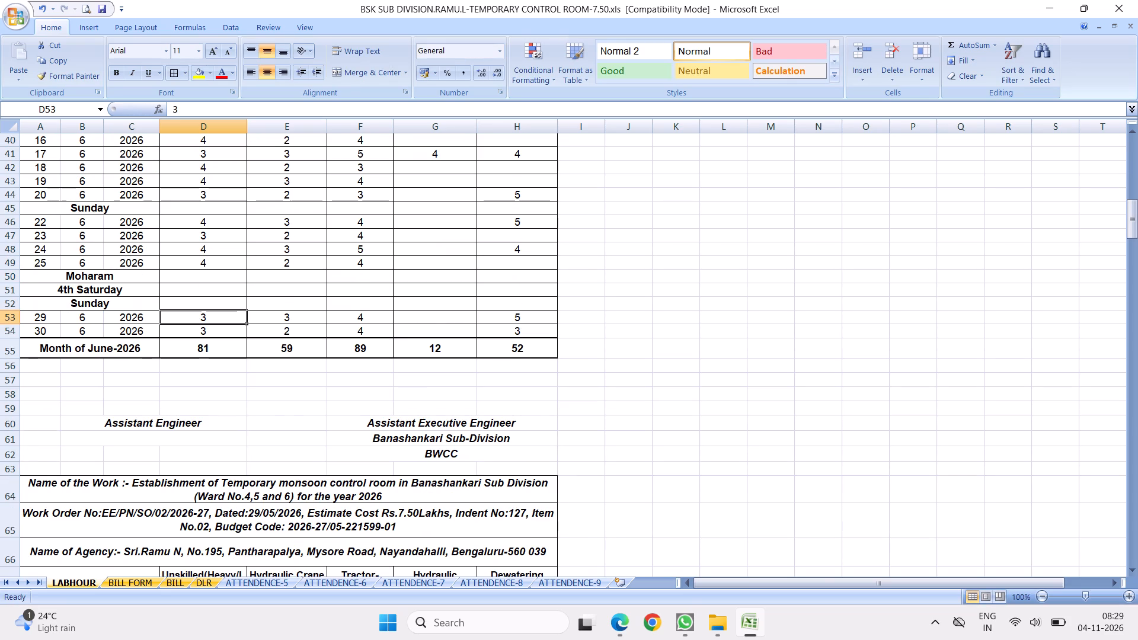
pyautogui.press('4')
pyautogui.press('Return')
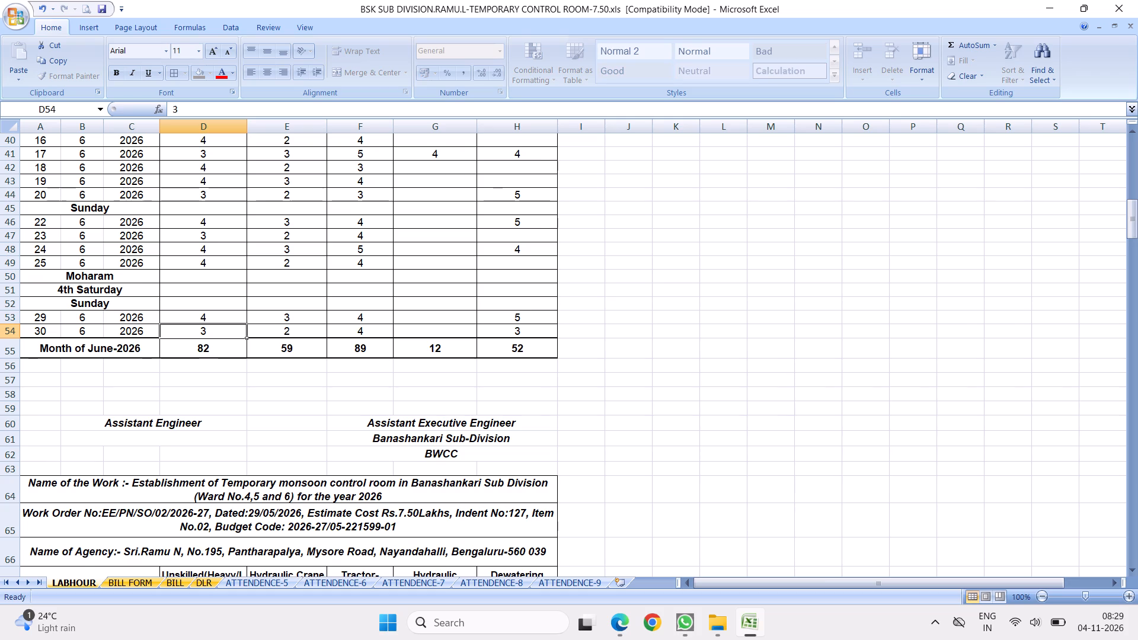
# Set unskilled labour for 1 July 2026 in D70 and 3 July in D72 to 4.
pyautogui.scroll(-2, 237, 266)
pyautogui.click(220, 327)
pyautogui.scroll(-6, 266, 366)
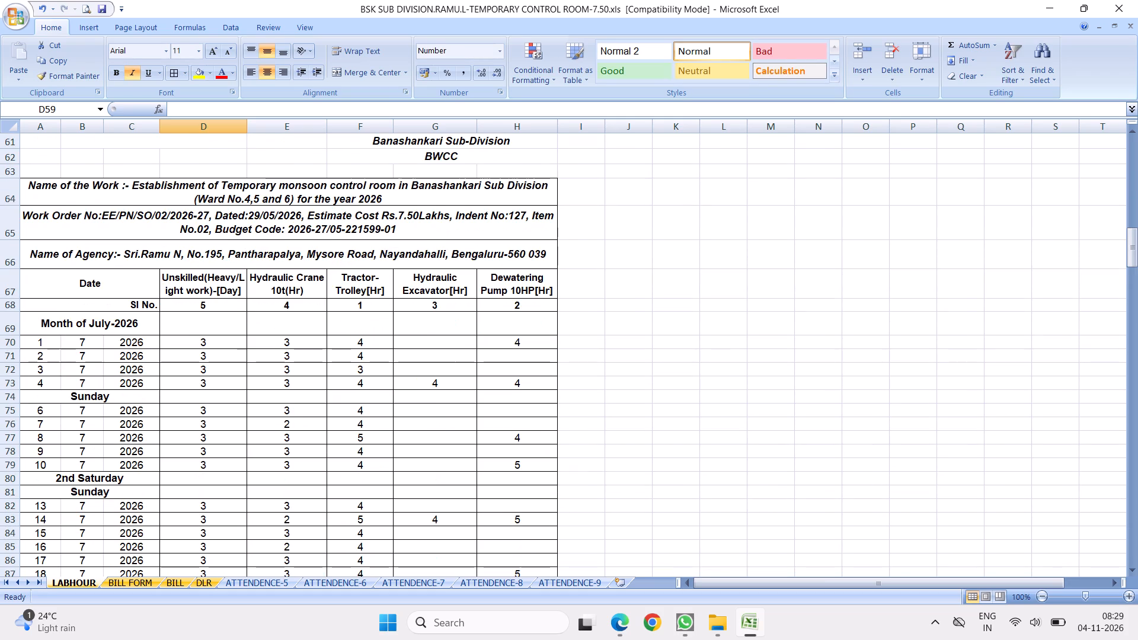
pyautogui.click(203, 292)
pyautogui.press('4')
pyautogui.press('Return')
pyautogui.press('Return')
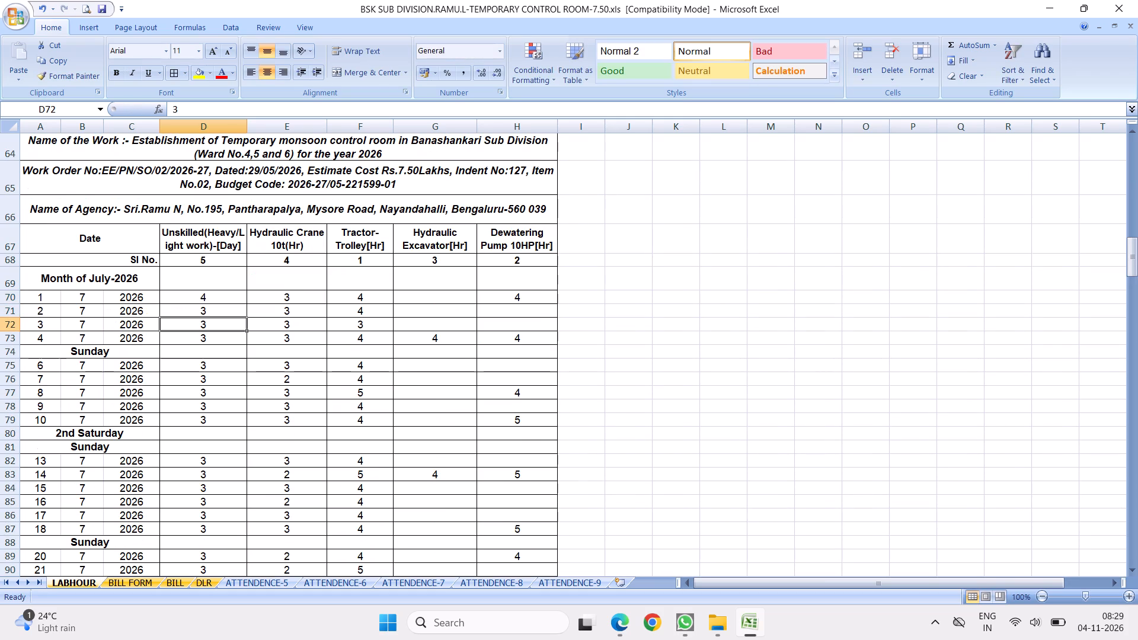
pyautogui.press('4')
pyautogui.press('Return')
# Set unskilled labour for 6, 8 and 9 July 2026 in D75, D77 and D78 to 4.
pyautogui.press('Return')
pyautogui.press('Return')
pyautogui.press('4')
pyautogui.press('Return')
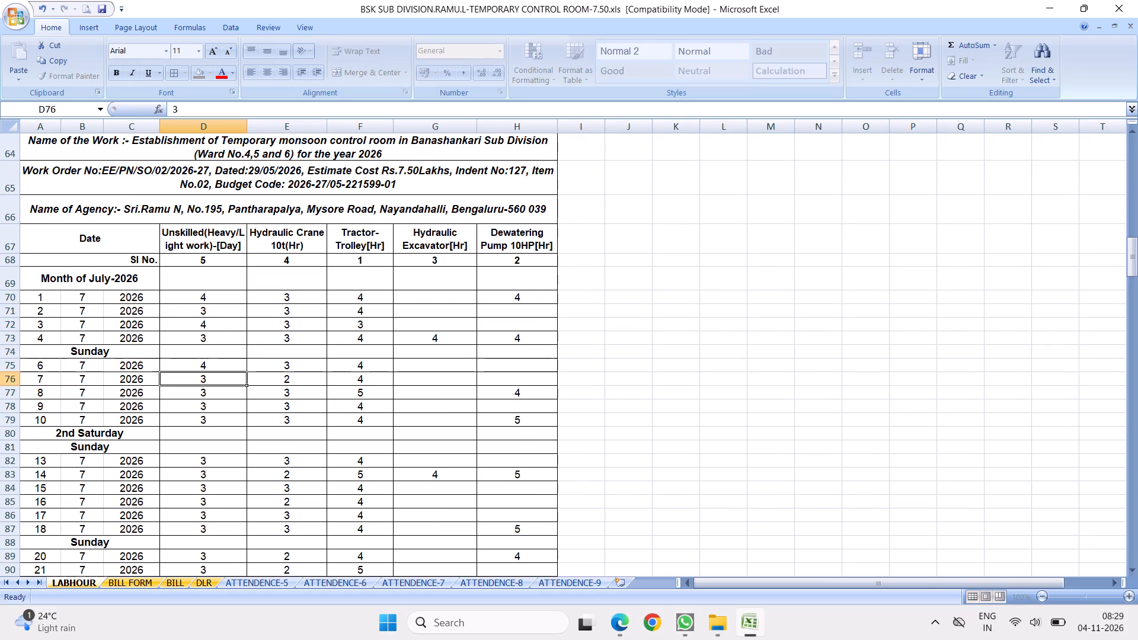
pyautogui.press('Return')
pyautogui.press('4')
pyautogui.press('Return')
pyautogui.press('4')
pyautogui.press('Return')
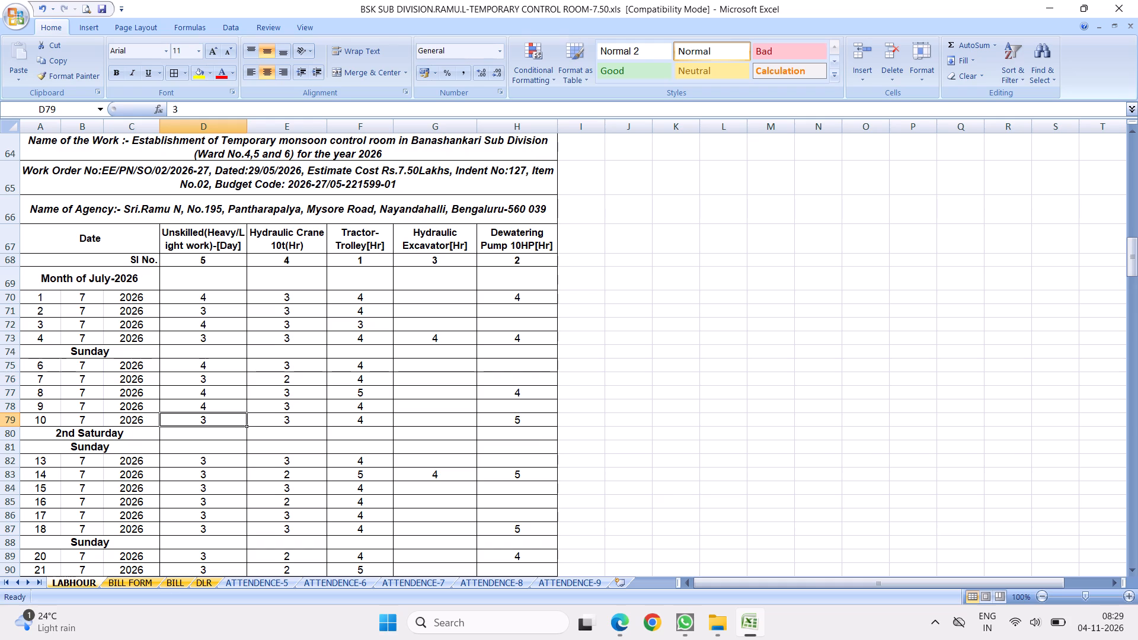
# Set unskilled labour for 13, 15, 16 and 18 July 2026 in D82, D84, D85 and D87 to 4.
pyautogui.press('Return')
pyautogui.press('Return')
pyautogui.press('Return')
pyautogui.press('4')
pyautogui.press('Return')
pyautogui.press('Return')
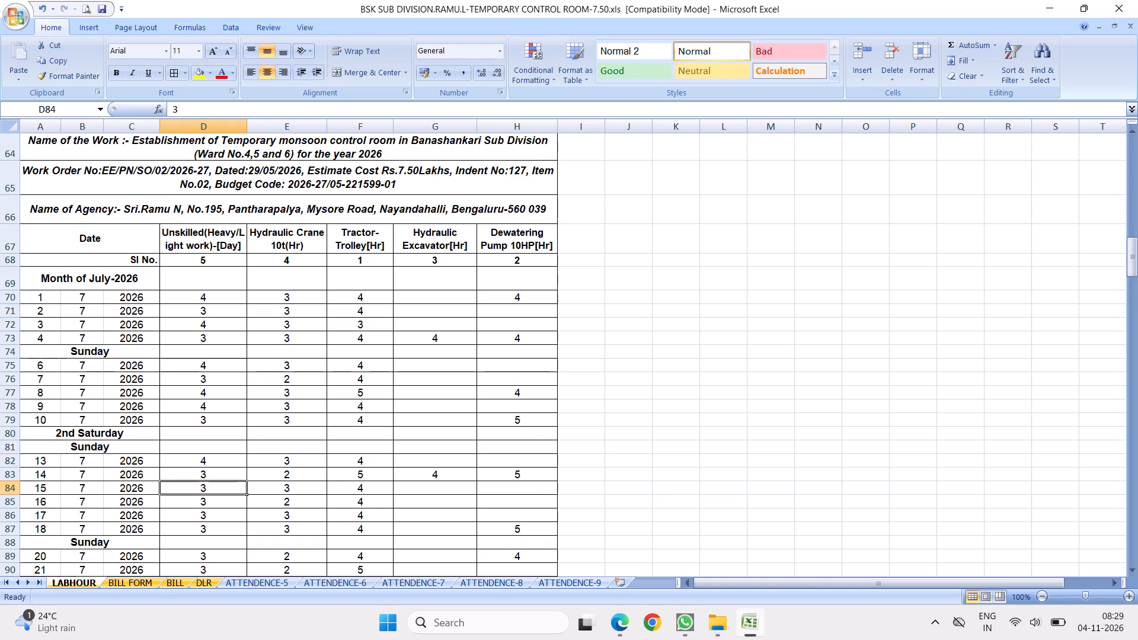
pyautogui.press('4')
pyautogui.press('Return')
pyautogui.press('4')
pyautogui.press('Return')
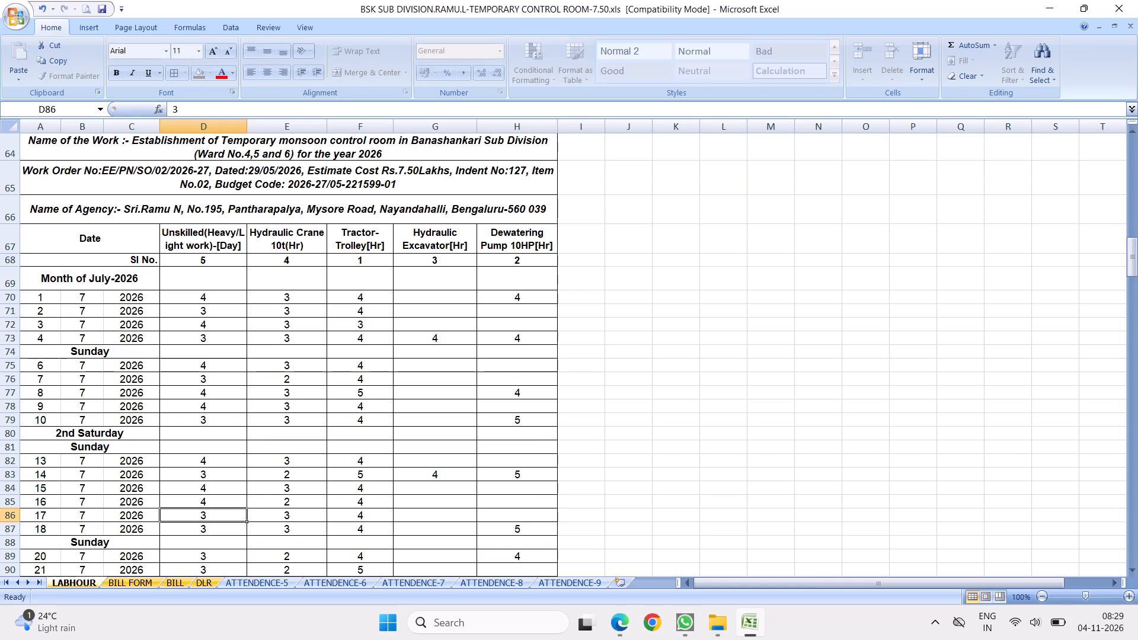
pyautogui.press('Return')
pyautogui.press('4')
pyautogui.press('Return')
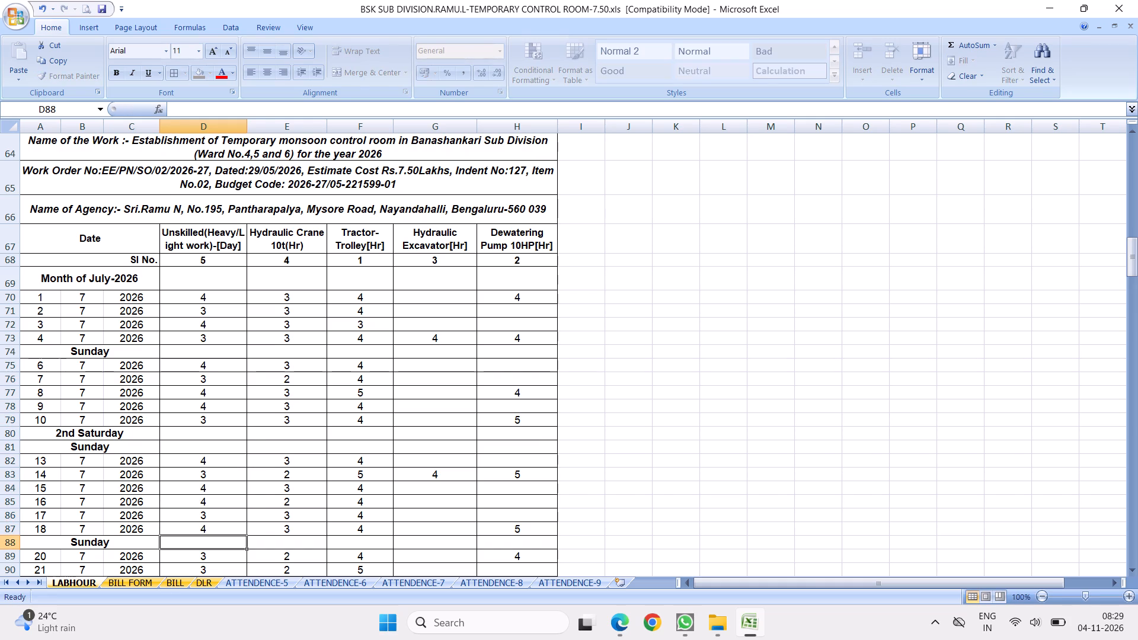
# Set unskilled labour for 20, 22 and 24 July 2026 in D89, D91 and D93 to 4.
pyautogui.scroll(-4, 290, 434)
pyautogui.scroll(-2, 286, 376)
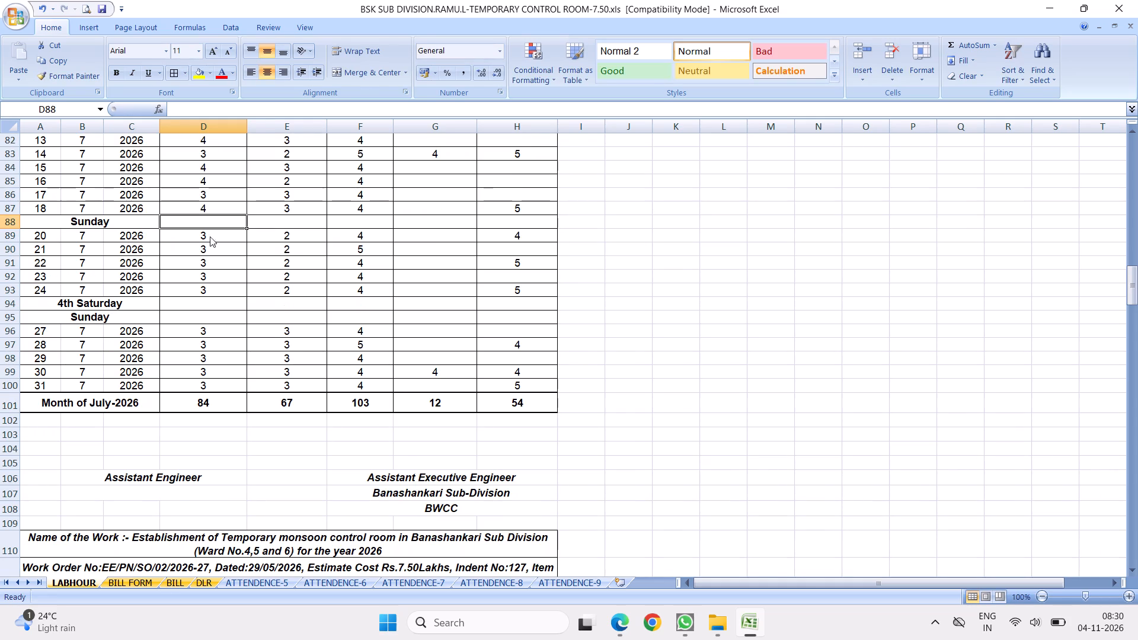
pyautogui.click(209, 236)
pyautogui.press('4')
pyautogui.press('Return')
pyautogui.press('Return')
pyautogui.press('4')
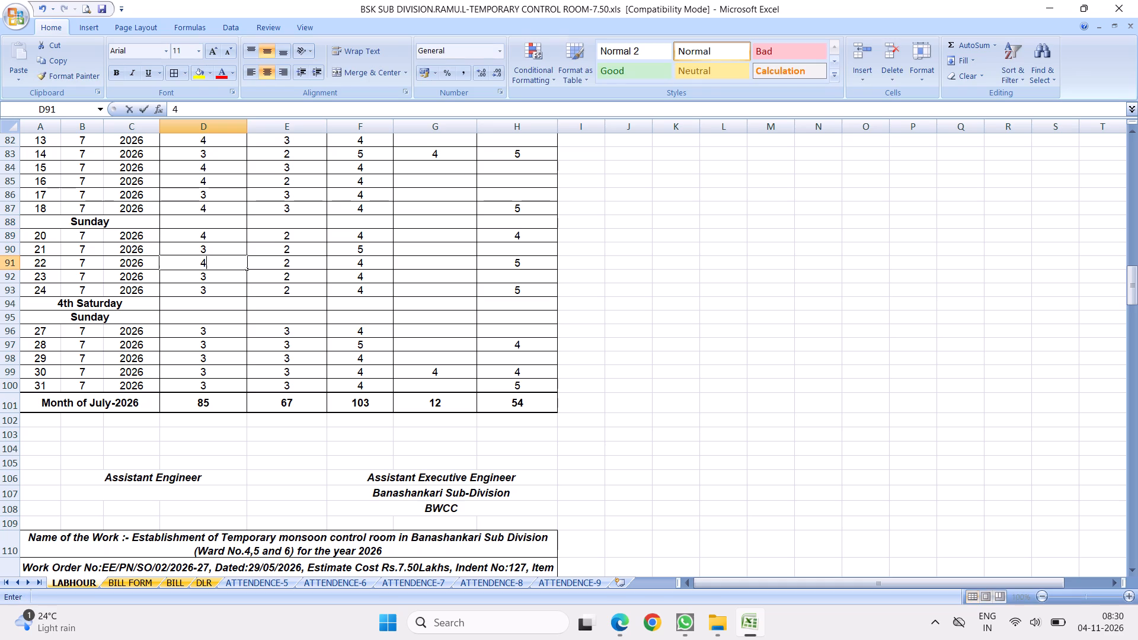
pyautogui.press('Return')
pyautogui.press('Return')
pyautogui.press('4')
pyautogui.press('Return')
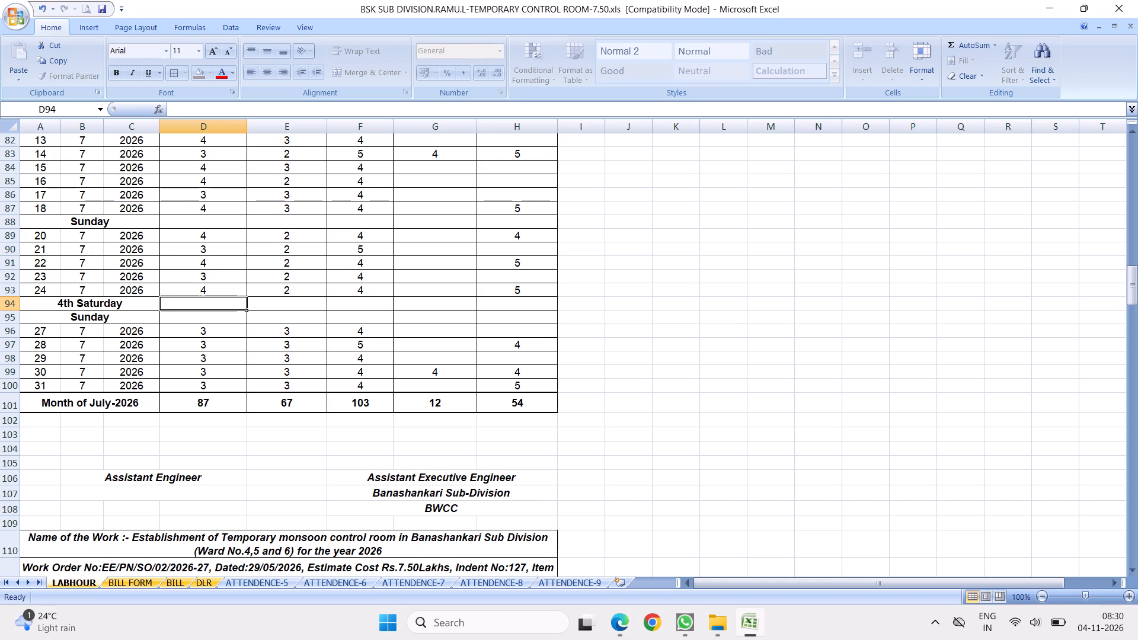
# Set unskilled labour for 27, 28, 29 and 31 July 2026 in D96, D97, D98 and D100 to 4.
pyautogui.click(292, 329)
pyautogui.click(204, 329)
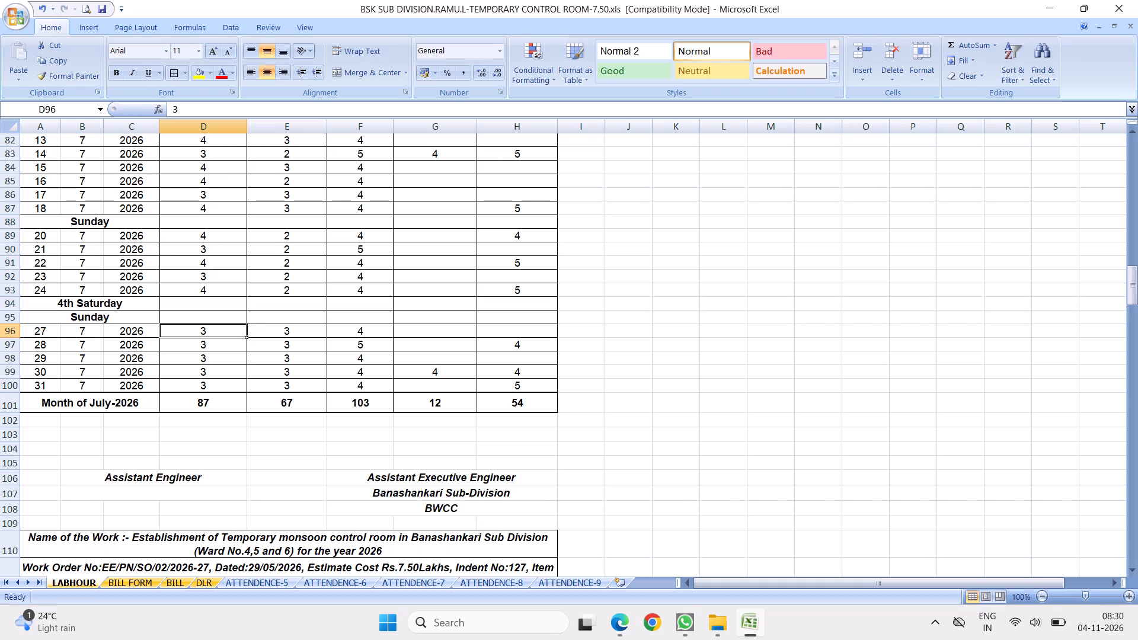
pyautogui.press('4')
pyautogui.press('Return')
pyautogui.press('4')
pyautogui.press('Return')
pyautogui.press('4')
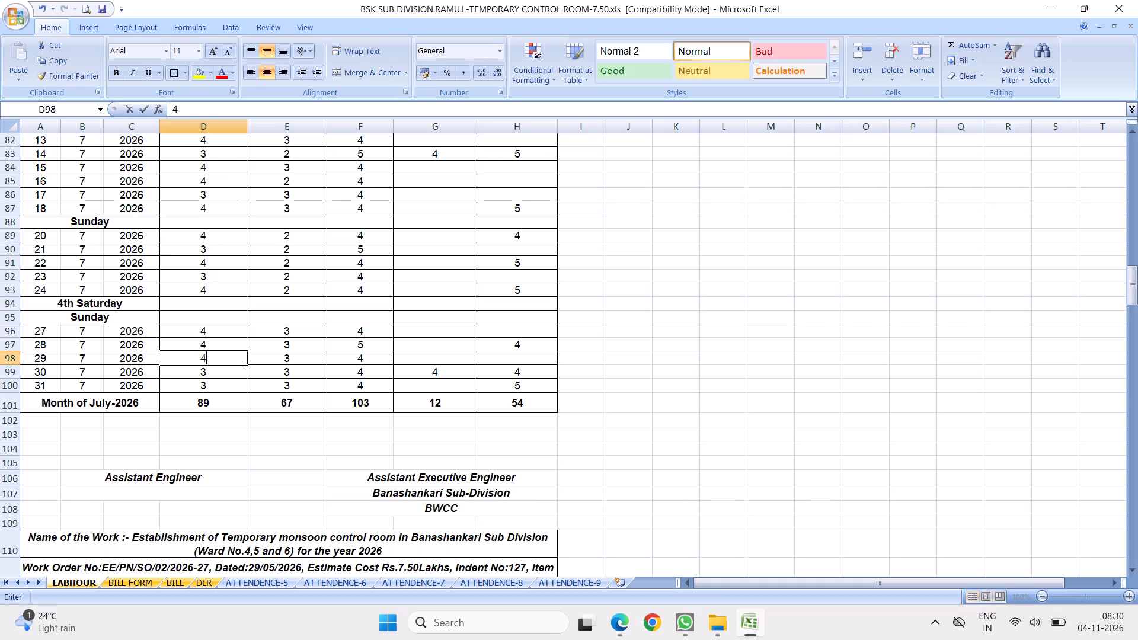
pyautogui.press('Return')
pyautogui.press('Return')
pyautogui.press('4')
pyautogui.press('Return')
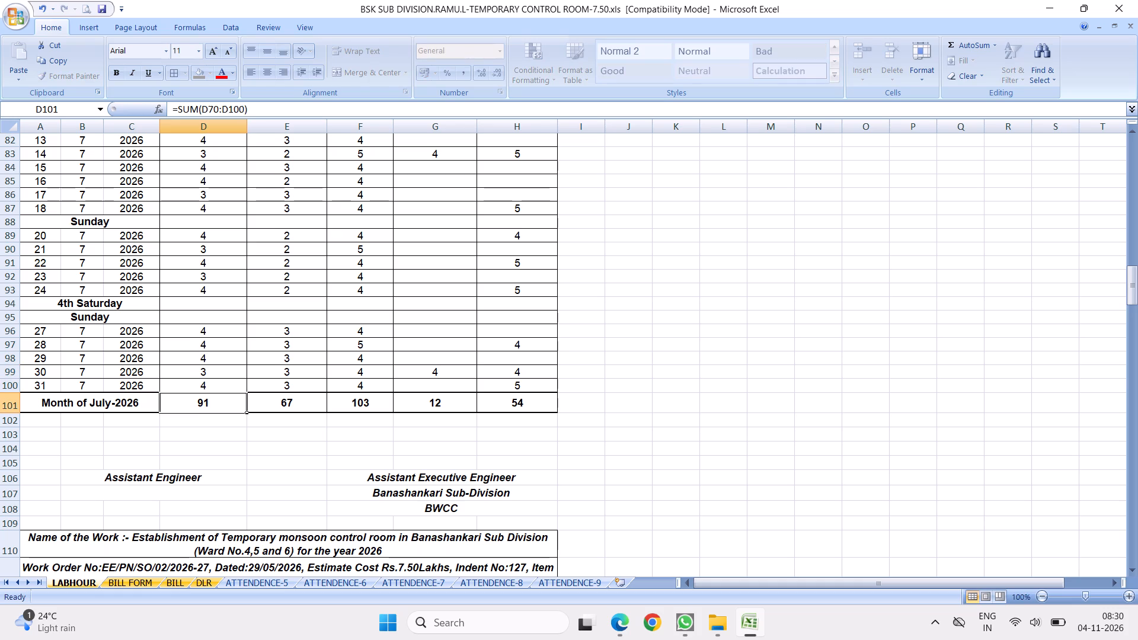
# Set unskilled labour for 1, 4 and 6 August 2026 in D116, D119 and D121 to 4.
pyautogui.scroll(-8, 255, 417)
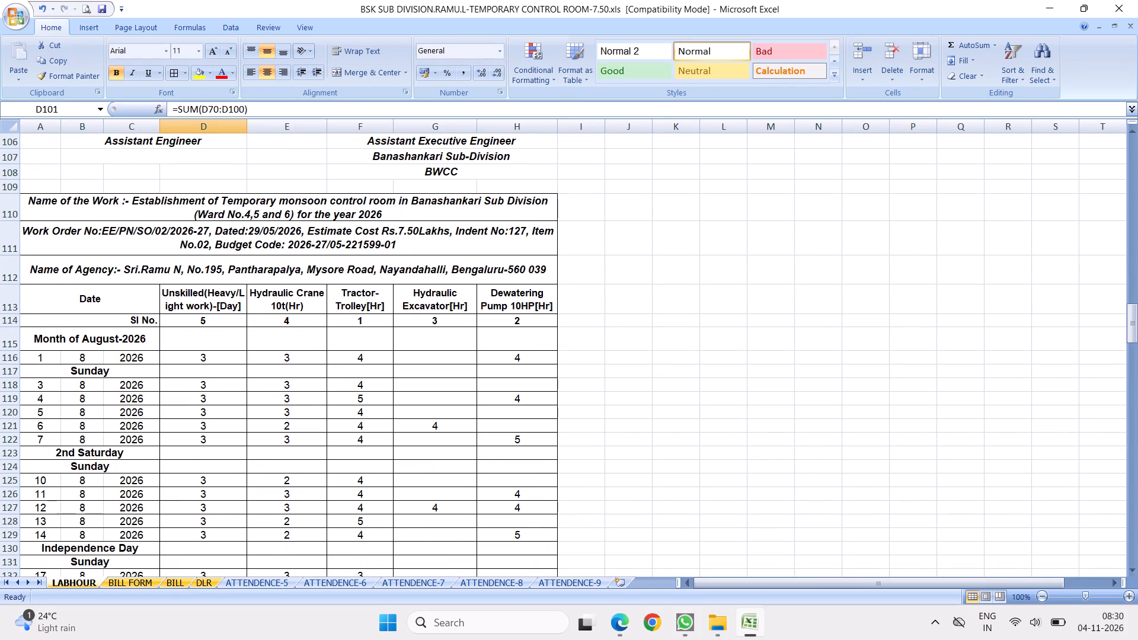
pyautogui.click(210, 351)
pyautogui.press('4')
pyautogui.press('Return')
pyautogui.scroll(-2, 213, 370)
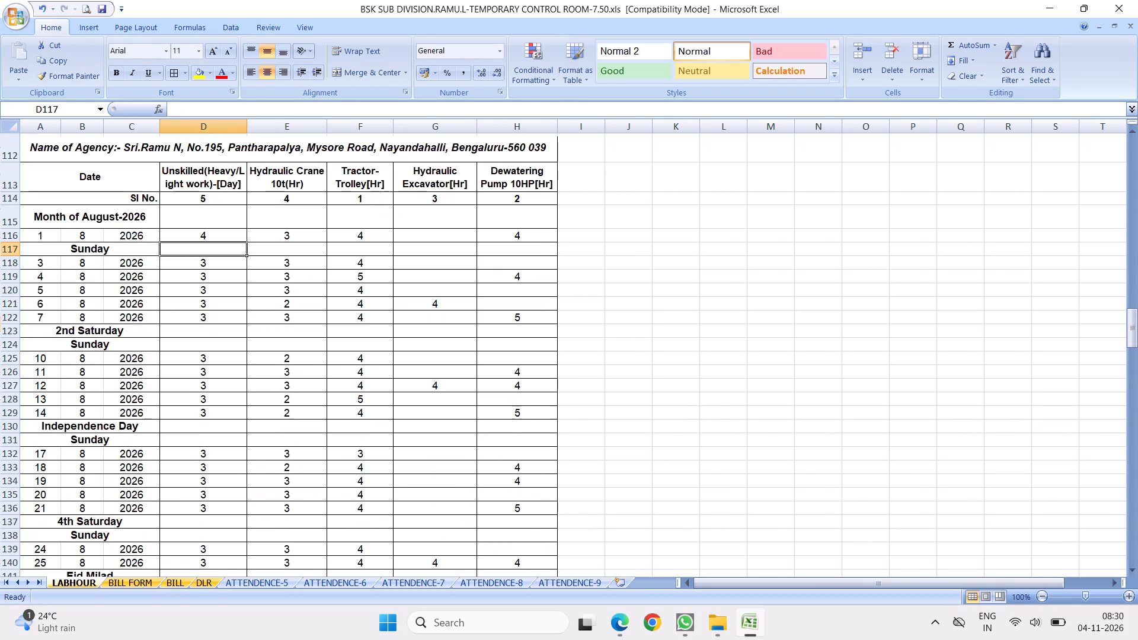
pyautogui.click(211, 274)
pyautogui.press('4')
pyautogui.press('Return')
pyautogui.press('Return')
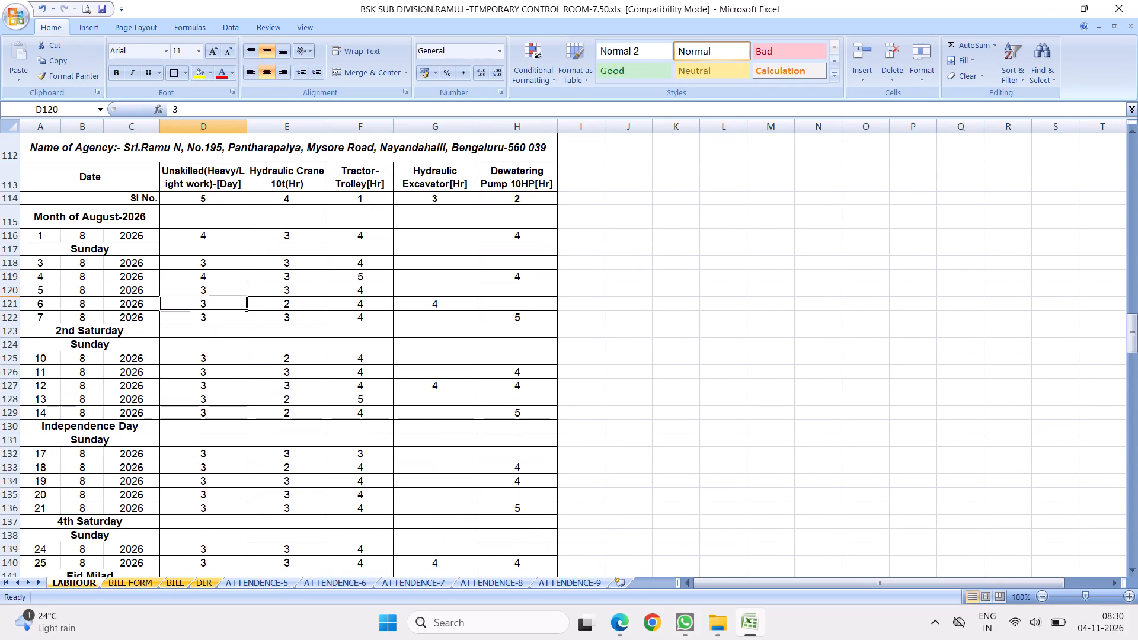
pyautogui.press('4')
pyautogui.press('Return')
# Set unskilled labour for 10, 12 and 13 August 2026 in D125, D127 and D128 to 4.
pyautogui.press('Return')
pyautogui.press('Return')
pyautogui.press('Return')
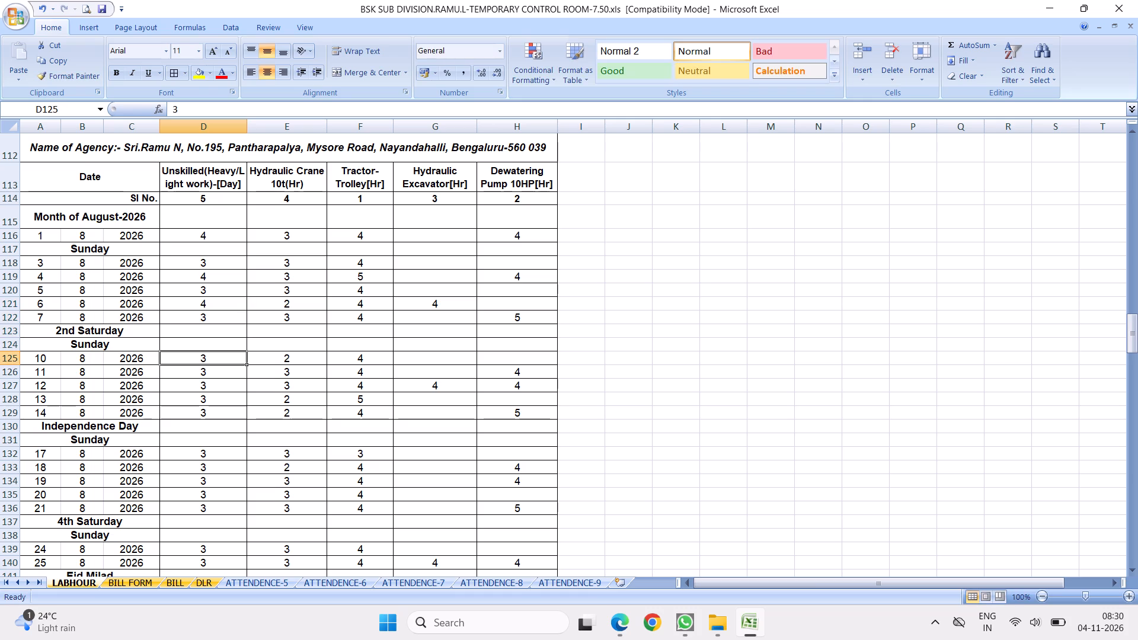
pyautogui.press('4')
pyautogui.press('Return')
pyautogui.press('Return')
pyautogui.press('4')
pyautogui.press('Return')
pyautogui.press('4')
pyautogui.press('Return')
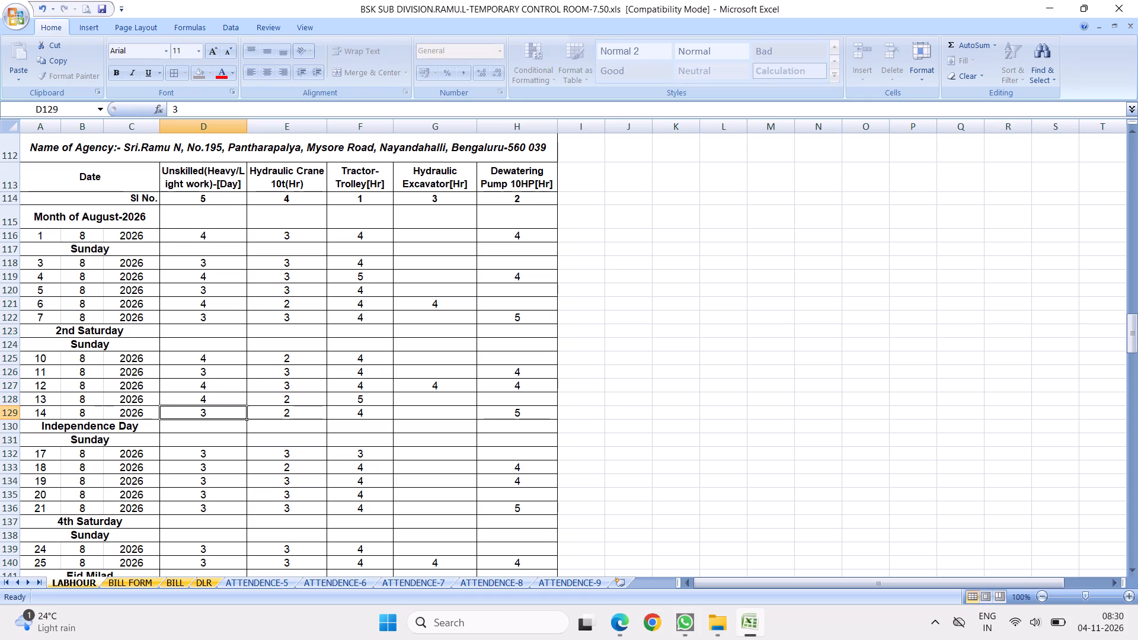
# Set unskilled labour for 17, 19 and 20 August 2026 in D132, D134 and D135 to 4.
pyautogui.click(215, 447)
pyautogui.press('4')
pyautogui.press('Return')
pyautogui.press('Return')
pyautogui.press('4')
pyautogui.press('Return')
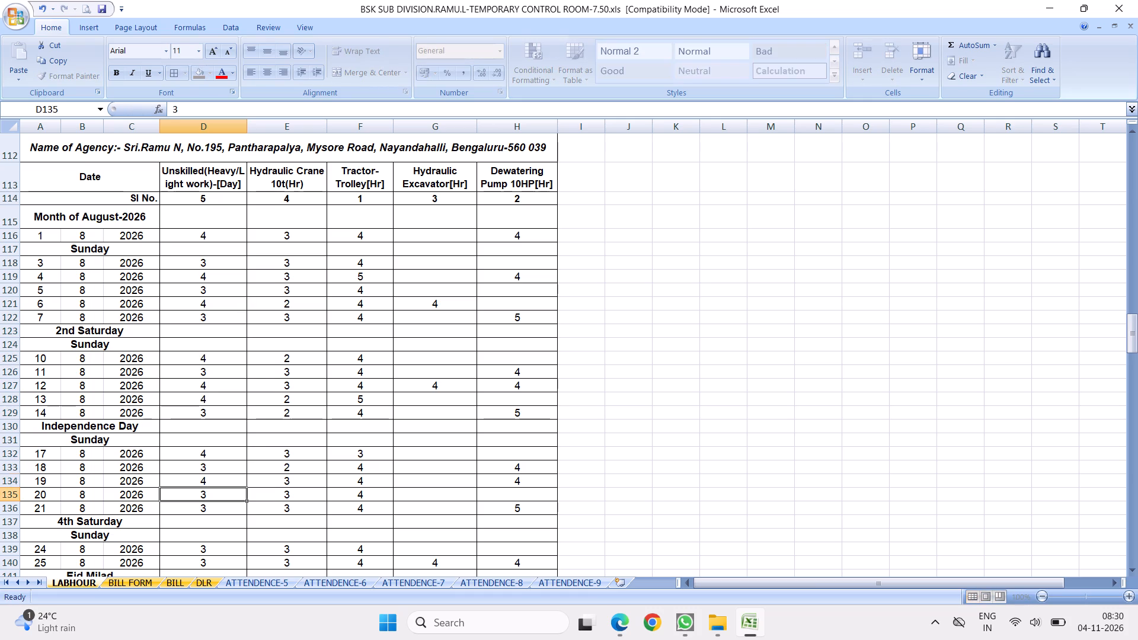
pyautogui.press('4')
pyautogui.press('Return')
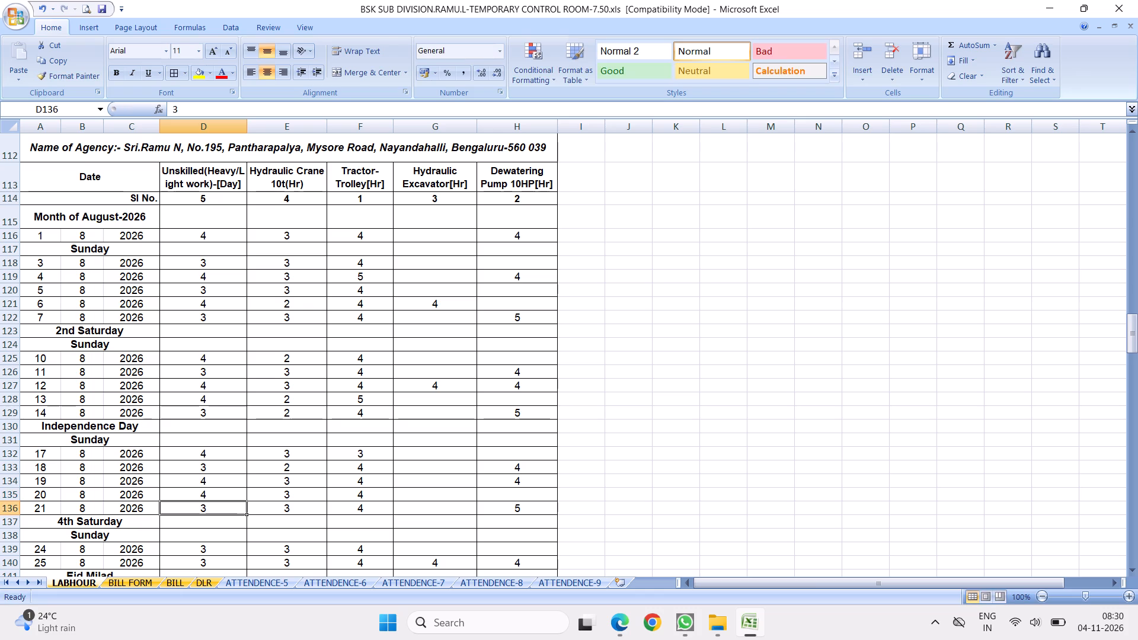
# Set unskilled labour for 24, 28 and 31 August 2026 in D139, D143 and D146 to 4.
pyautogui.scroll(-5, 277, 446)
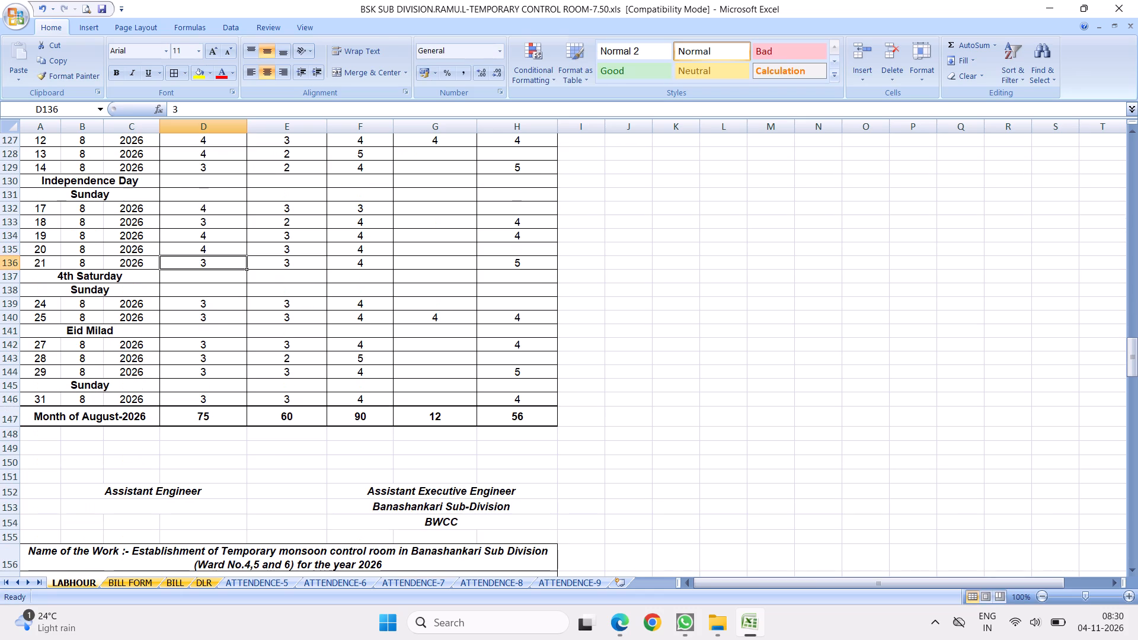
pyautogui.click(202, 302)
pyautogui.press('4')
pyautogui.press('Return')
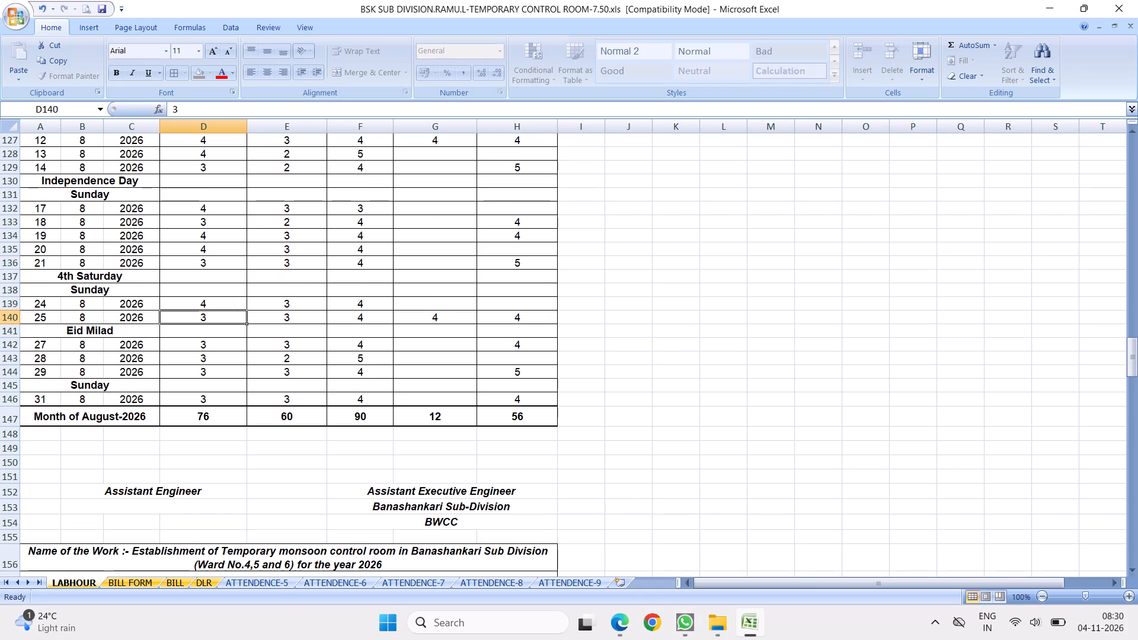
pyautogui.click(199, 355)
pyautogui.press('4')
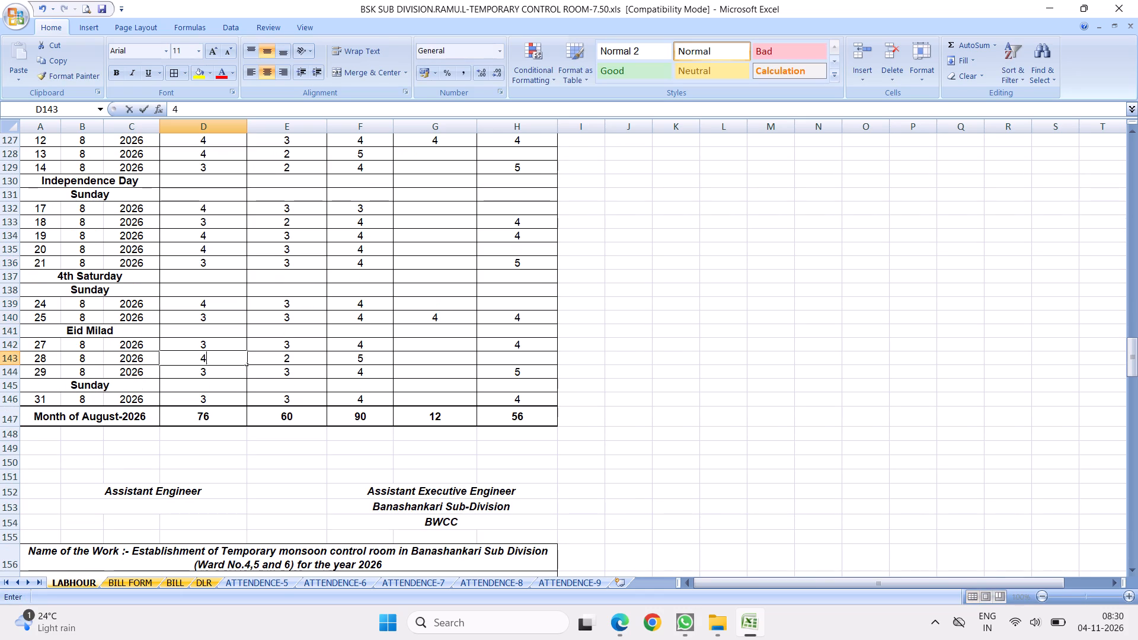
pyautogui.press('Return')
pyautogui.press('Return')
pyautogui.press('Return')
pyautogui.press('4')
pyautogui.press('Return')
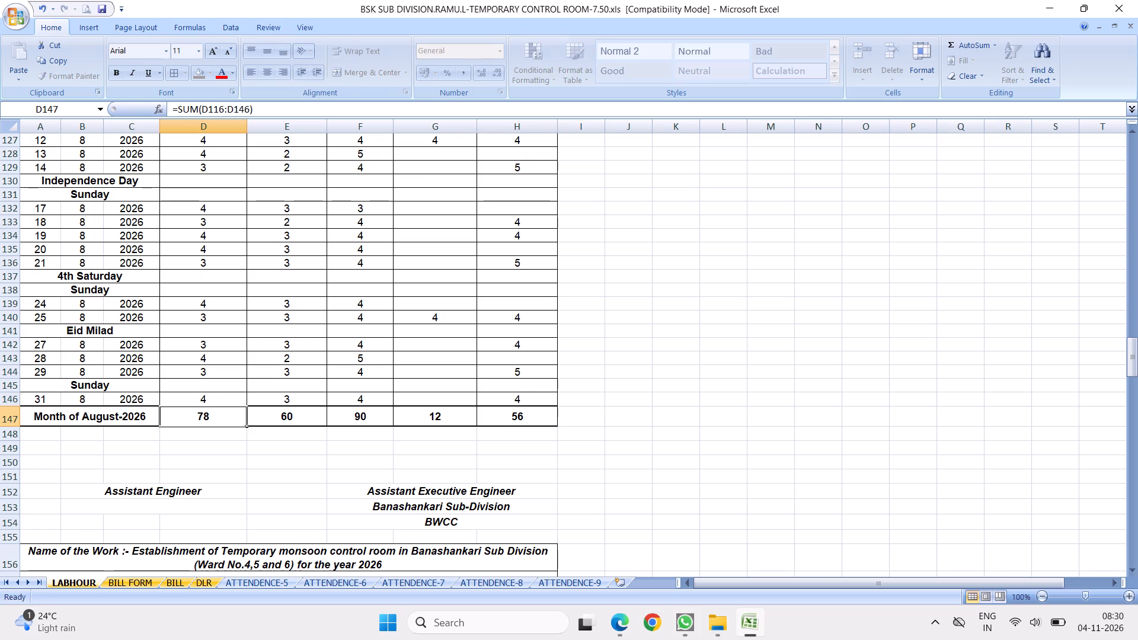
# Set unskilled labour for 2, 4 and 5 September 2026 in D163, D165 and D166 to 4.
pyautogui.scroll(-10, 227, 376)
pyautogui.click(203, 283)
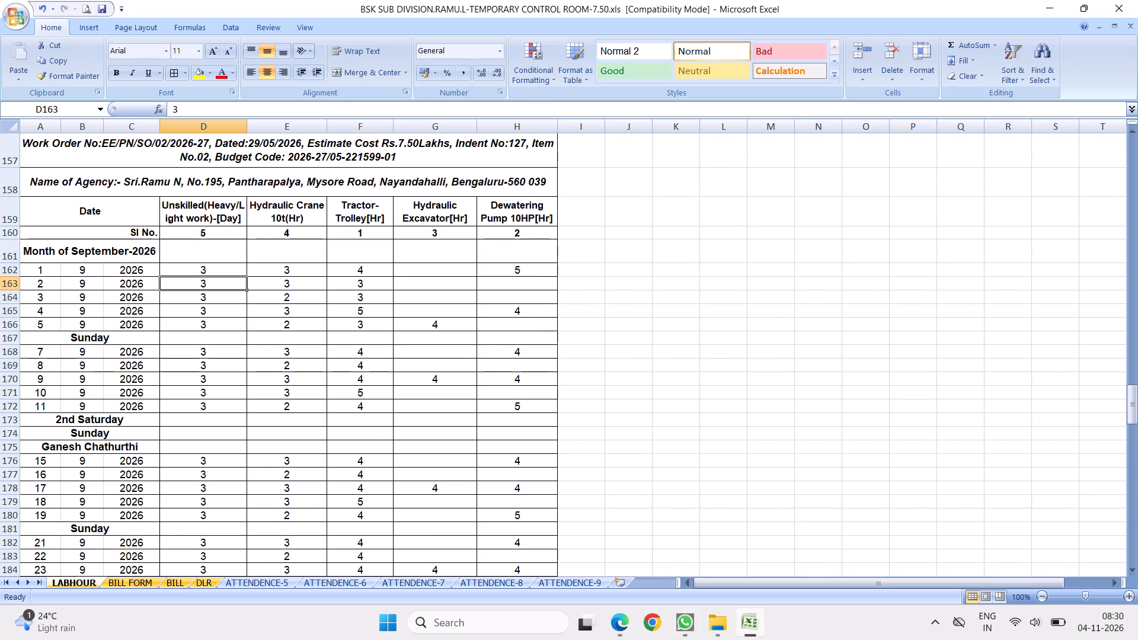
pyautogui.press('4')
pyautogui.press('Return')
pyautogui.press('Return')
pyautogui.press('4')
pyautogui.press('Return')
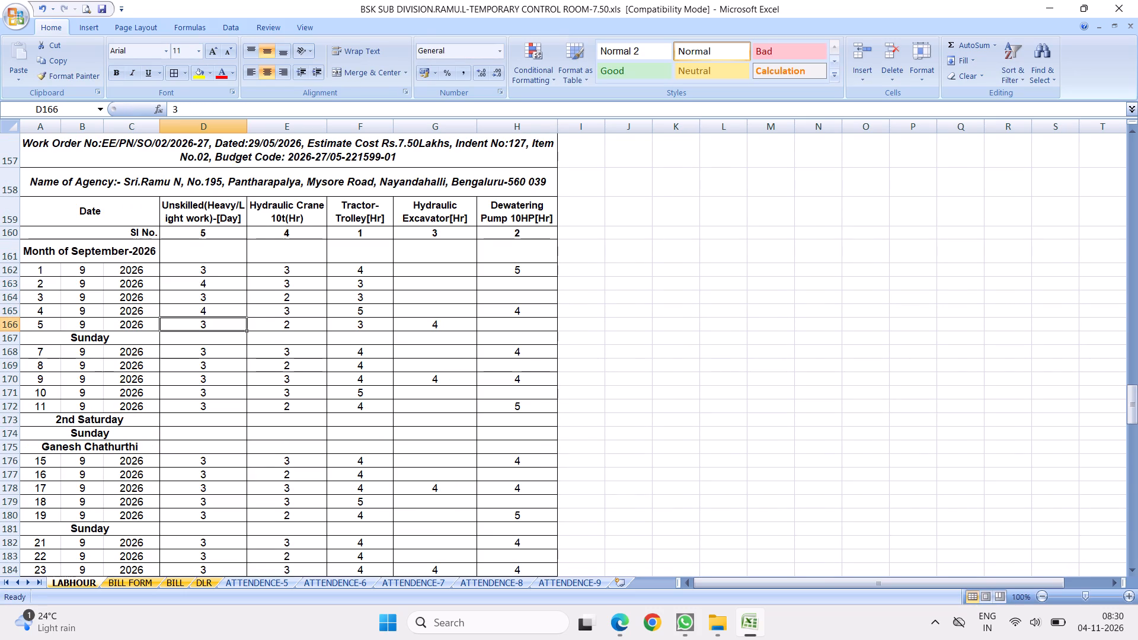
pyautogui.press('4')
pyautogui.press('Return')
# Set unskilled labour for 7, 8, 10 and 11 September 2026 in D168, D169, D171 and D172 to 4.
pyautogui.press('Return')
pyautogui.press('4')
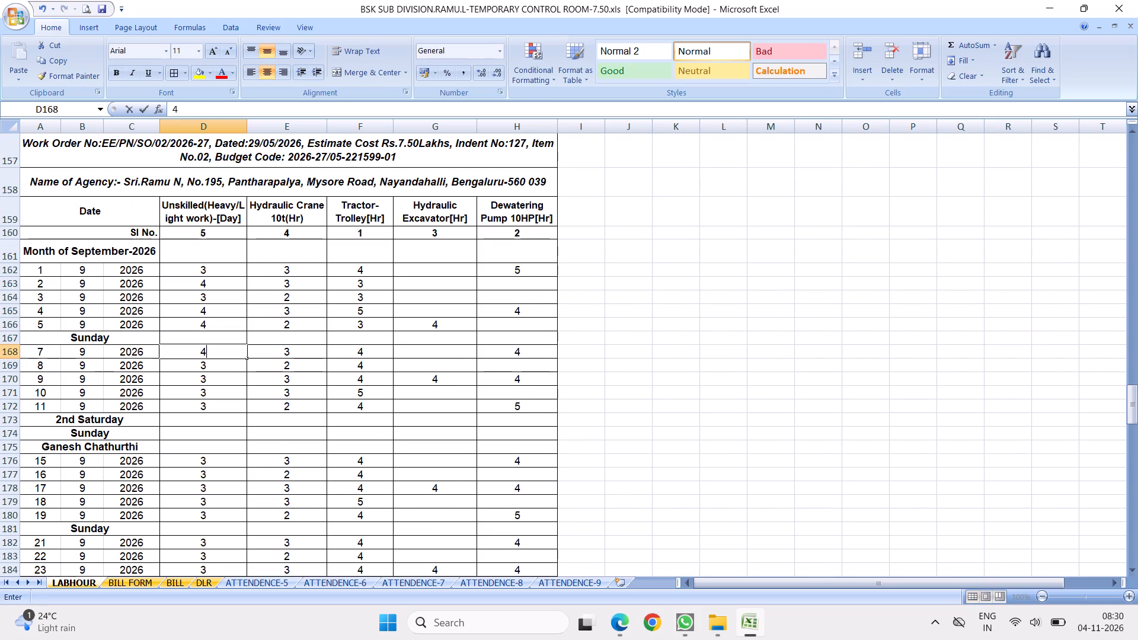
pyautogui.press('Return')
pyautogui.press('4')
pyautogui.press('Return')
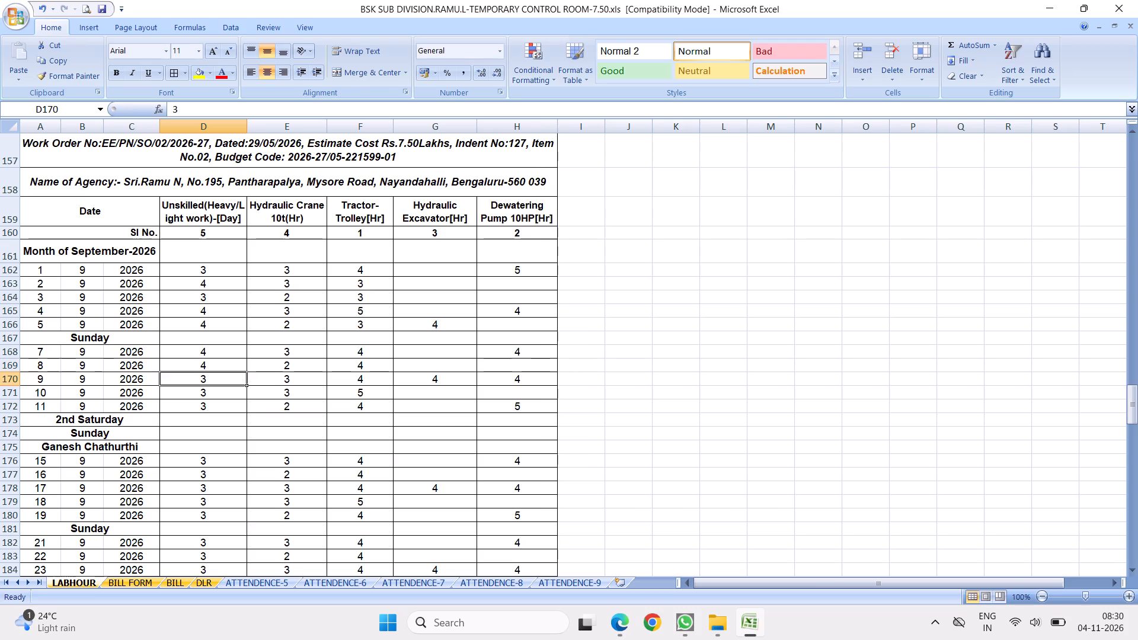
pyautogui.press('Return')
pyautogui.press('4')
pyautogui.press('Return')
pyautogui.press('4')
pyautogui.press('Return')
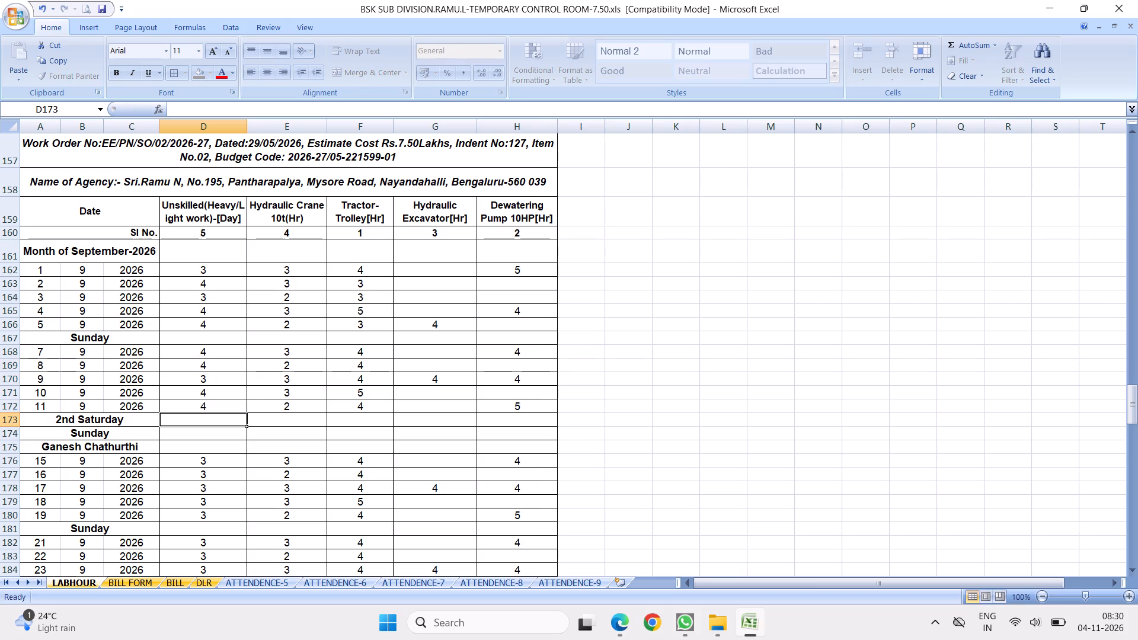
# Set unskilled labour for 16, 18 and 19 September 2026 in D177, D179 and D180 to 4.
pyautogui.scroll(-4, 185, 332)
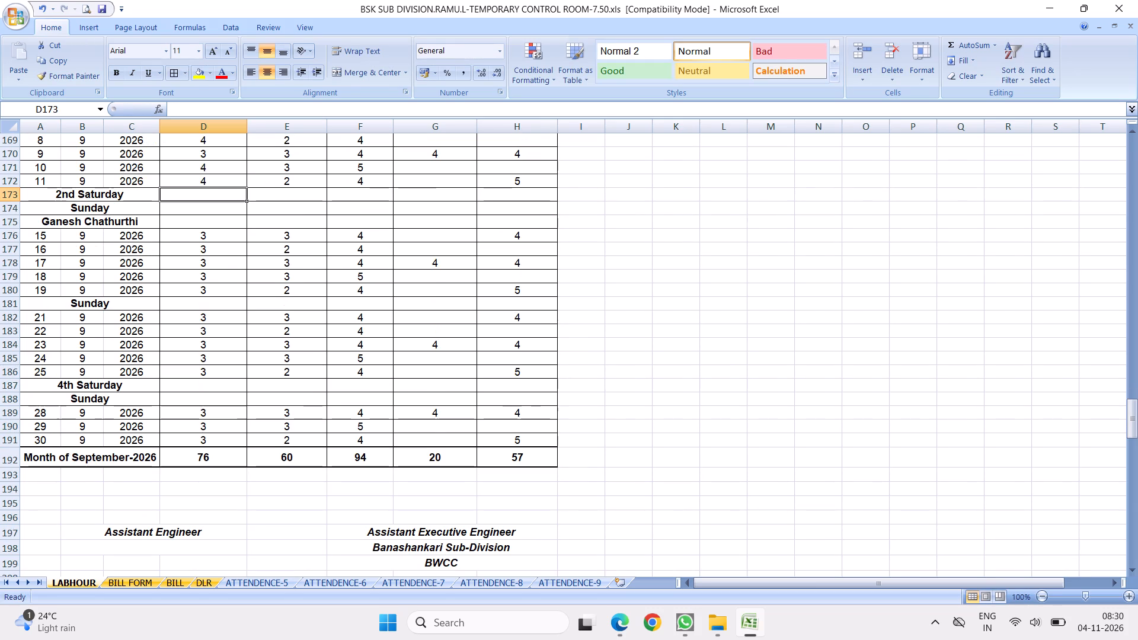
pyautogui.click(206, 247)
pyautogui.press('4')
pyautogui.press('Return')
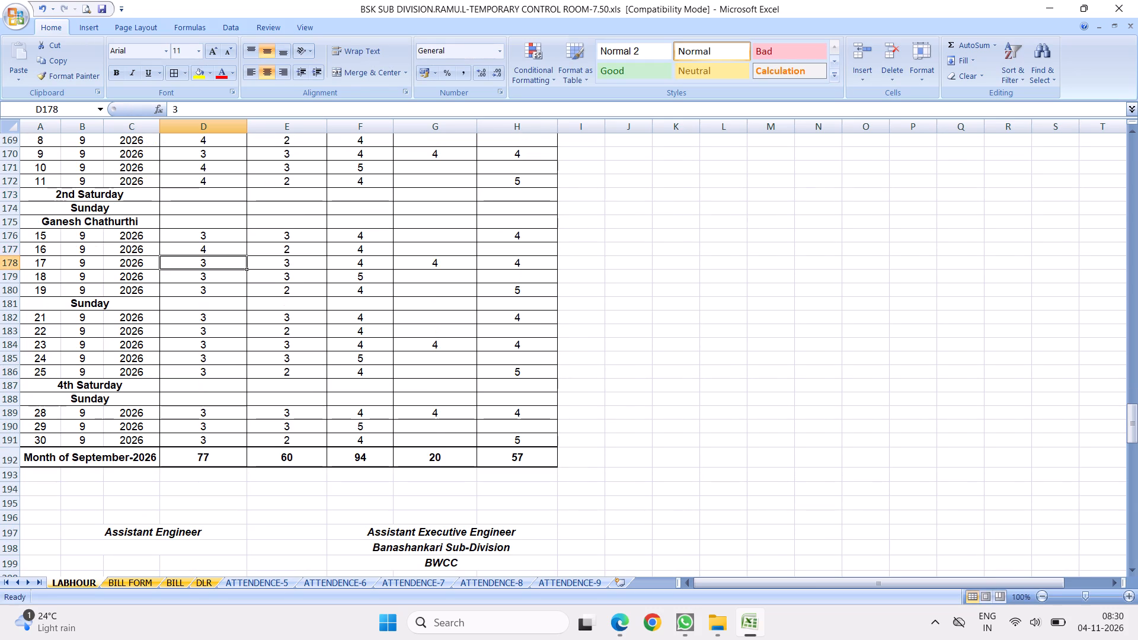
pyautogui.press('Return')
pyautogui.press('4')
pyautogui.press('Return')
pyautogui.press('4')
pyautogui.press('Return')
# Set unskilled labour for 21, 22 and 24 September 2026 in D182, D183 and D185 to 4.
pyautogui.press('Return')
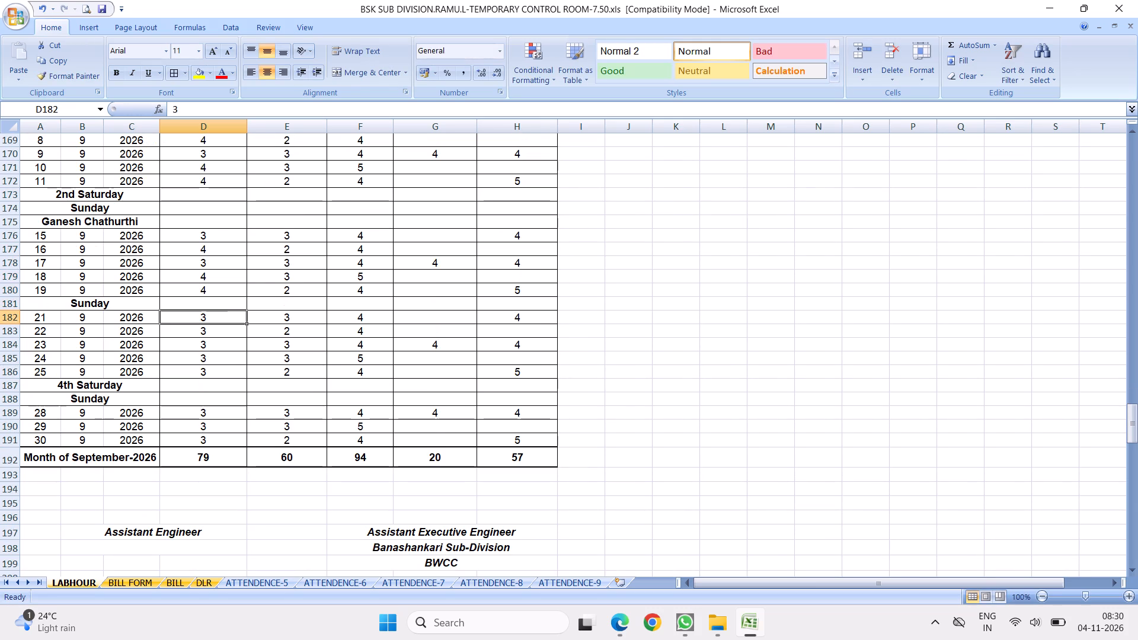
pyautogui.press('4')
pyautogui.press('Return')
pyautogui.press('4')
pyautogui.press('Return')
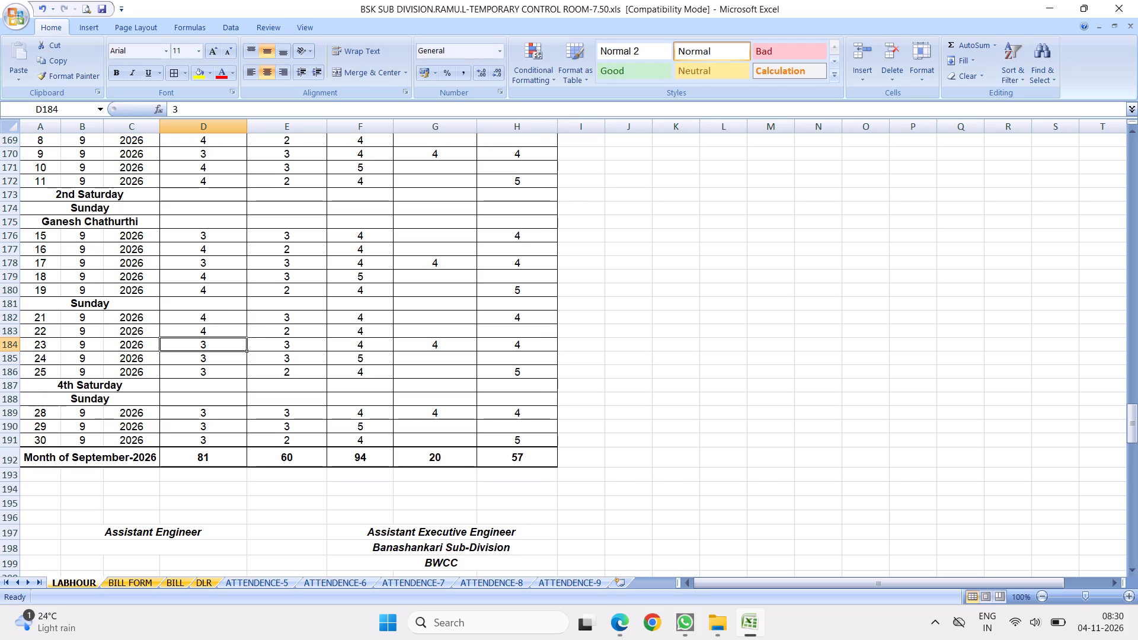
pyautogui.press('Return')
pyautogui.press('4')
pyautogui.press('Return')
# Set unskilled labour for 28 and 29 September 2026 in D189 and D190 to 4.
pyautogui.press('Return')
pyautogui.press('Return')
pyautogui.press('Return')
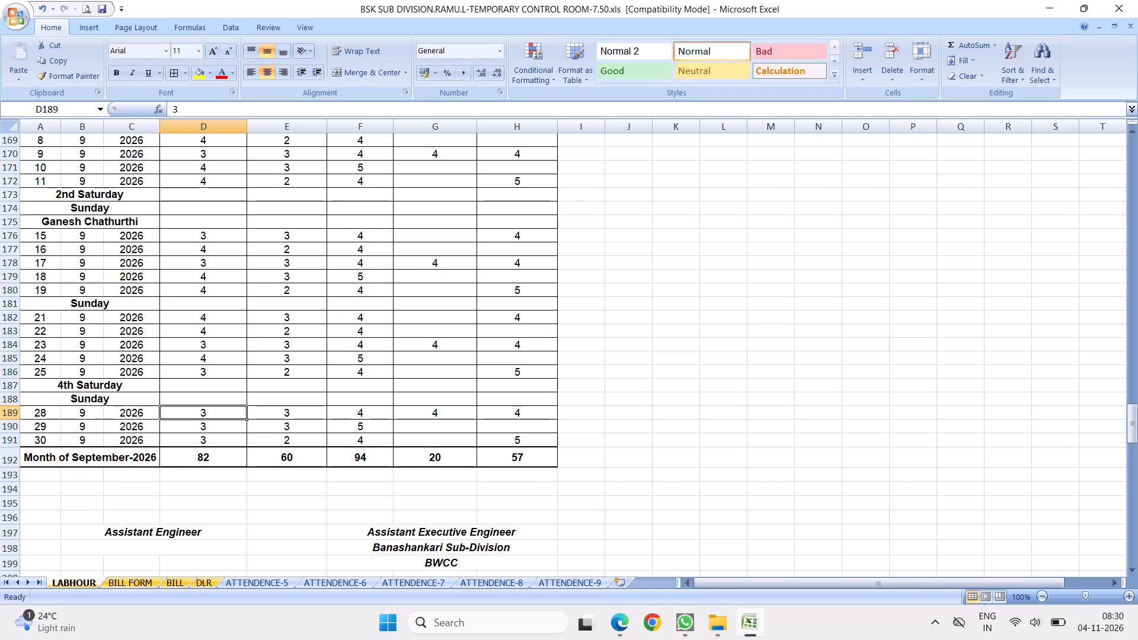
pyautogui.press('4')
pyautogui.press('Return')
pyautogui.press('4')
pyautogui.press('Return')
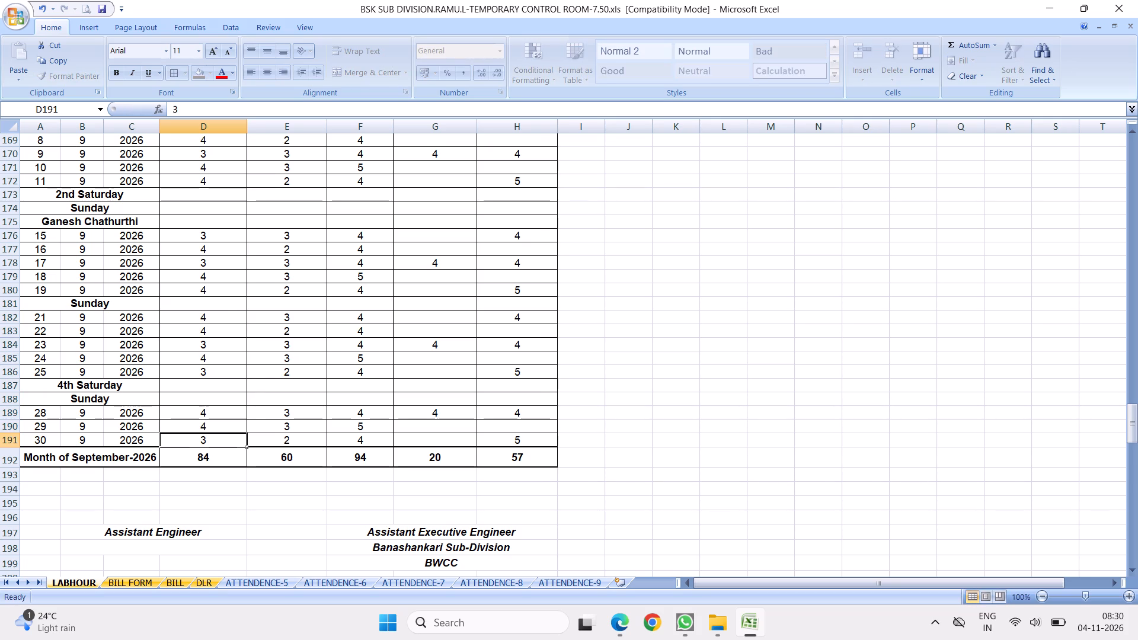
# Set unskilled labour for 3 October 2026 in D209 to 4.
pyautogui.scroll(-10, 252, 359)
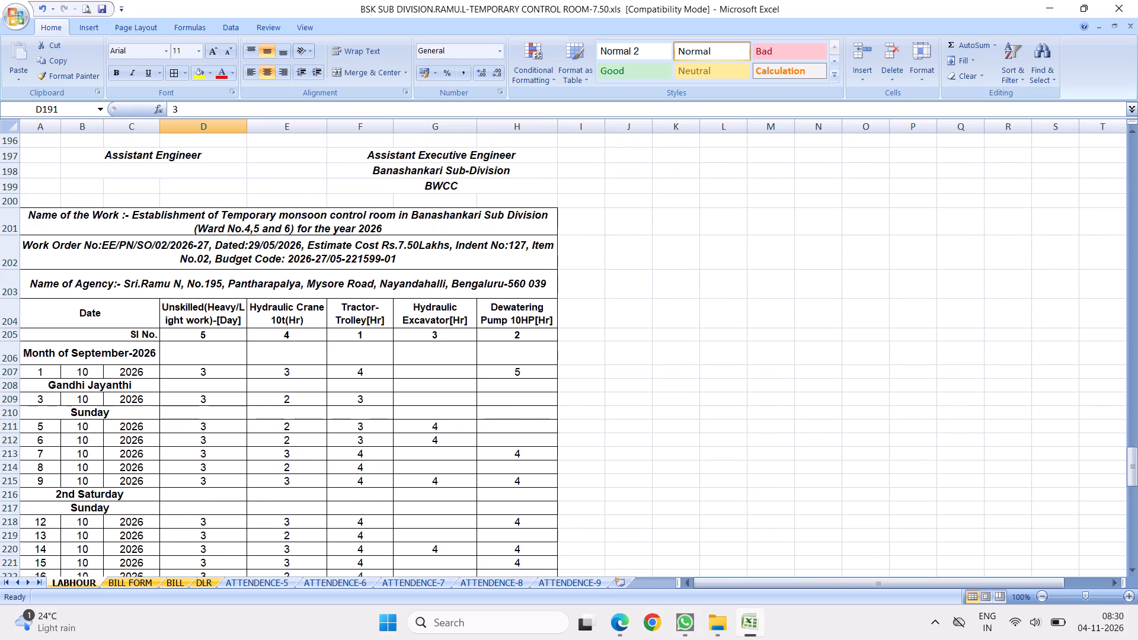
pyautogui.click(213, 329)
pyautogui.scroll(-1, 273, 358)
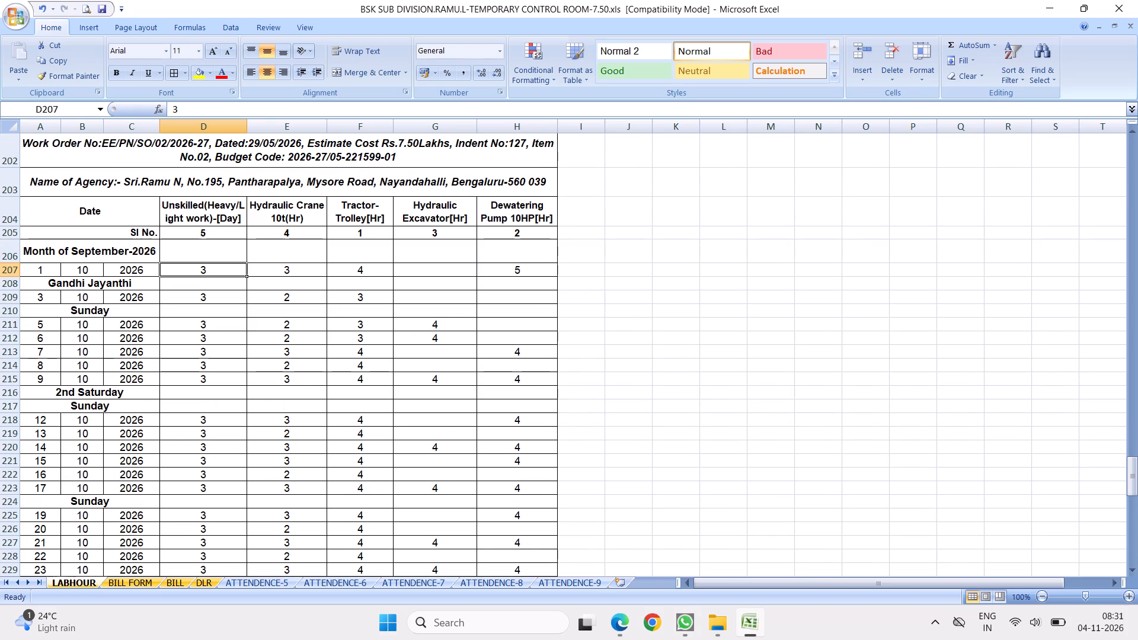
pyautogui.click(206, 298)
pyautogui.press('4')
pyautogui.press('Return')
# Set unskilled labour for 6, 7 and 9 October 2026 in D212, D213 and D215 to 4.
pyautogui.press('Return')
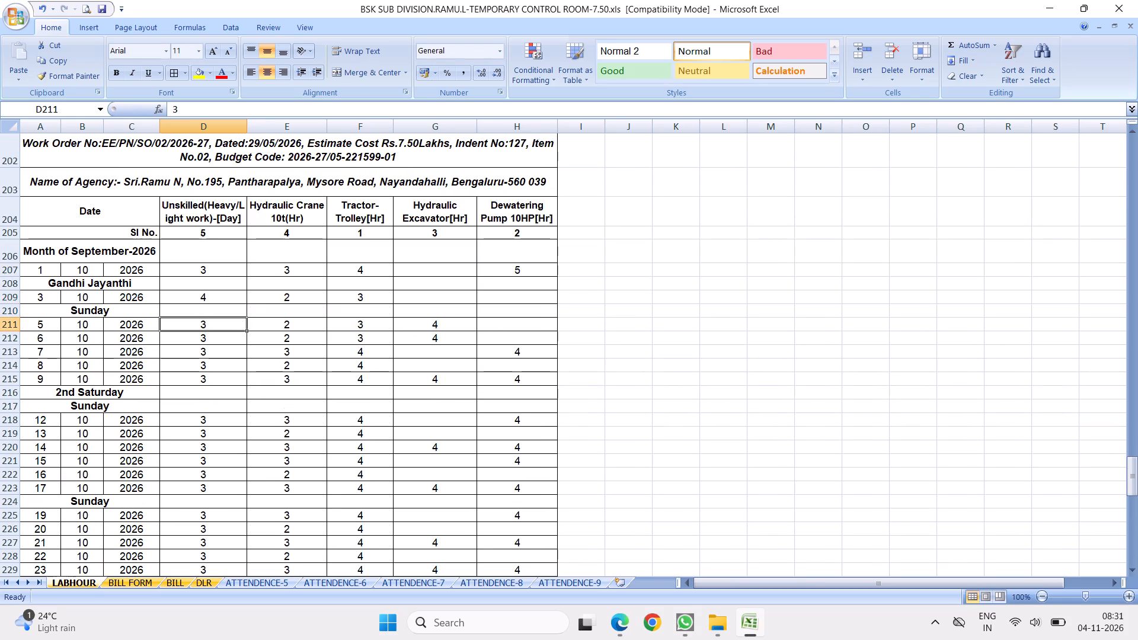
pyautogui.press('Return')
pyautogui.press('4')
pyautogui.press('Return')
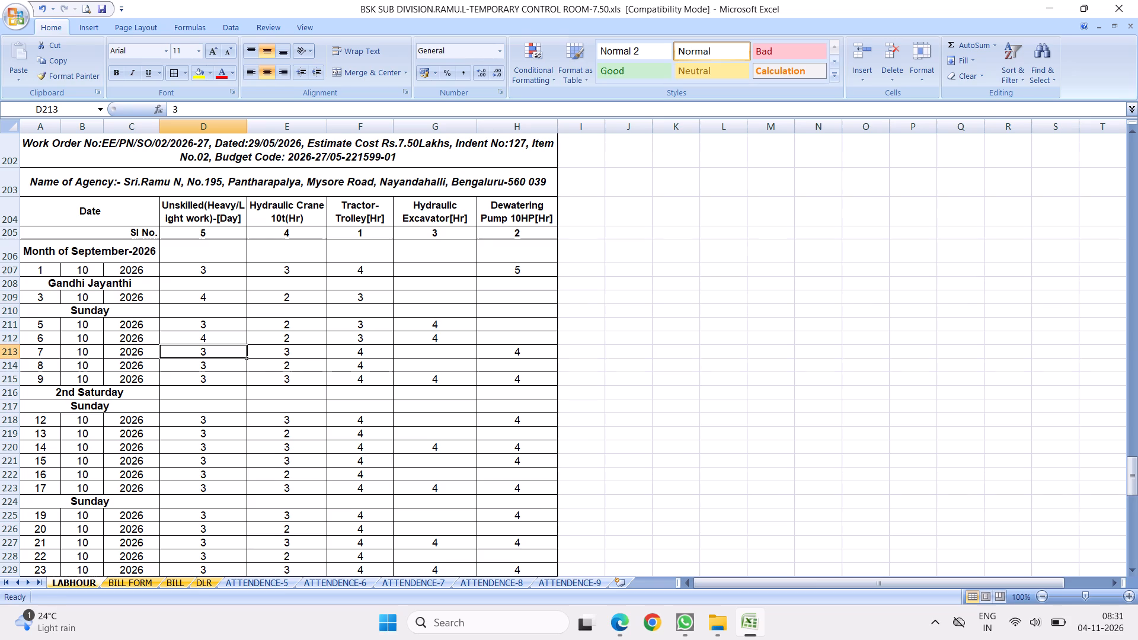
pyautogui.press('4')
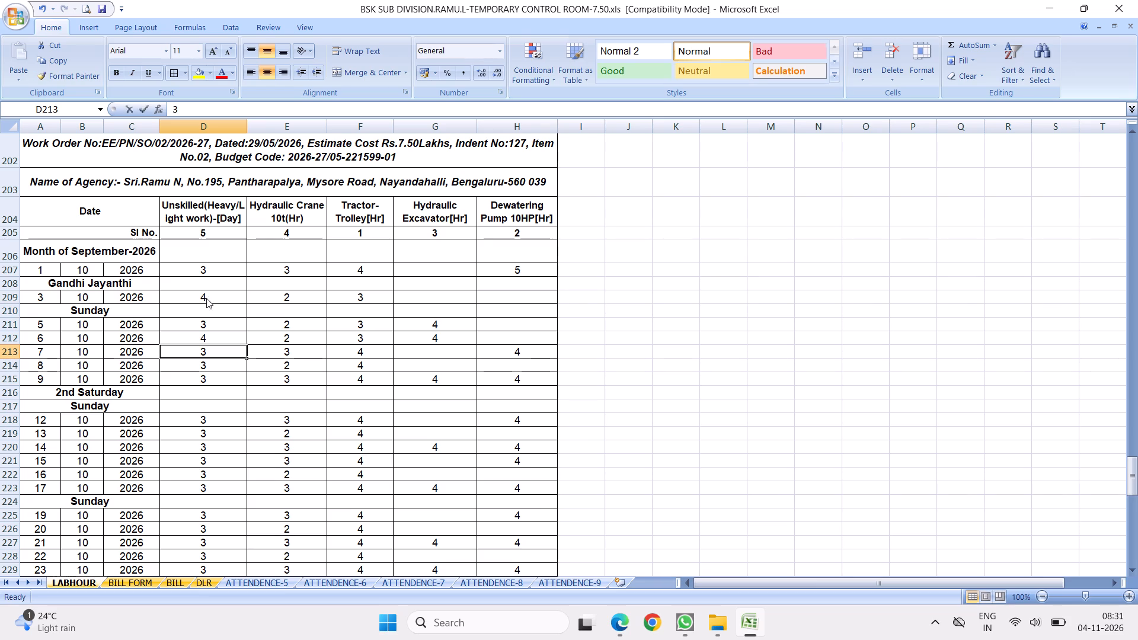
pyautogui.press('Return')
pyautogui.press('Return')
pyautogui.press('4')
pyautogui.press('Return')
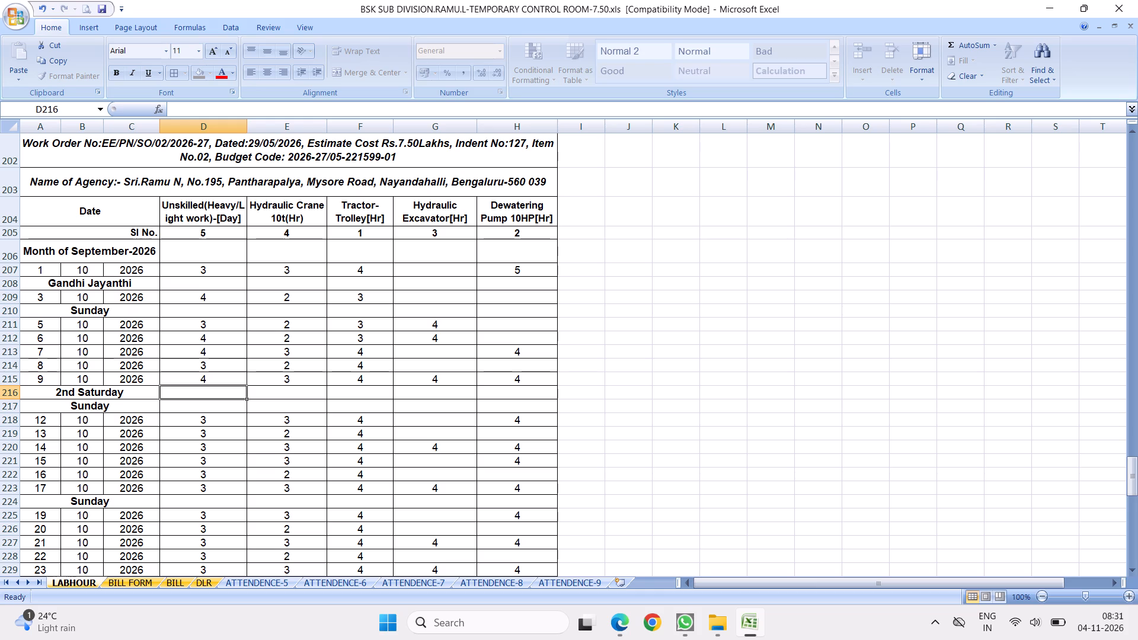
# Set unskilled labour for 12, 14, 16 and 17 October 2026 in D218, D220, D222 and D223 to 4.
pyautogui.press('Return')
pyautogui.press('Return')
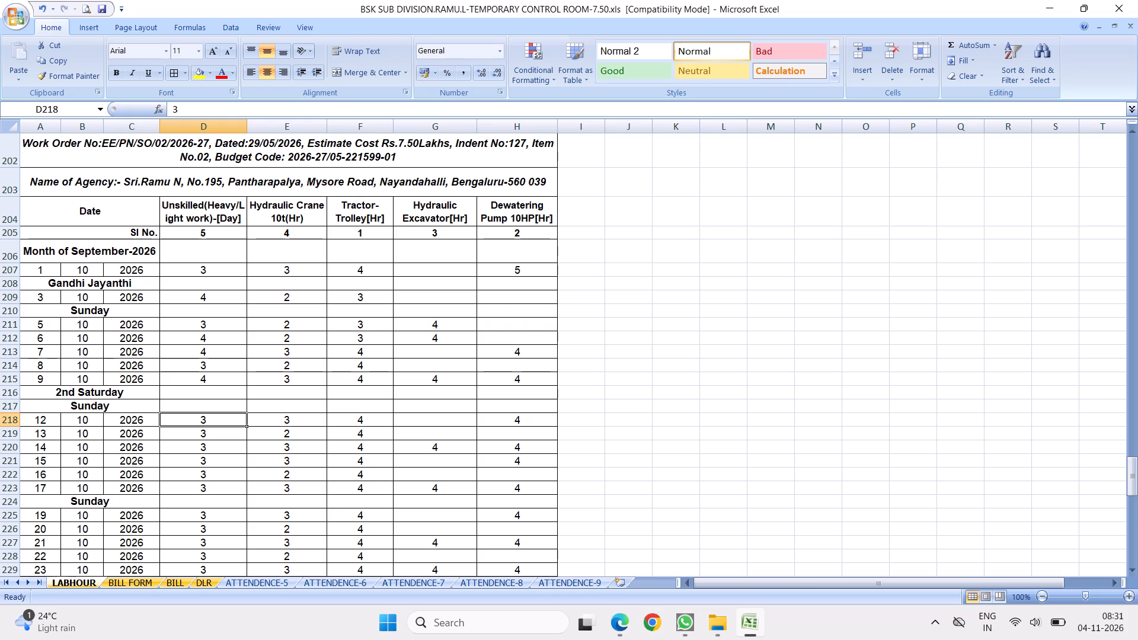
pyautogui.press('4')
pyautogui.press('Return')
pyautogui.press('Return')
pyautogui.press('4')
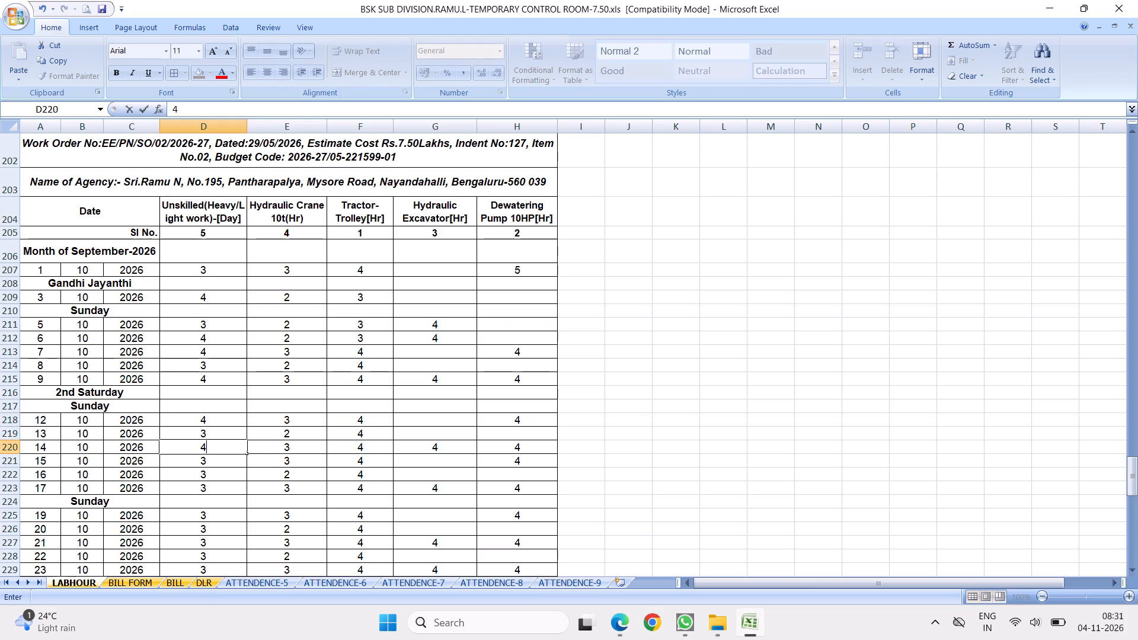
pyautogui.press('Return')
pyautogui.press('Return')
pyautogui.press('4')
pyautogui.press('Return')
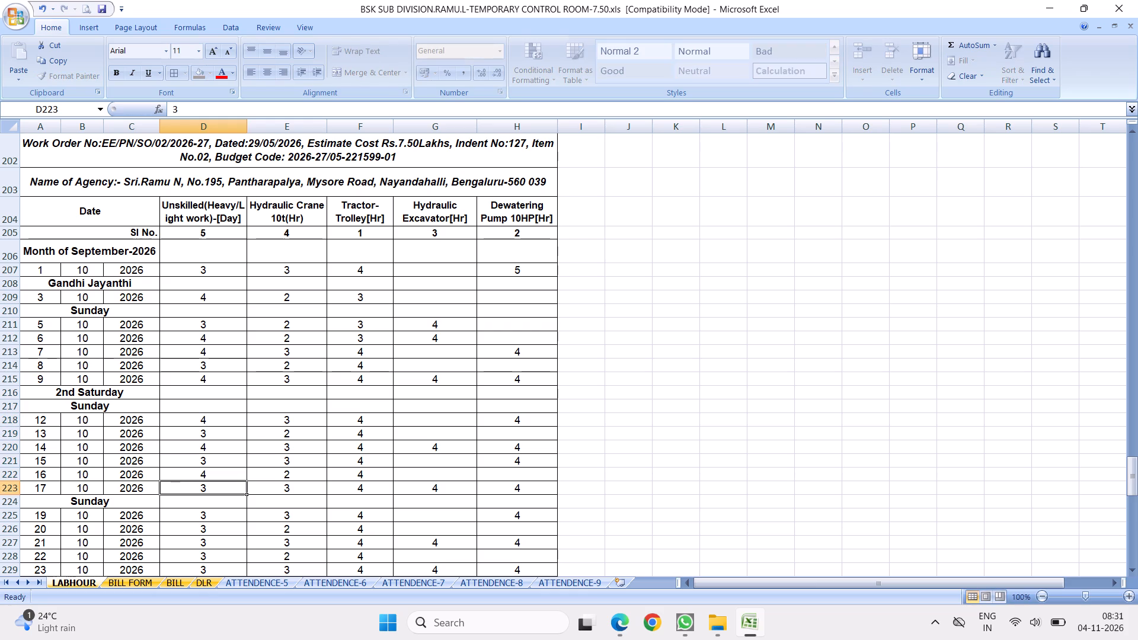
pyautogui.press('4')
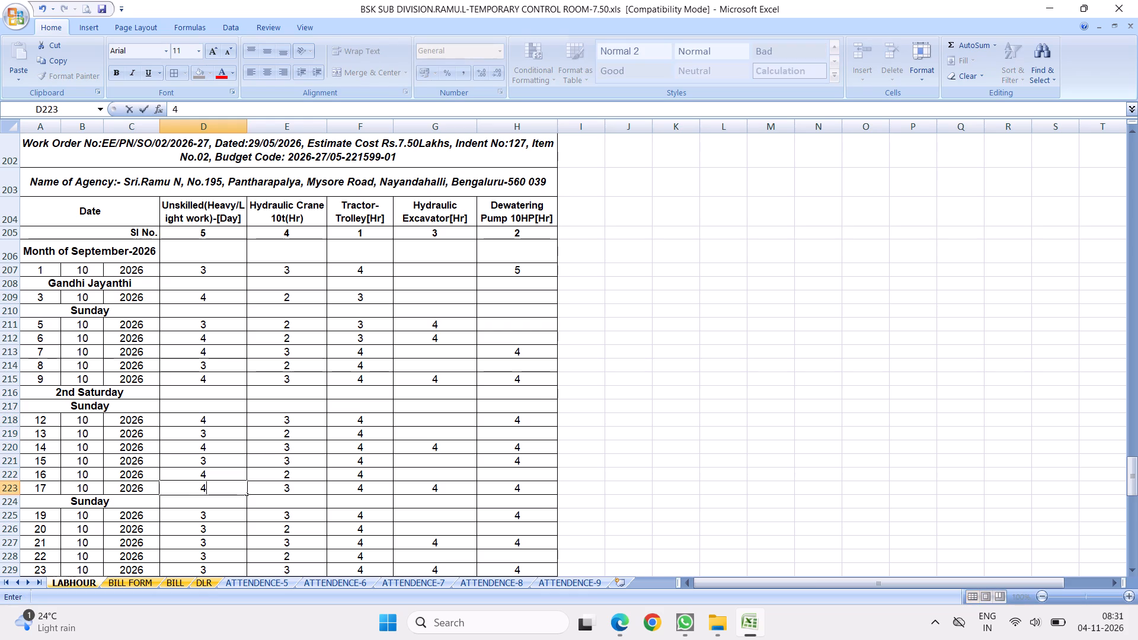
pyautogui.press('Return')
# Set unskilled labour for 19, 21, 22 and 23 October 2026 in D225, D227, D228 and D229 to 4.
pyautogui.press('Return')
pyautogui.press('4')
pyautogui.press('Return')
pyautogui.press('Return')
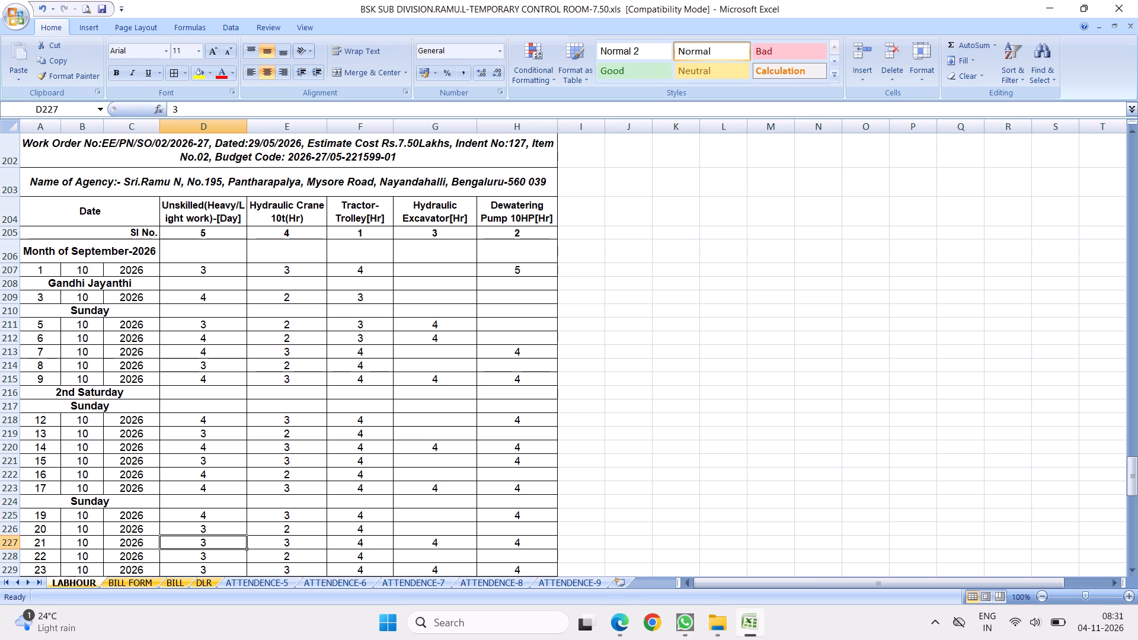
pyautogui.press('4')
pyautogui.press('Return')
pyautogui.press('4')
pyautogui.press('Return')
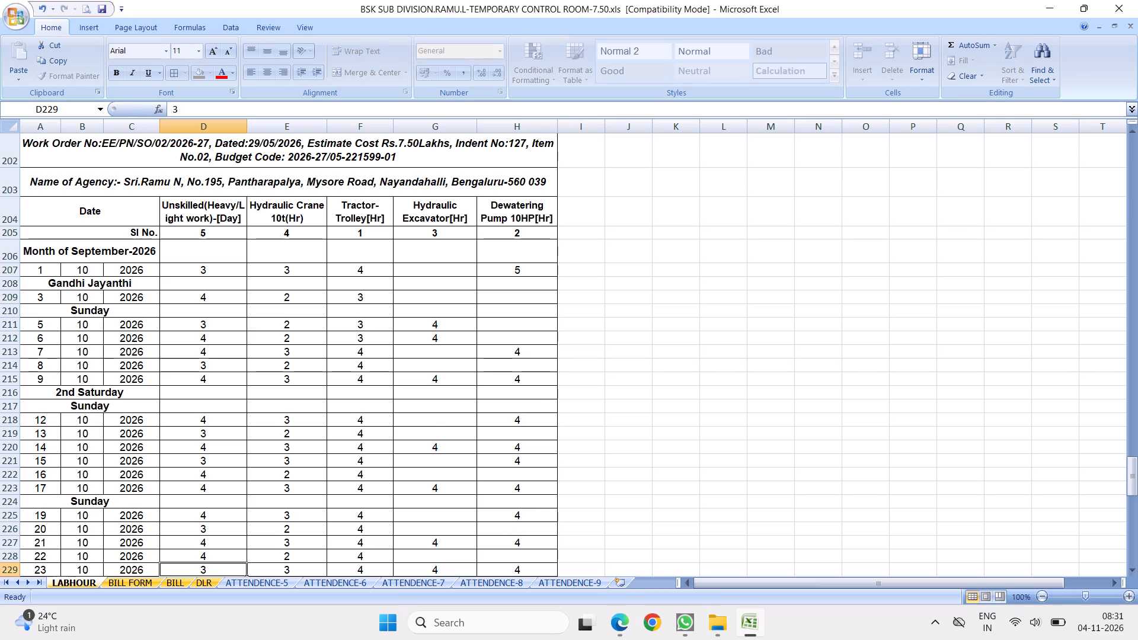
pyautogui.press('4')
pyautogui.press('Return')
# Check the unskilled labour total in D253 of the monthly summary against its quantity limit.
pyautogui.press('Return')
pyautogui.press('Return')
pyautogui.press('Return')
pyautogui.press('Return')
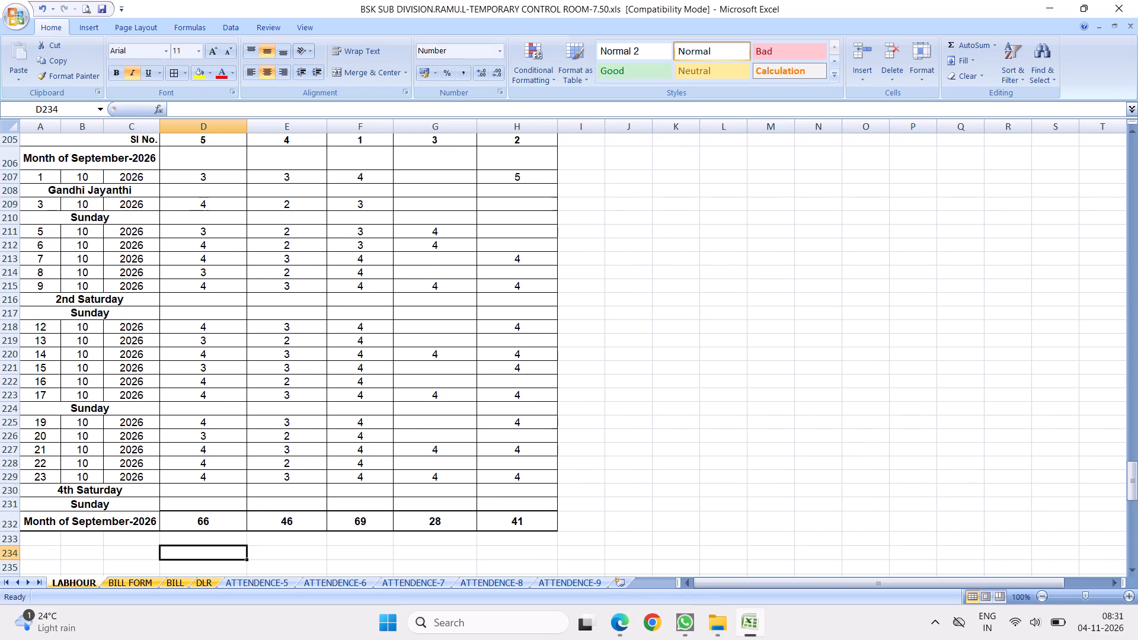
pyautogui.scroll(-6, 257, 386)
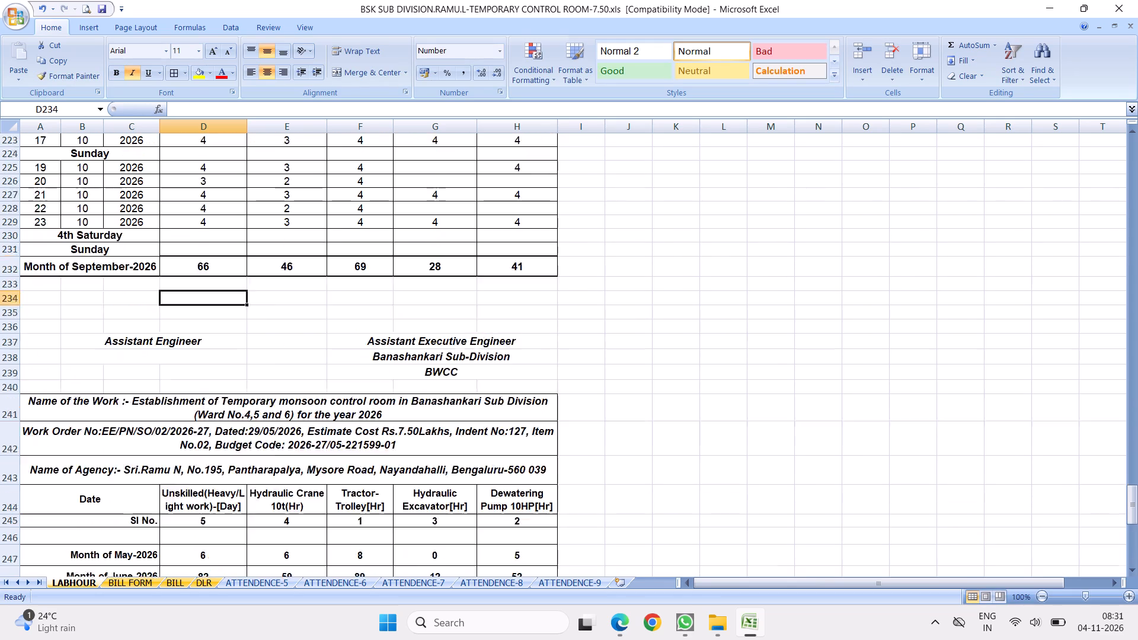
pyautogui.scroll(-5, 267, 369)
pyautogui.click(203, 467)
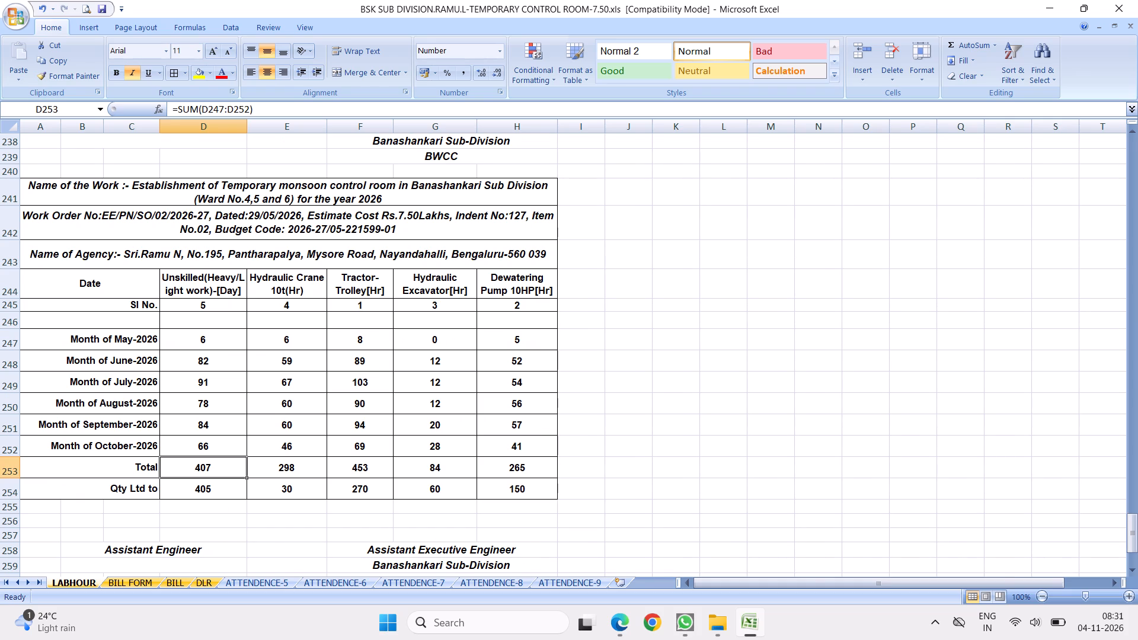
# Clear the hydraulic crane hours for 29 and 30 May 2026 in E7:E8.
pyautogui.moveTo(1129, 531); pyautogui.dragTo(1137, 0)
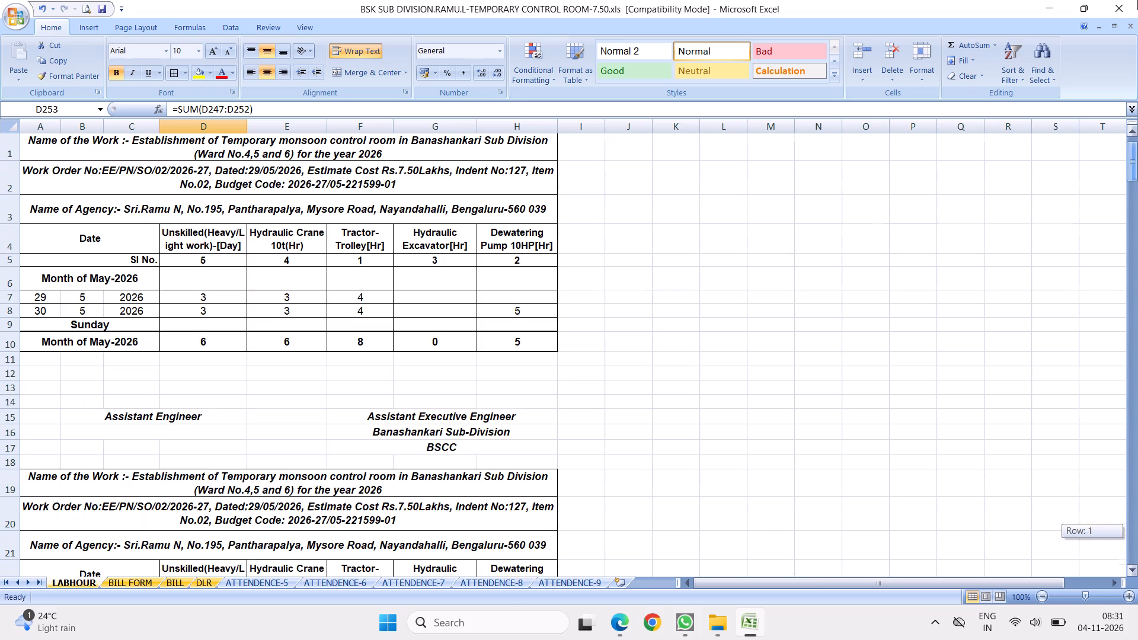
pyautogui.moveTo(1137, 0); pyautogui.dragTo(1136, 0)
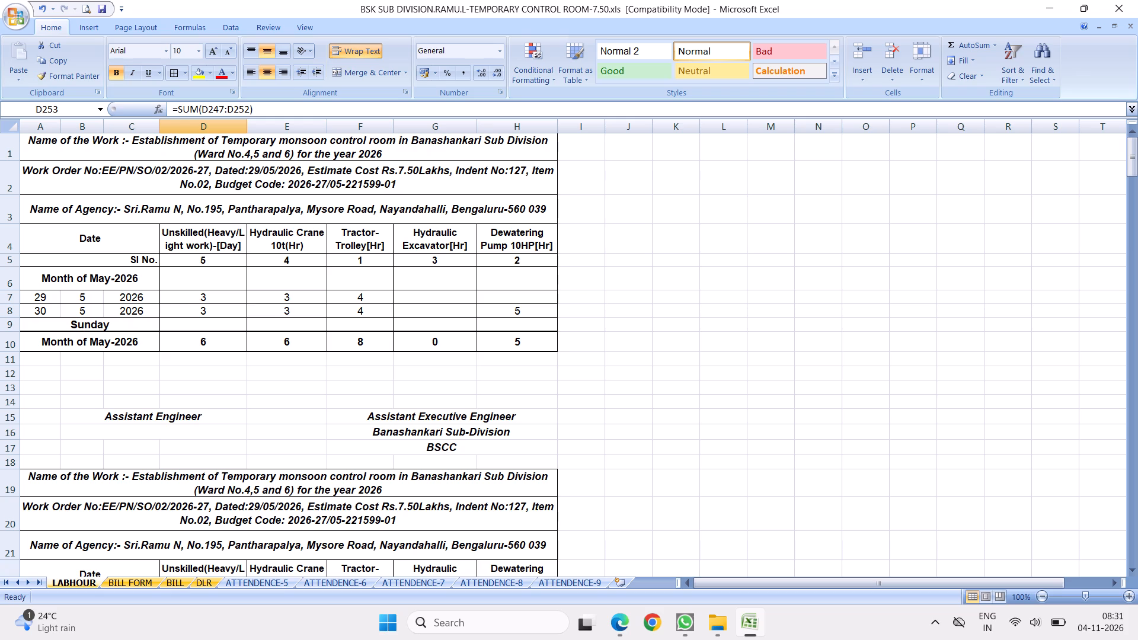
pyautogui.scroll(5, 355, 300)
pyautogui.moveTo(287, 299); pyautogui.dragTo(284, 312)
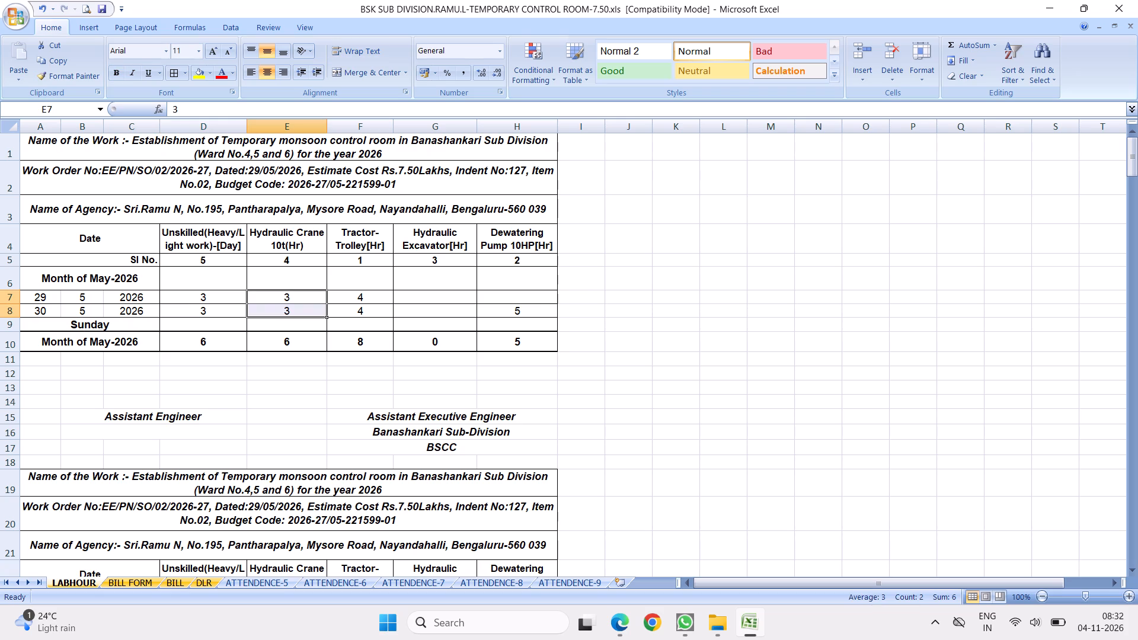
pyautogui.press('Delete')
# Clear the hydraulic crane hours for all June 2026 dates in E25:E54.
pyautogui.scroll(-7, 334, 380)
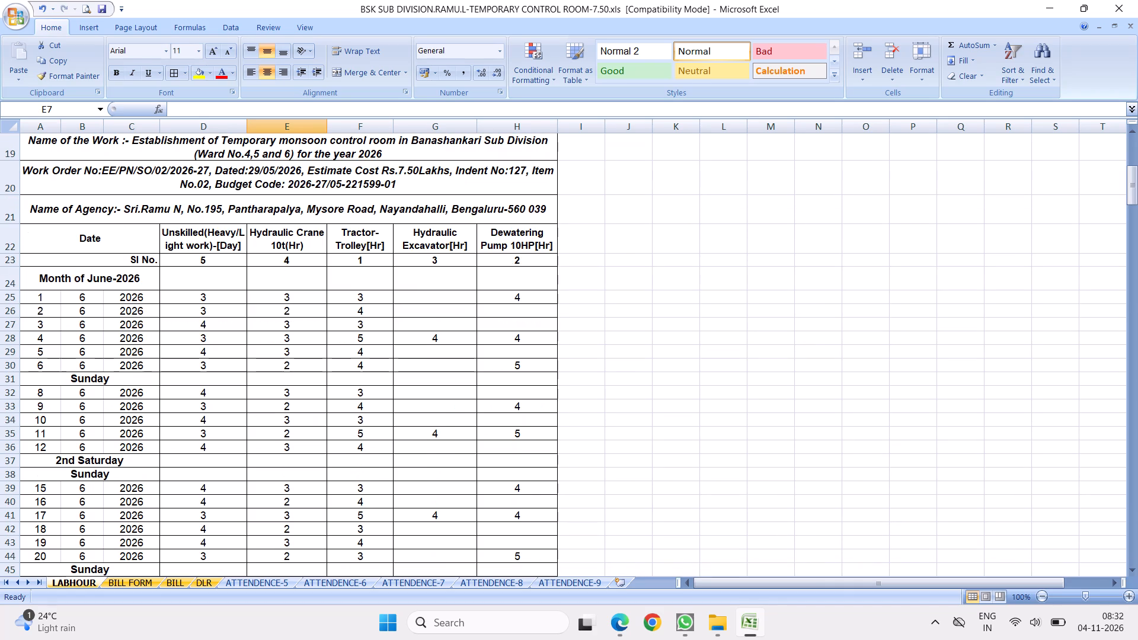
pyautogui.moveTo(285, 206); pyautogui.dragTo(285, 600)
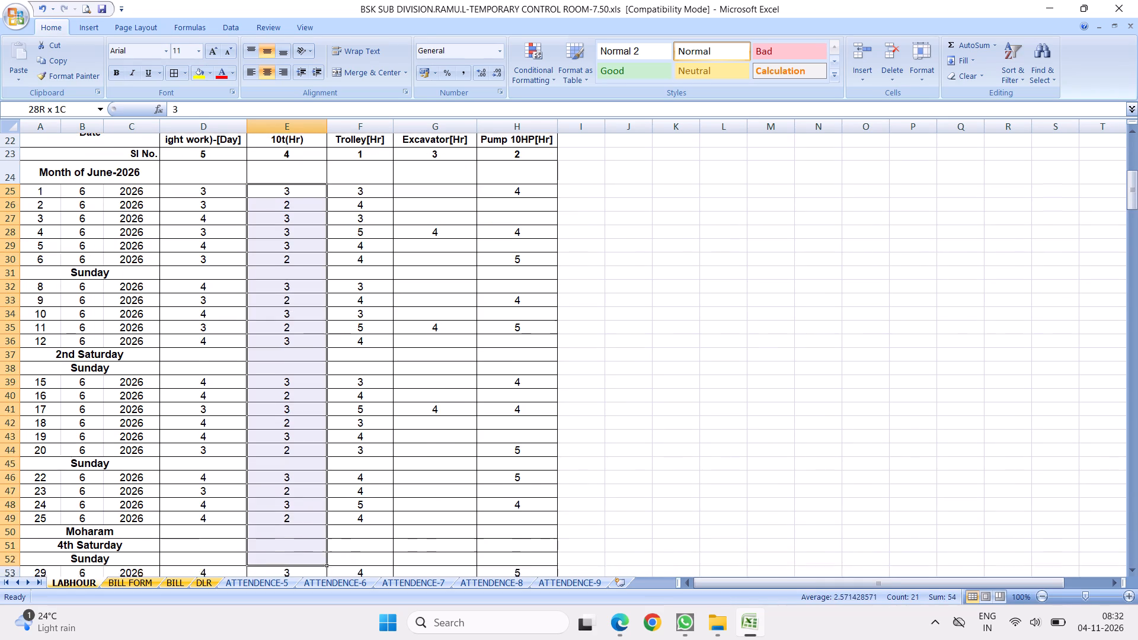
pyautogui.moveTo(285, 600); pyautogui.dragTo(300, 537)
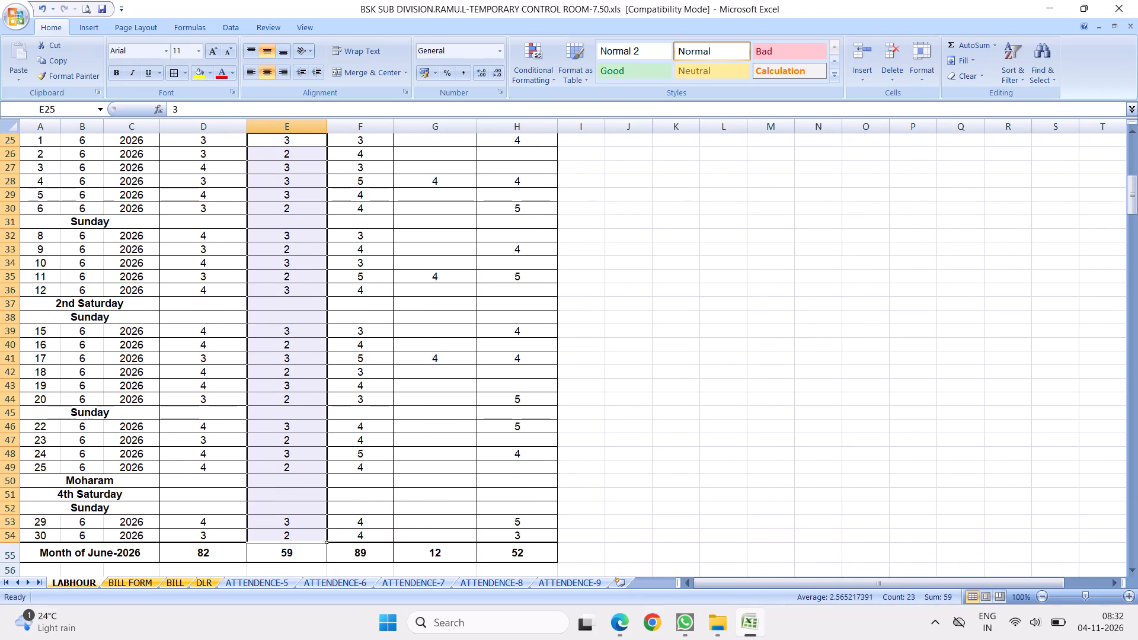
pyautogui.press('Delete')
# Clear the hydraulic crane hours for all July 2026 dates in E70:E100.
pyautogui.scroll(-9, 296, 508)
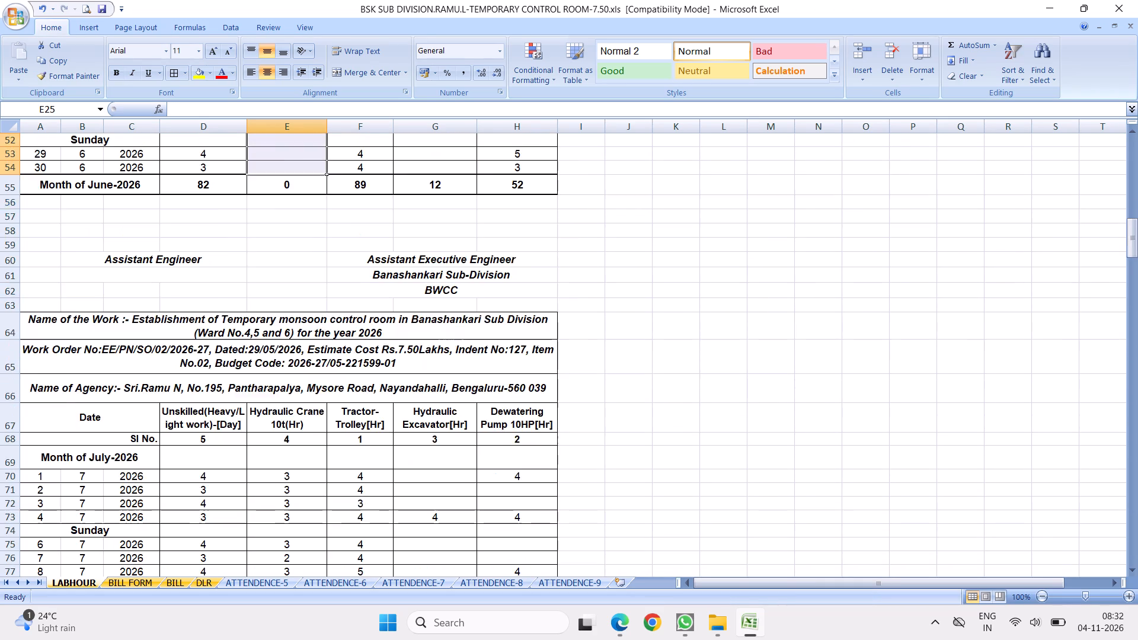
pyautogui.scroll(-4, 337, 404)
pyautogui.moveTo(284, 296); pyautogui.dragTo(282, 639)
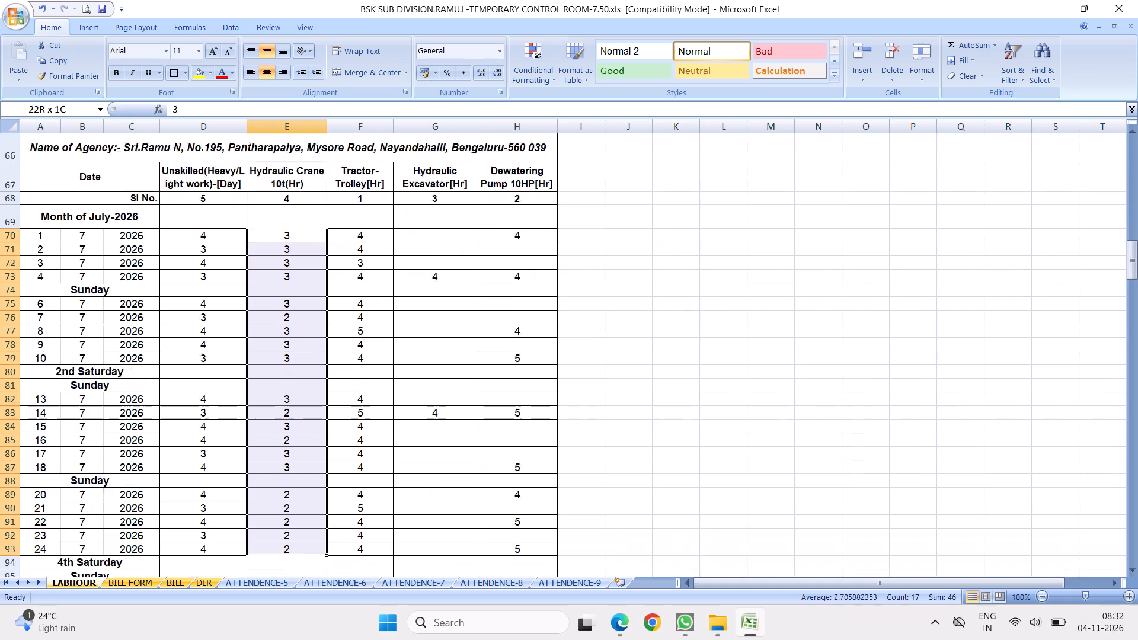
pyautogui.moveTo(282, 639); pyautogui.dragTo(298, 529)
pyautogui.press('Delete')
# Clear the hydraulic crane hours for all August 2026 dates in E116:E146.
pyautogui.scroll(-6, 304, 508)
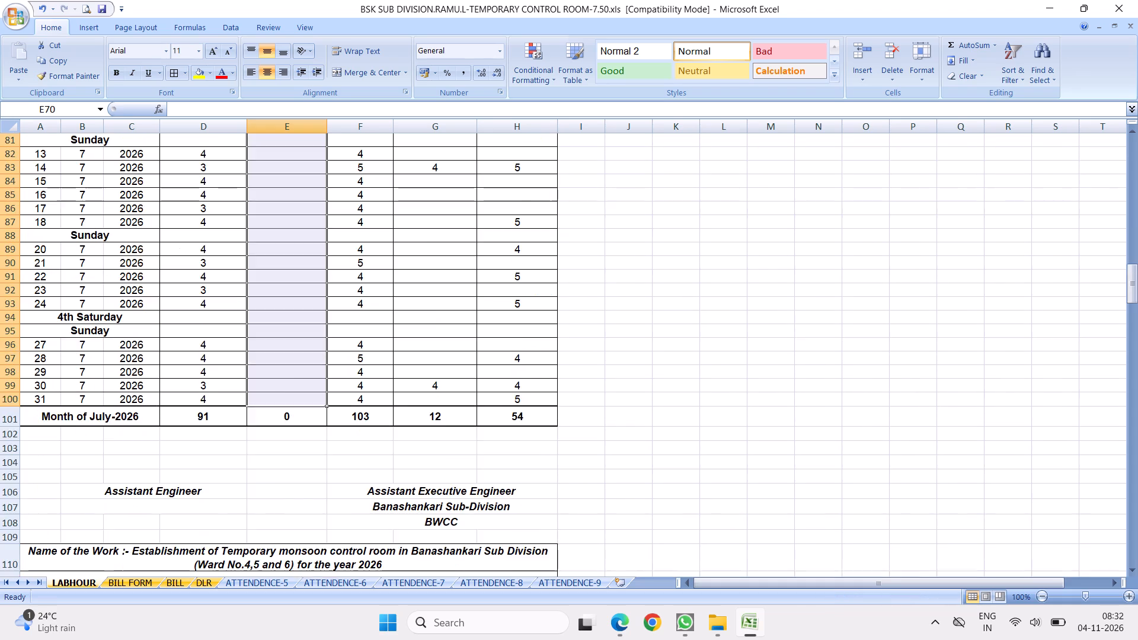
pyautogui.scroll(-11, 335, 412)
pyautogui.moveTo(273, 267); pyautogui.dragTo(274, 625)
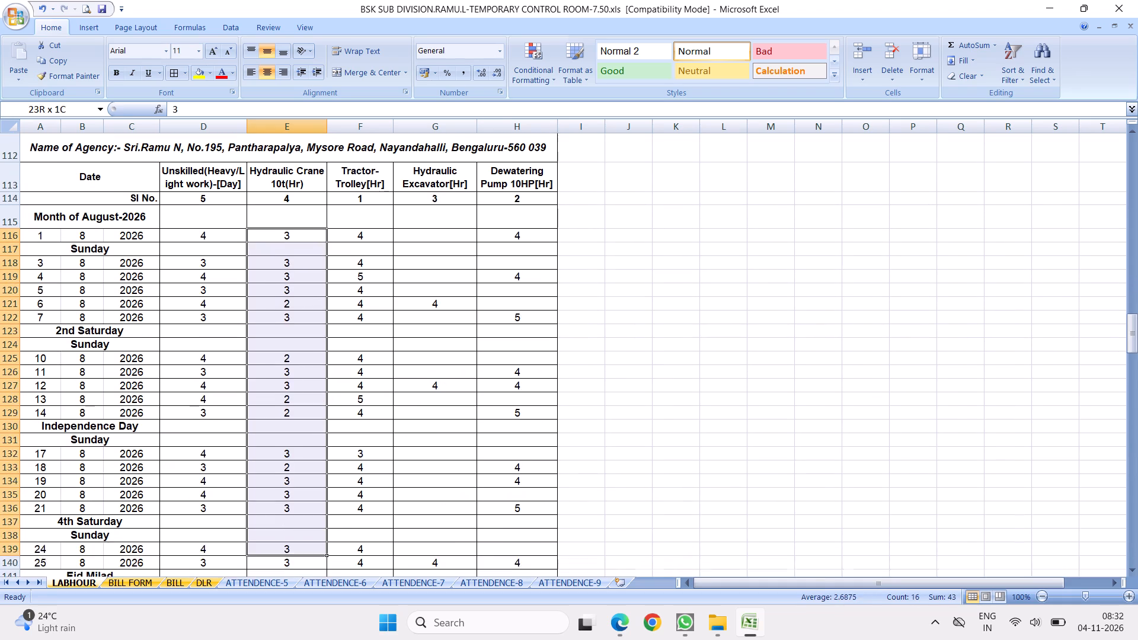
pyautogui.moveTo(274, 625); pyautogui.dragTo(310, 441)
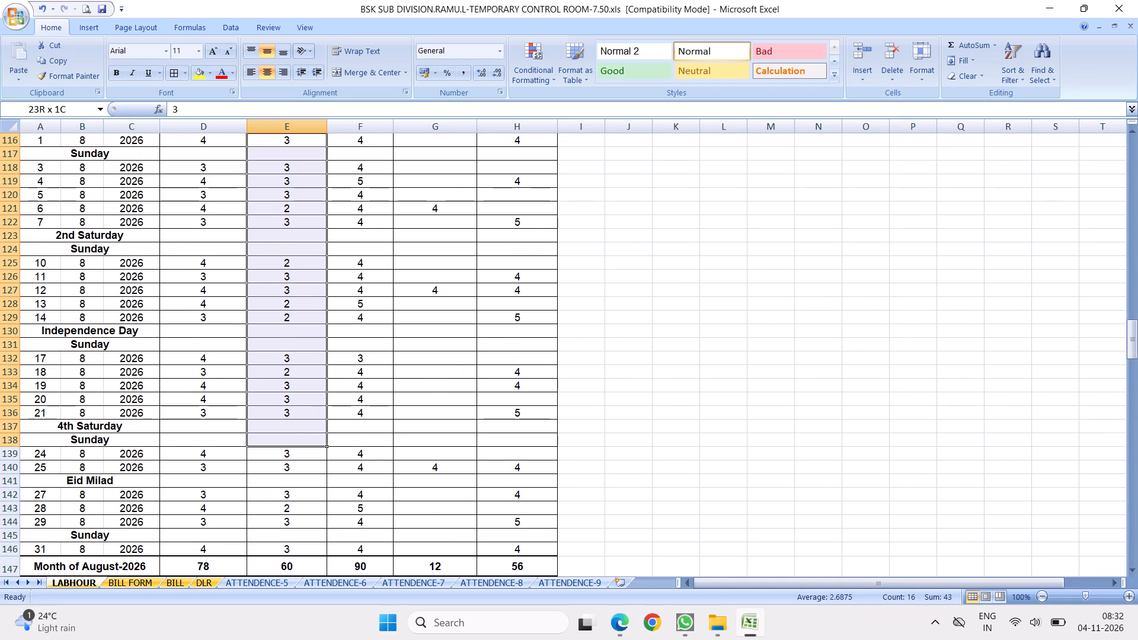
pyautogui.moveTo(310, 441); pyautogui.dragTo(295, 548)
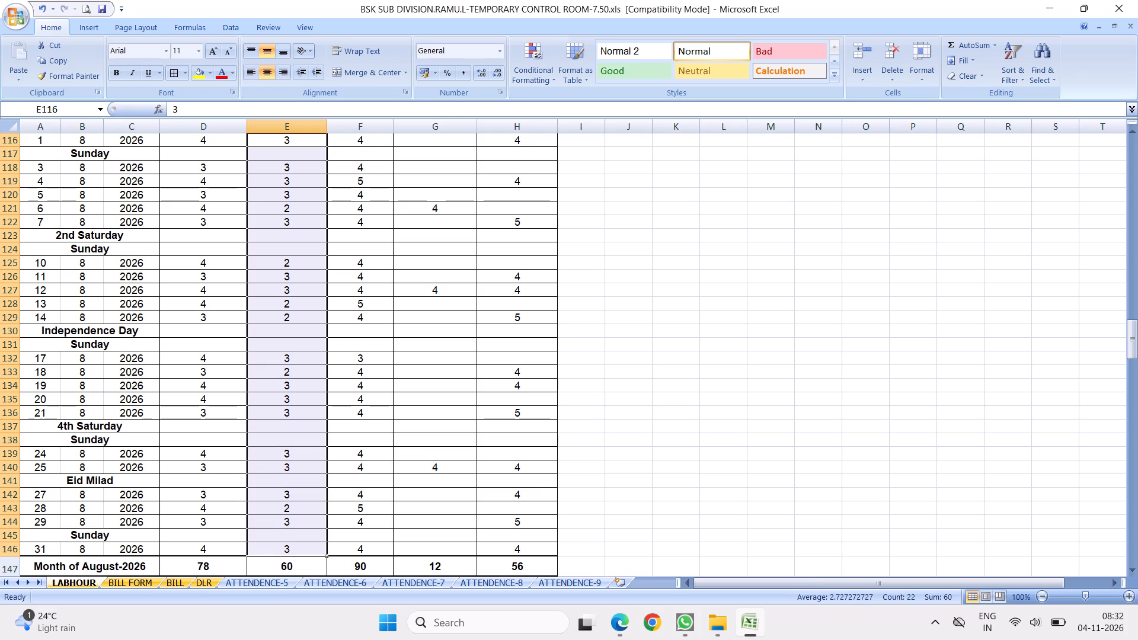
pyautogui.press('Delete')
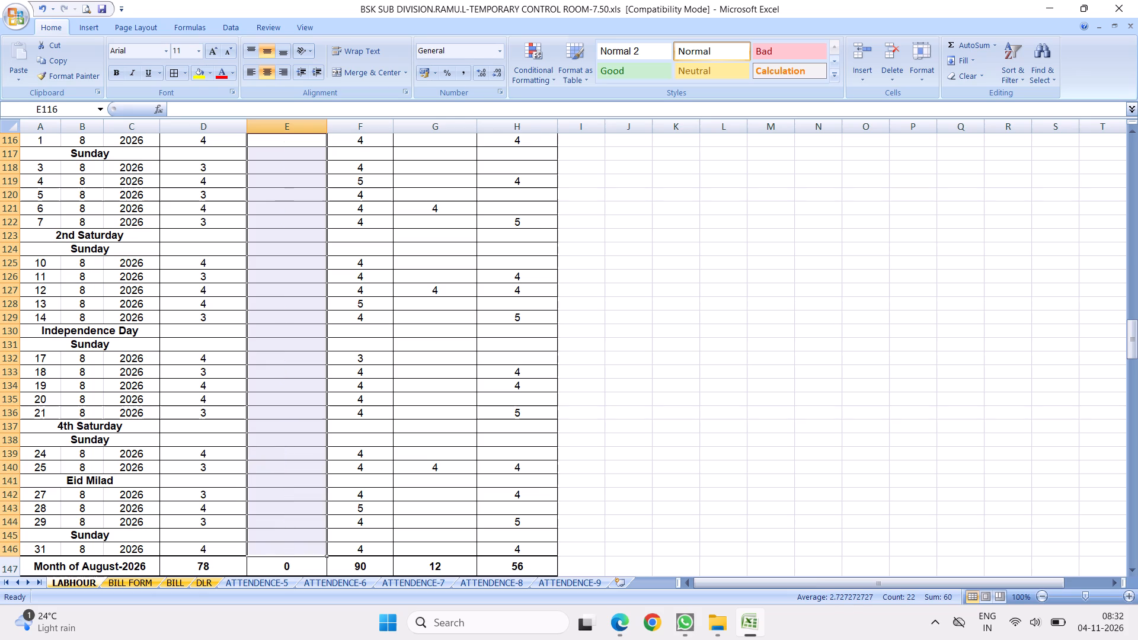
# Clear the hydraulic crane hours for all September 2026 dates in E162:E191.
pyautogui.scroll(-12, 402, 436)
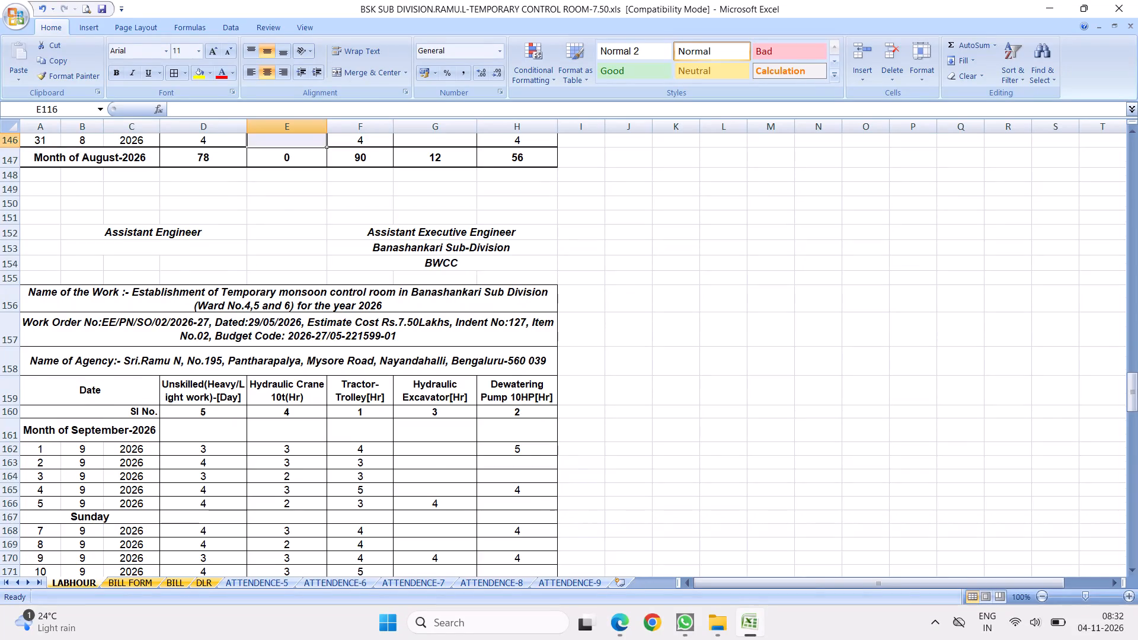
pyautogui.moveTo(284, 358); pyautogui.dragTo(299, 523)
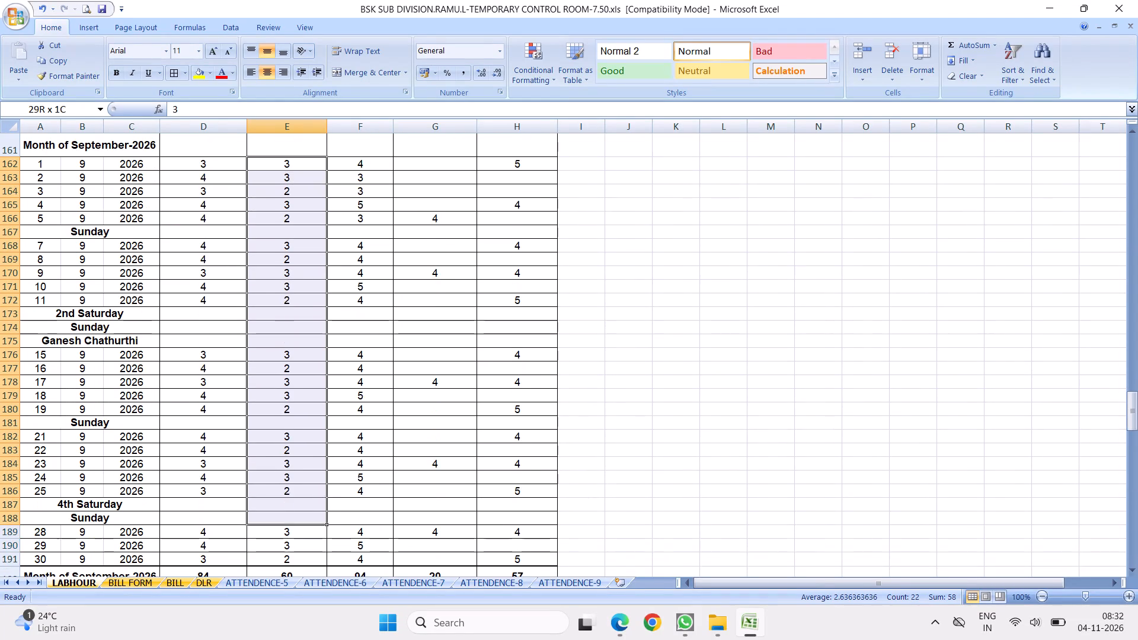
pyautogui.moveTo(299, 523); pyautogui.dragTo(301, 537)
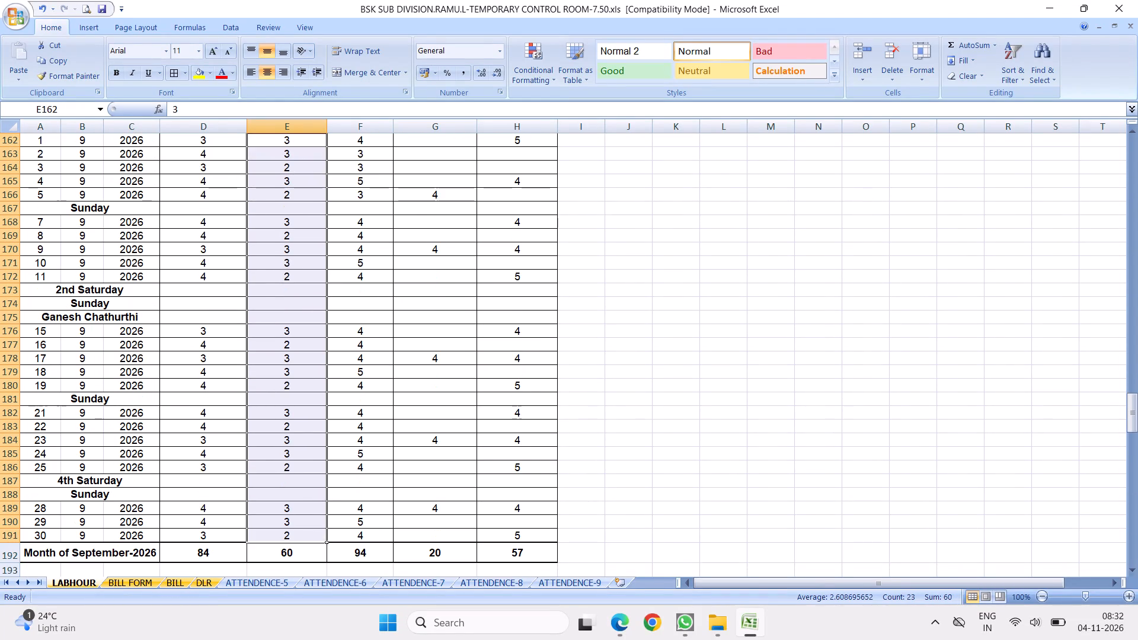
pyautogui.press('Delete')
# Clear the hydraulic crane hours for all October 2026 dates in E207:E231.
pyautogui.scroll(-7, 322, 525)
pyautogui.scroll(-4, 377, 449)
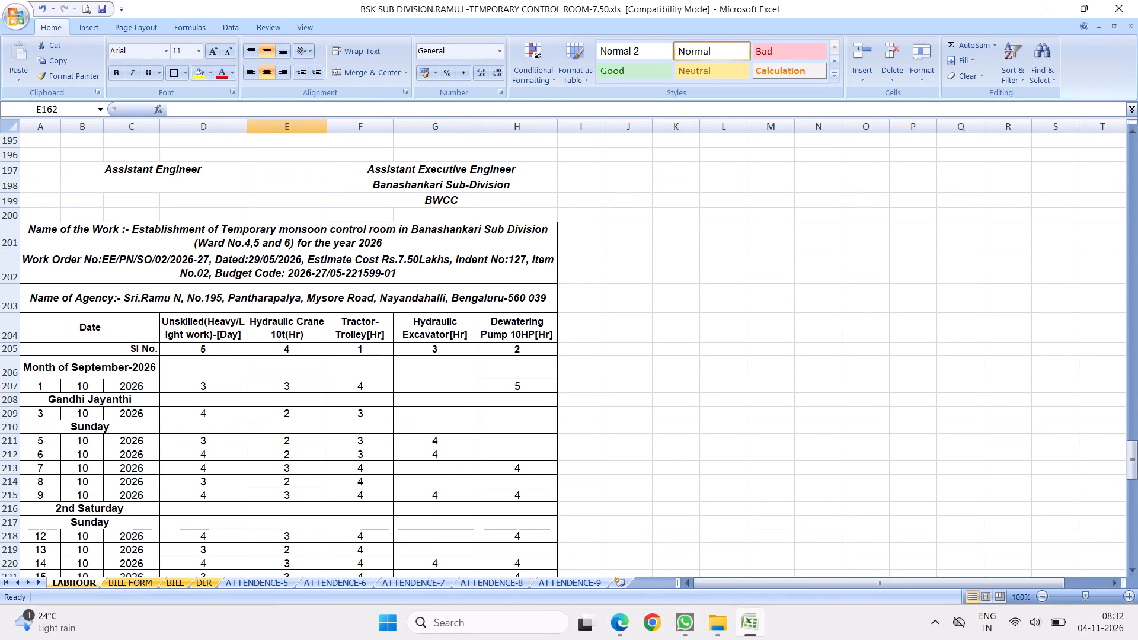
pyautogui.moveTo(285, 387); pyautogui.dragTo(284, 639)
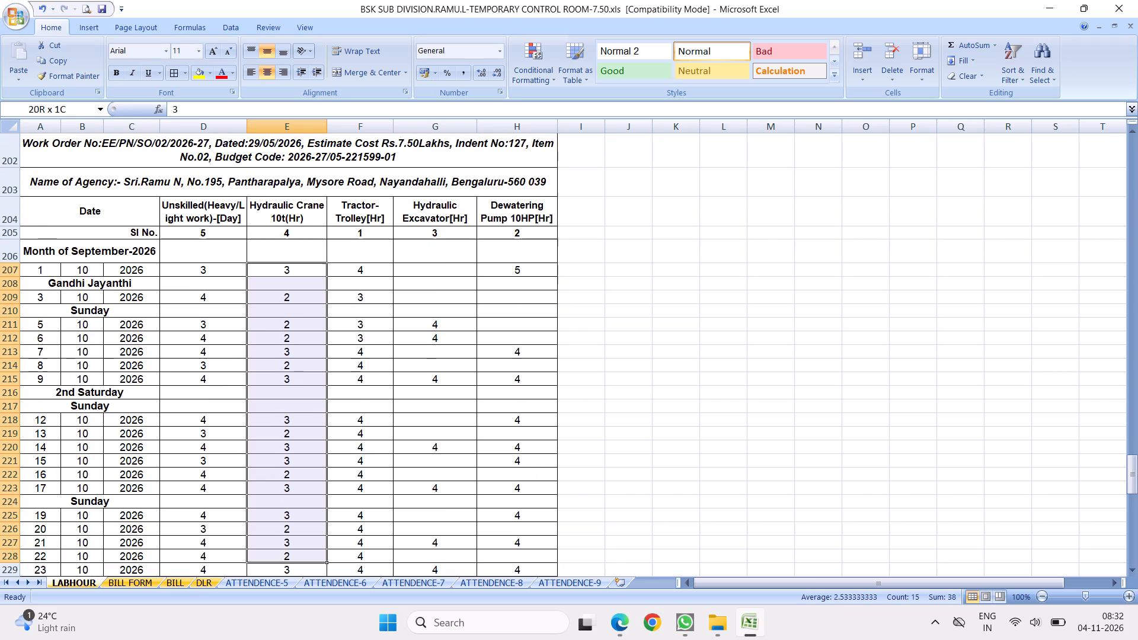
pyautogui.moveTo(284, 639); pyautogui.dragTo(298, 530)
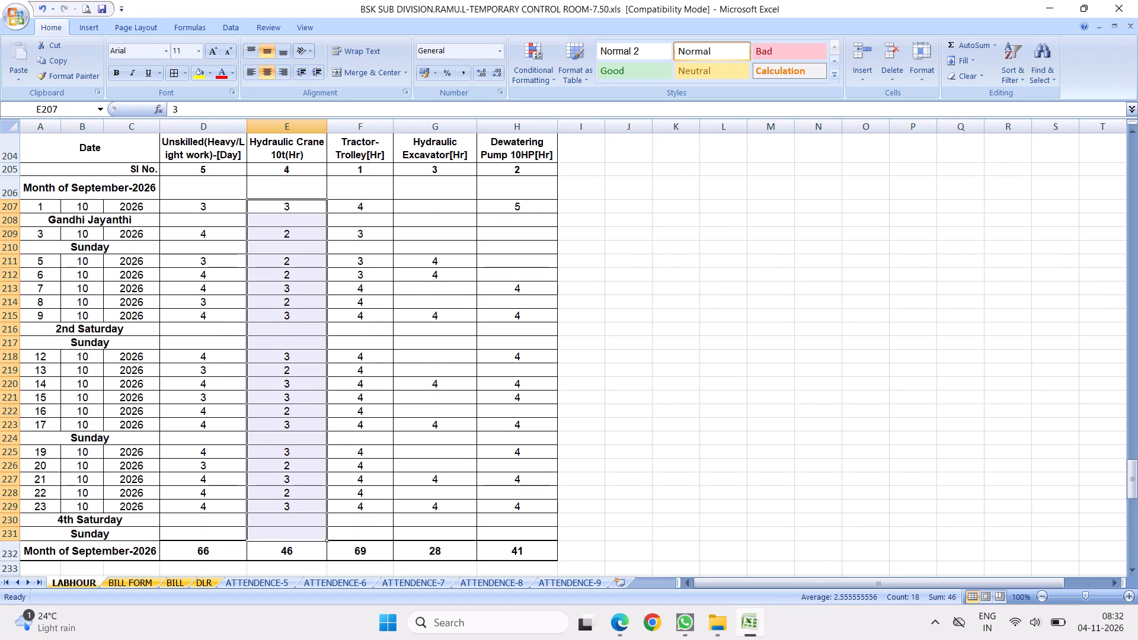
pyautogui.press('Delete')
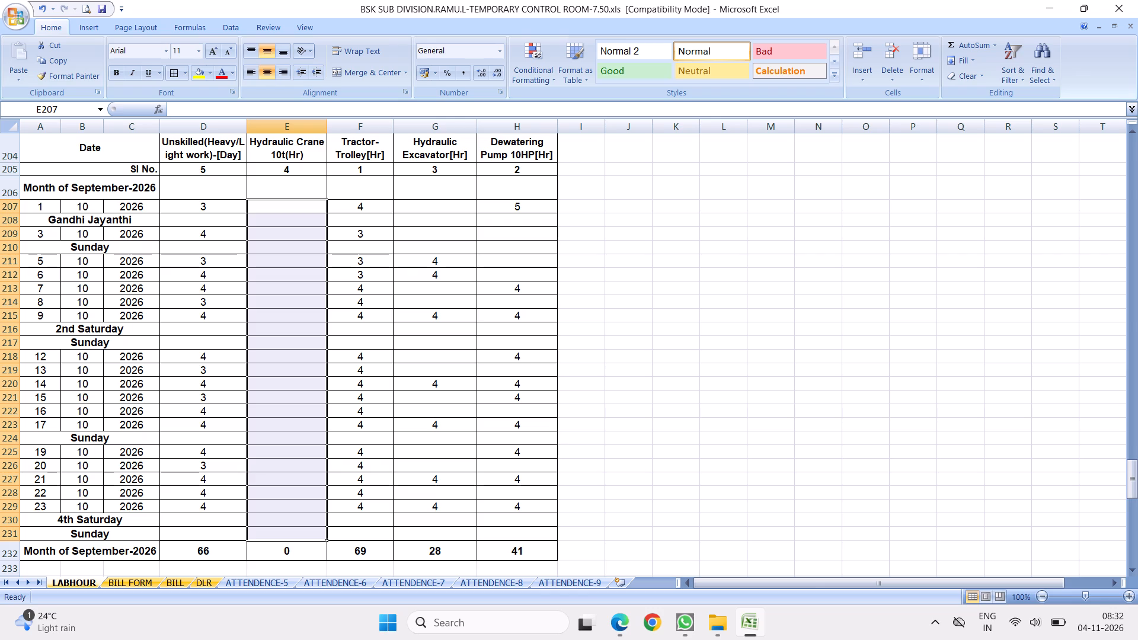
# Check the hydraulic crane quantity limit in the monthly summary and enter 5 crane hours for 18 June 2026 in E42.
pyautogui.scroll(-5, 469, 486)
pyautogui.scroll(-5, 402, 465)
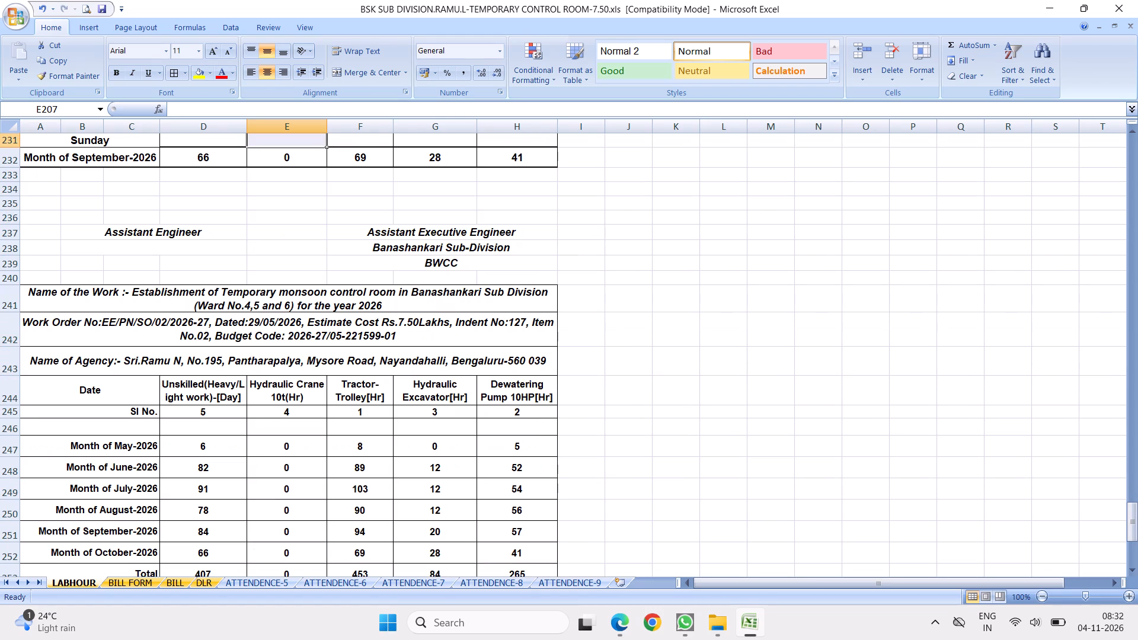
pyautogui.scroll(-3, 466, 447)
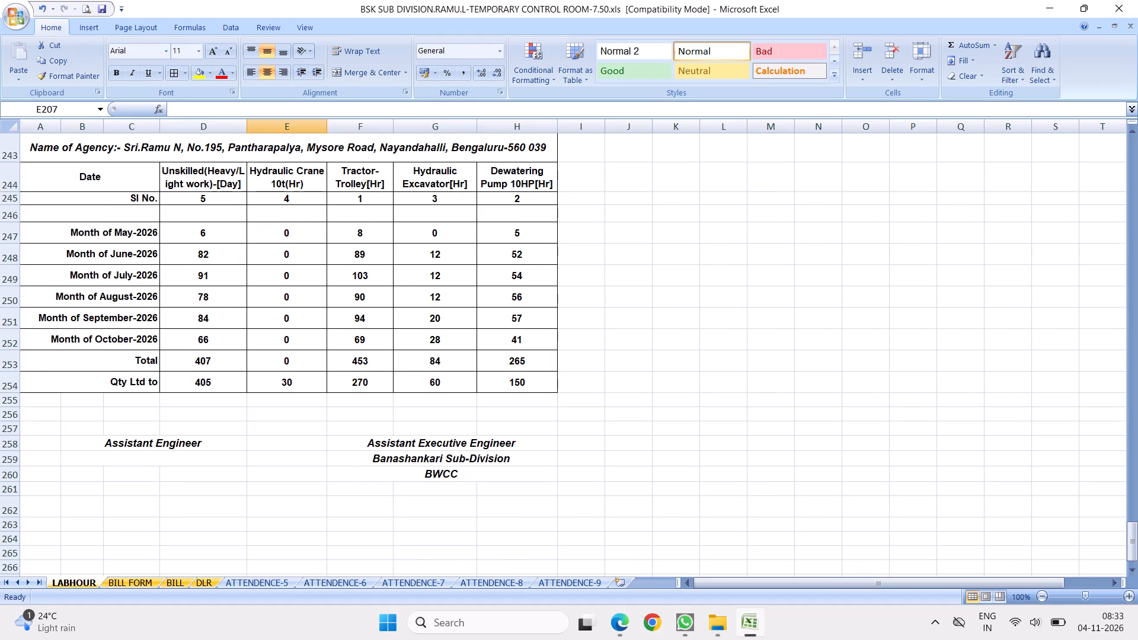
pyautogui.scroll(17, 293, 367)
pyautogui.scroll(4, 312, 363)
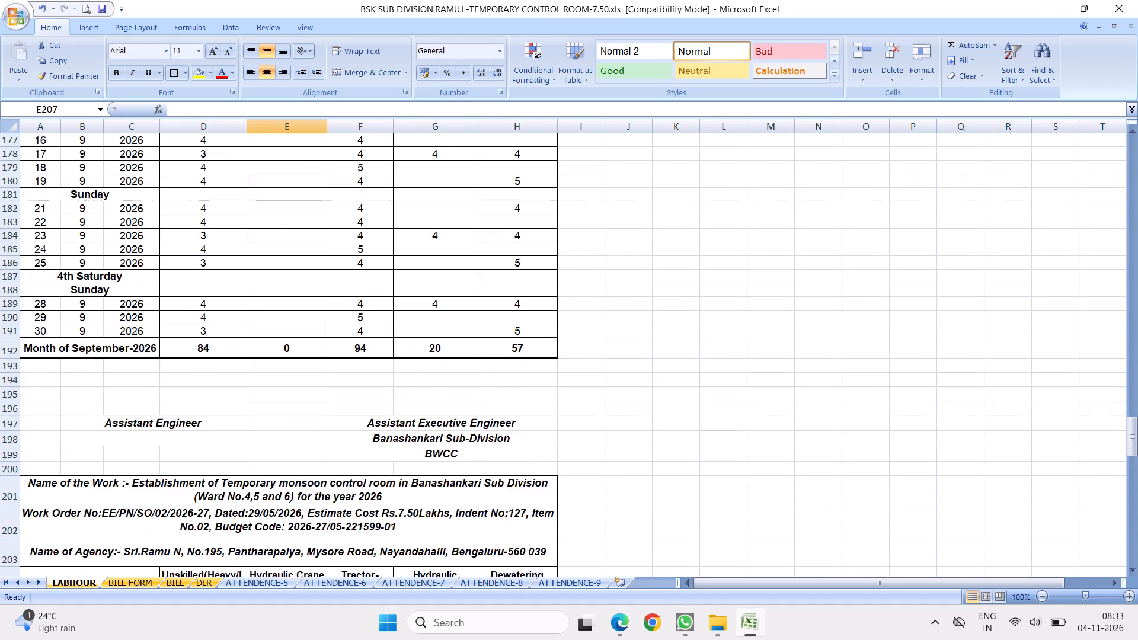
pyautogui.scroll(13, 312, 363)
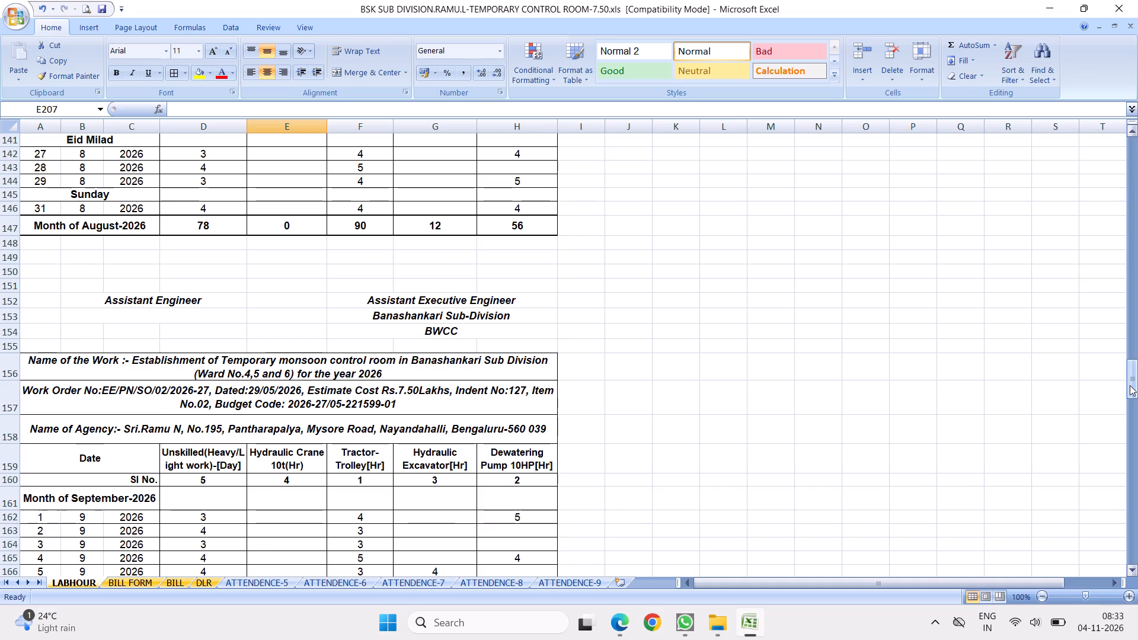
pyautogui.moveTo(1130, 385); pyautogui.dragTo(1137, 66)
pyautogui.scroll(-8, 338, 307)
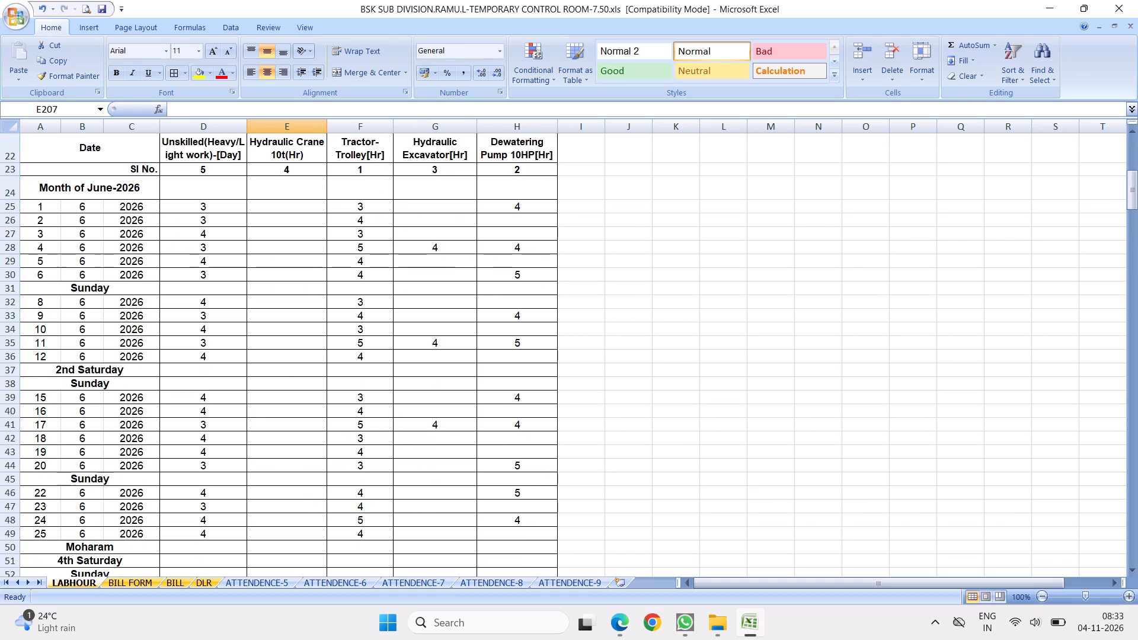
pyautogui.click(278, 373)
pyautogui.press('5')
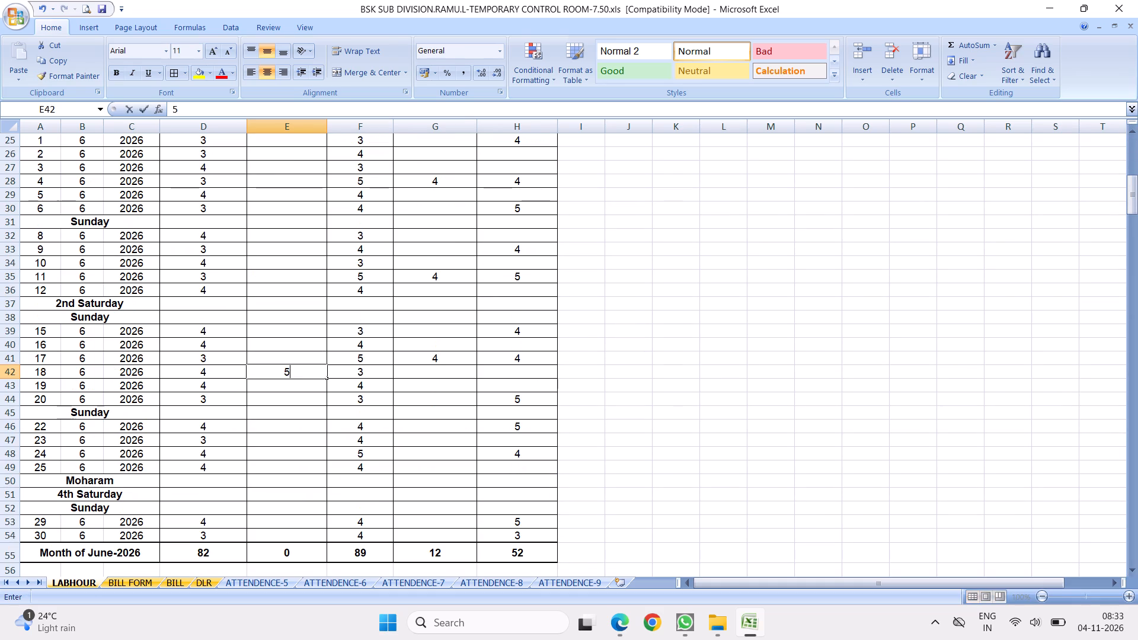
pyautogui.press('Return')
pyautogui.press('Return')
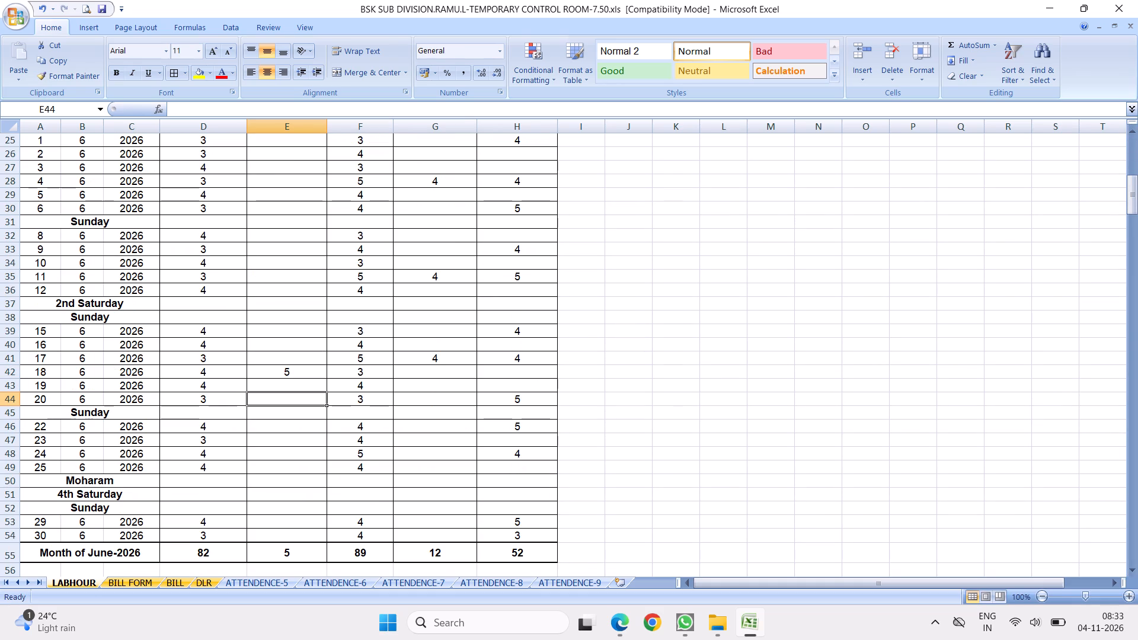
# Enter 5 hydraulic crane hours for 3 and 24 July 2026 in E72 and E93.
pyautogui.scroll(-13, 321, 386)
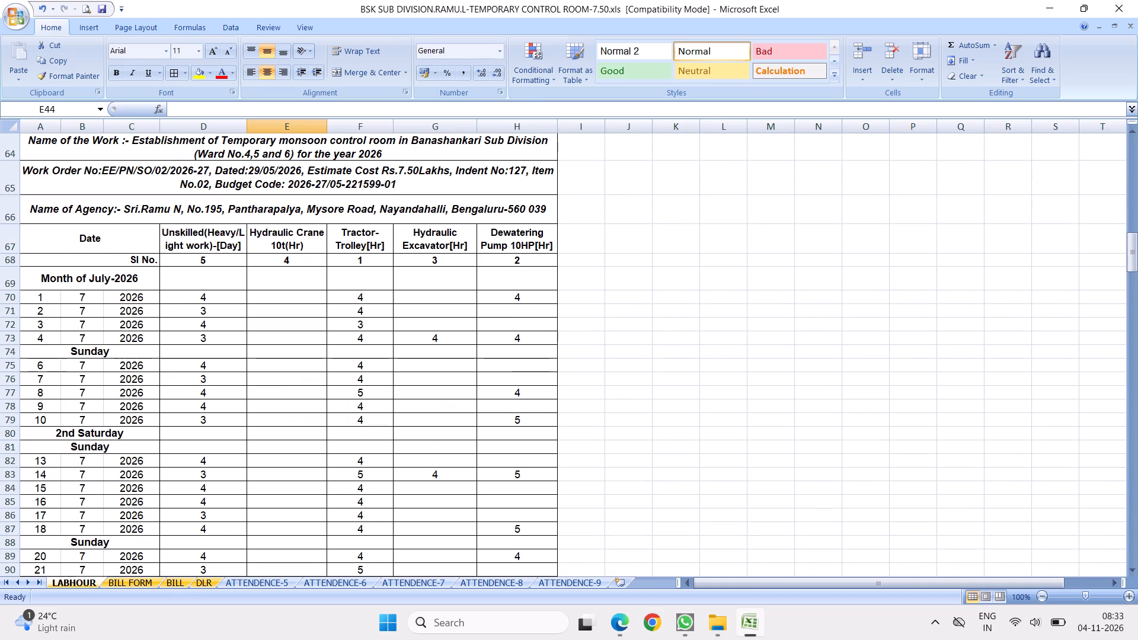
pyautogui.click(275, 325)
pyautogui.press('5')
pyautogui.press('Return')
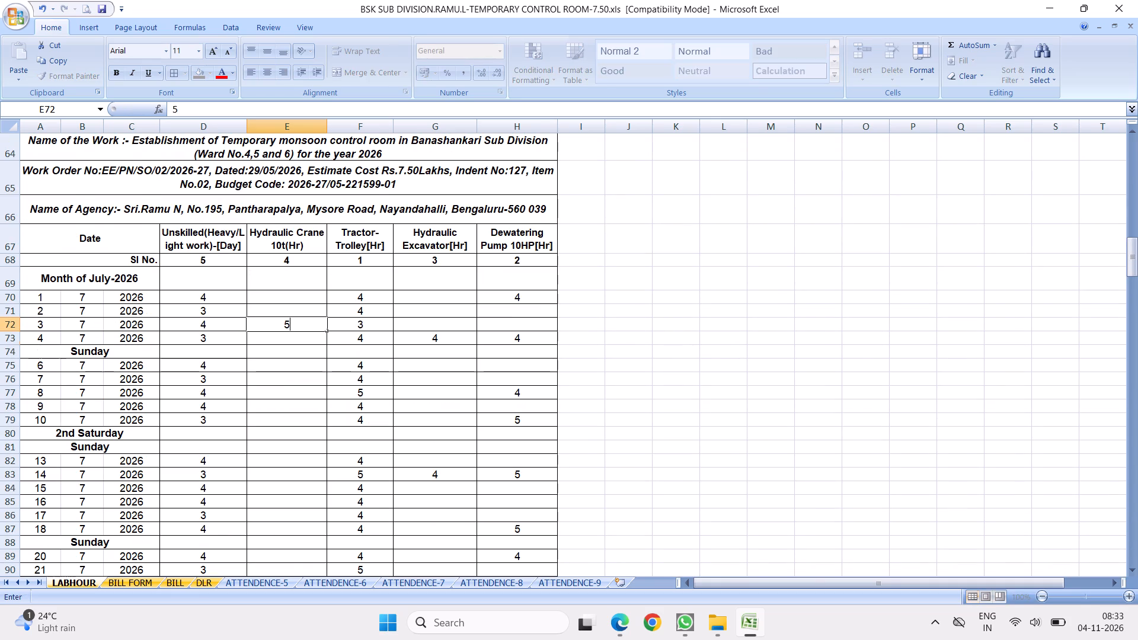
pyautogui.scroll(-6, 287, 385)
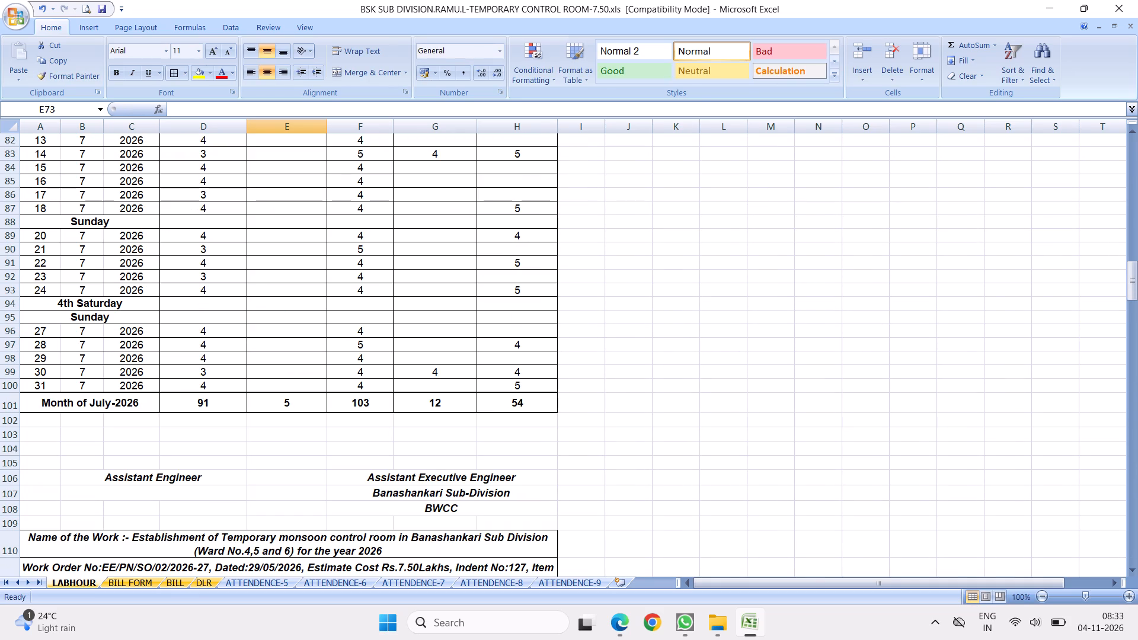
pyautogui.click(279, 289)
pyautogui.press('5')
pyautogui.press('Return')
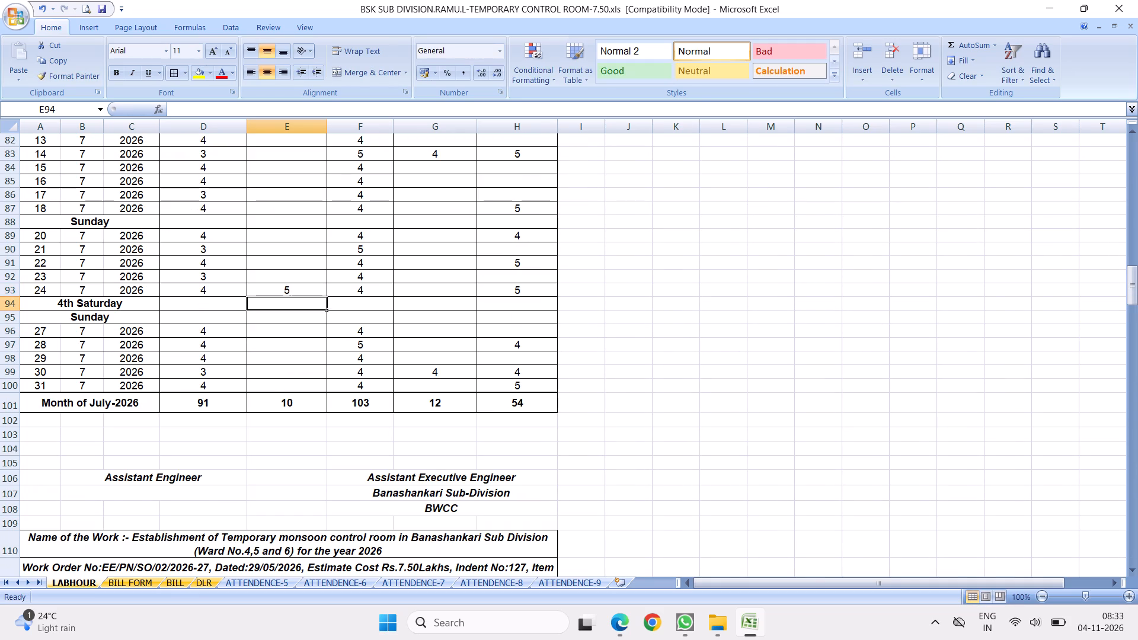
# Enter 5 hydraulic crane hours for 12 and 28 August 2026 in E127 and E143.
pyautogui.scroll(-12, 299, 329)
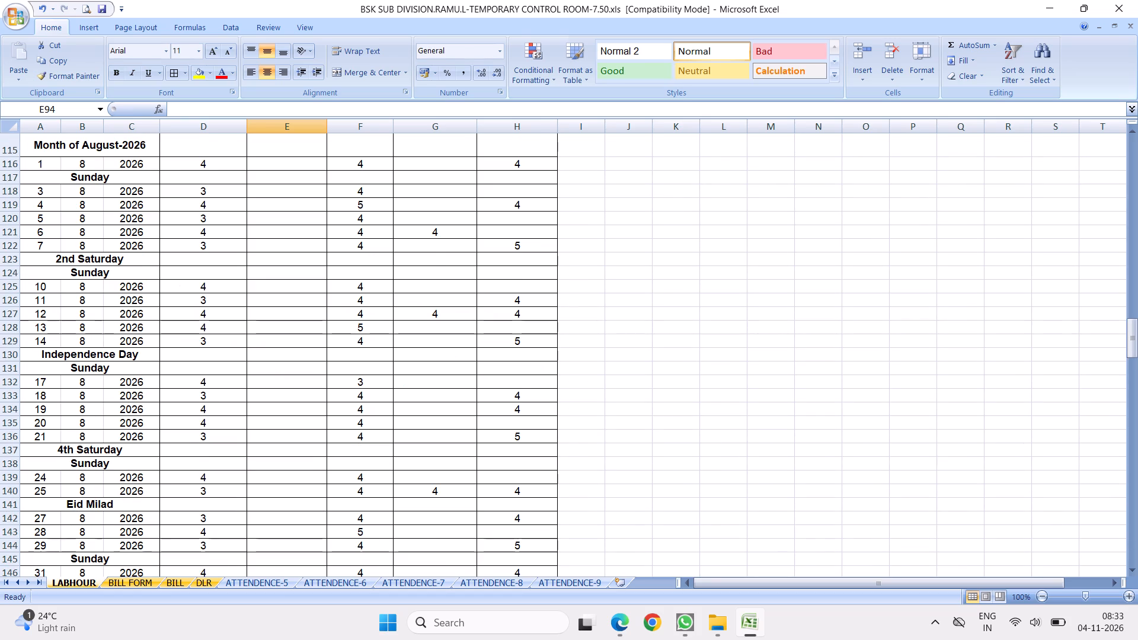
pyautogui.click(279, 264)
pyautogui.press('5')
pyautogui.press('Return')
pyautogui.scroll(-4, 290, 305)
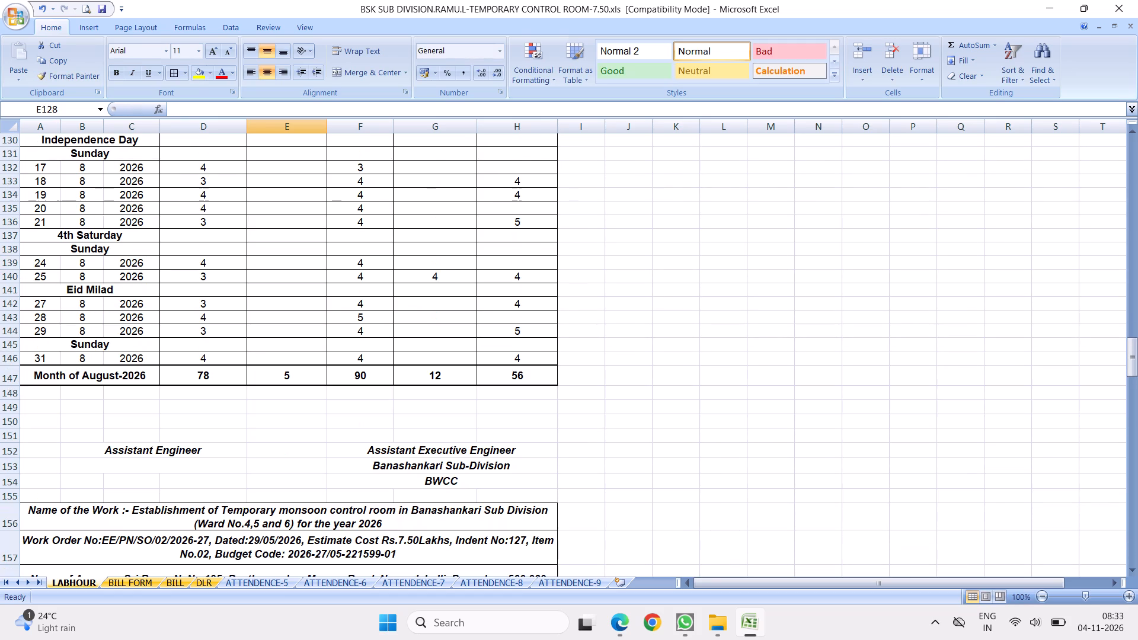
pyautogui.click(272, 317)
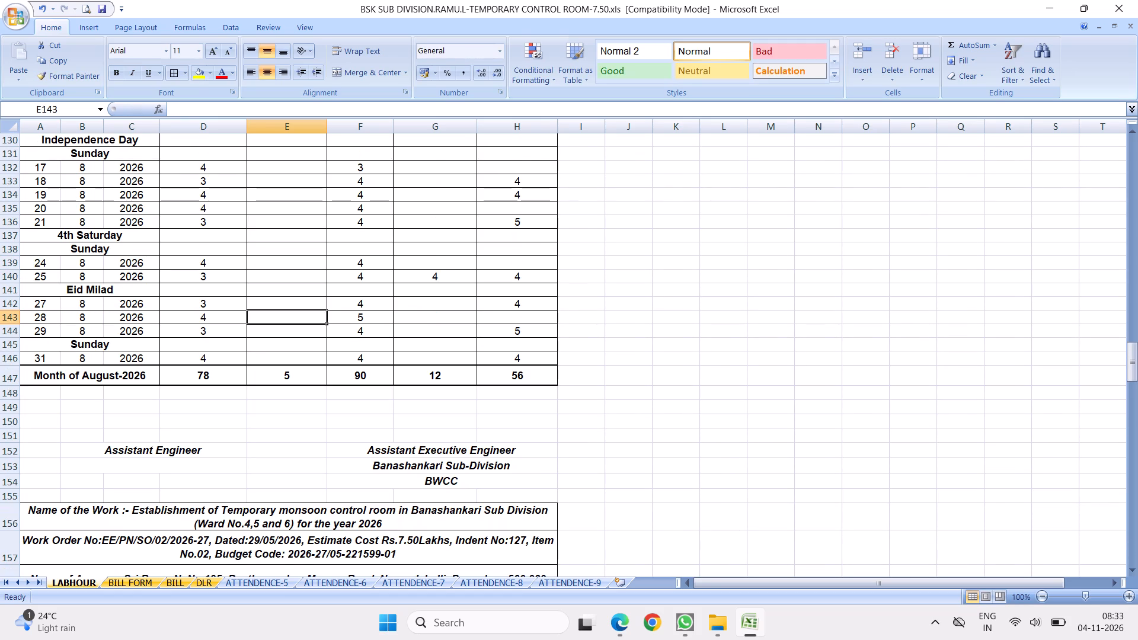
pyautogui.press('5')
pyautogui.press('Return')
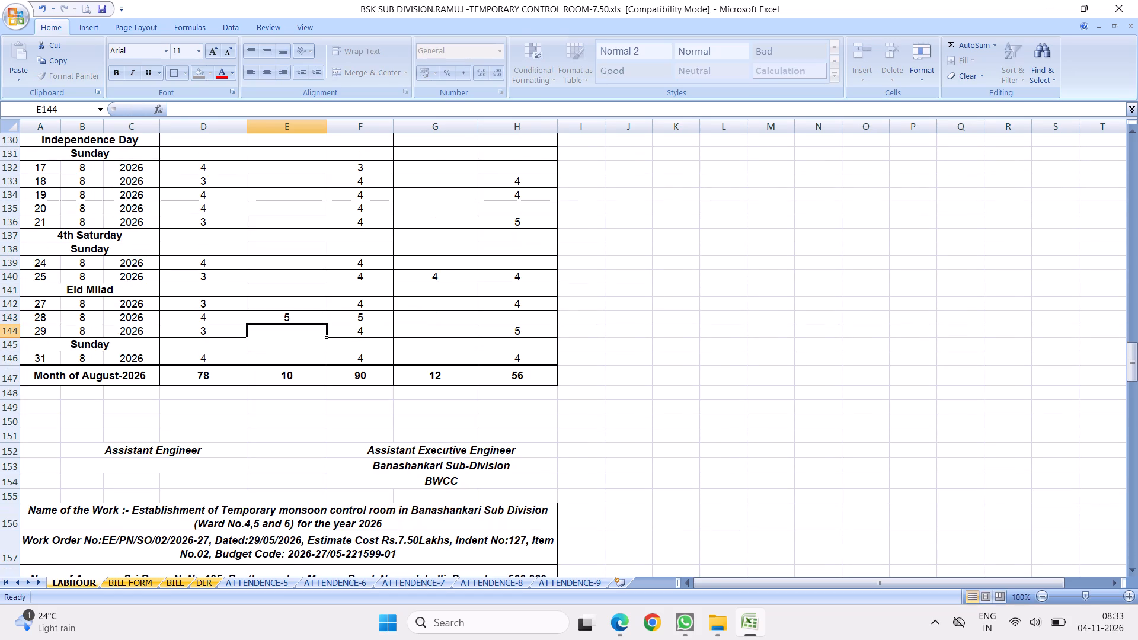
# Enter 5 hydraulic crane hours for 4 September 2026 in E165.
pyautogui.scroll(-7, 289, 339)
pyautogui.scroll(-5, 299, 389)
pyautogui.scroll(2, 307, 348)
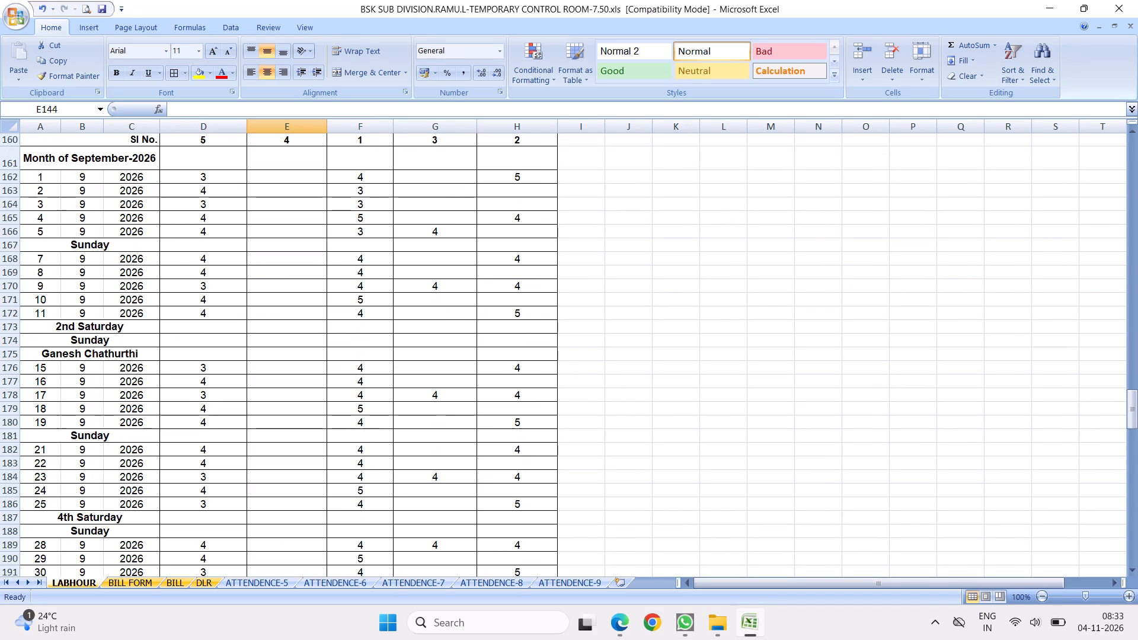
pyautogui.click(278, 216)
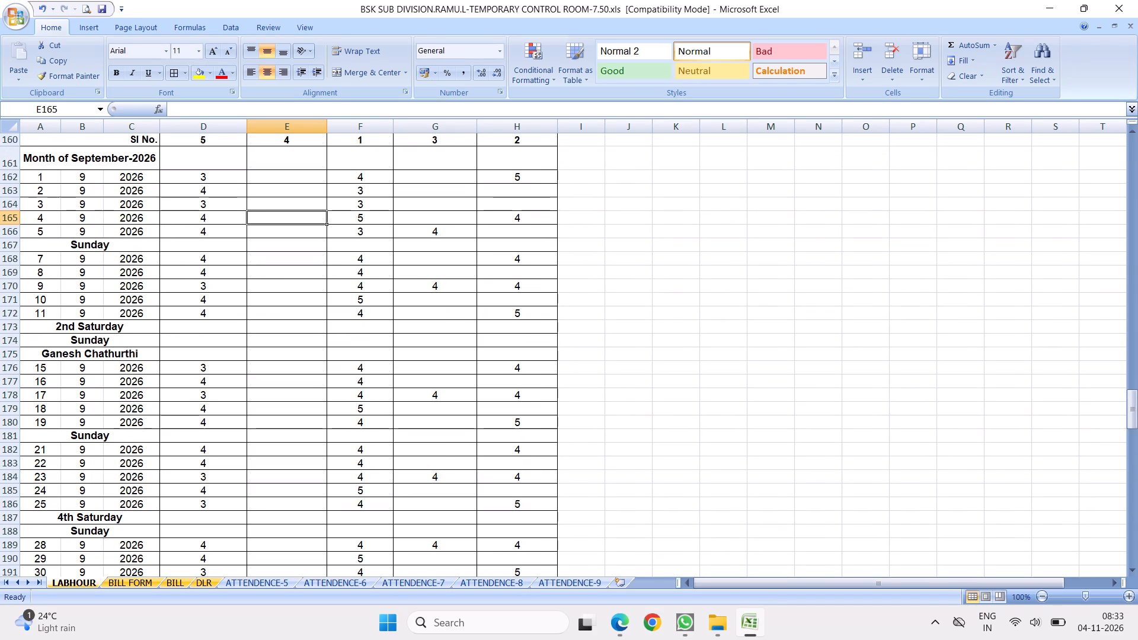
pyautogui.press('5')
pyautogui.press('Return')
pyautogui.scroll(-4, 279, 257)
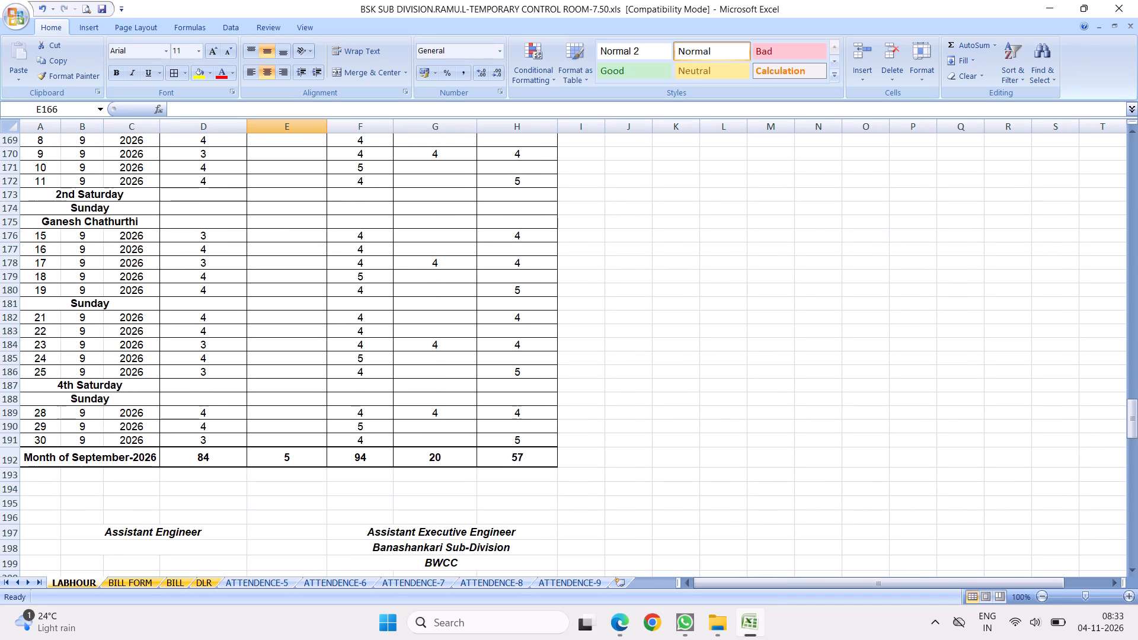
# Enter 5 hydraulic crane hours for 24 September and 14 October 2026 in E185 and E220.
pyautogui.click(280, 318)
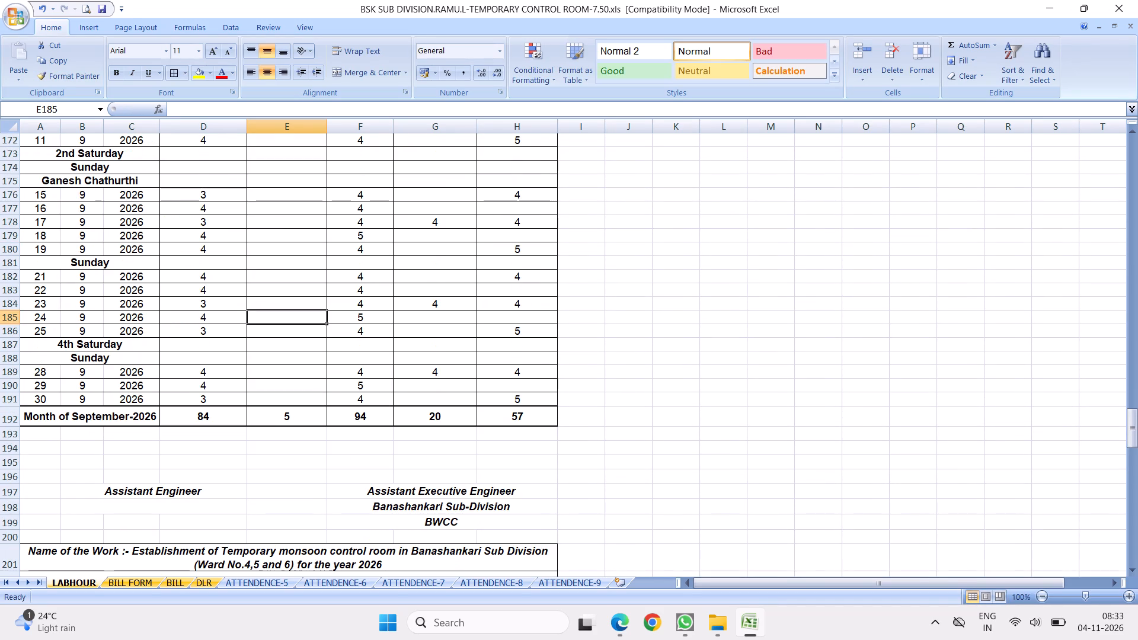
pyautogui.press('5')
pyautogui.press('Return')
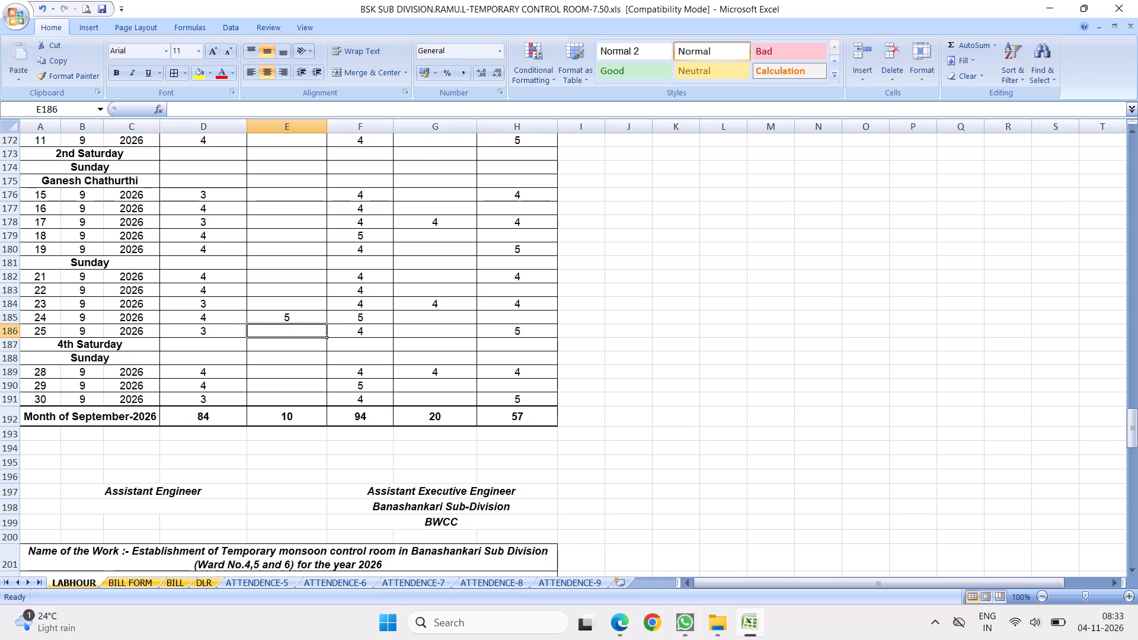
pyautogui.scroll(-12, 286, 344)
pyautogui.scroll(-2, 294, 430)
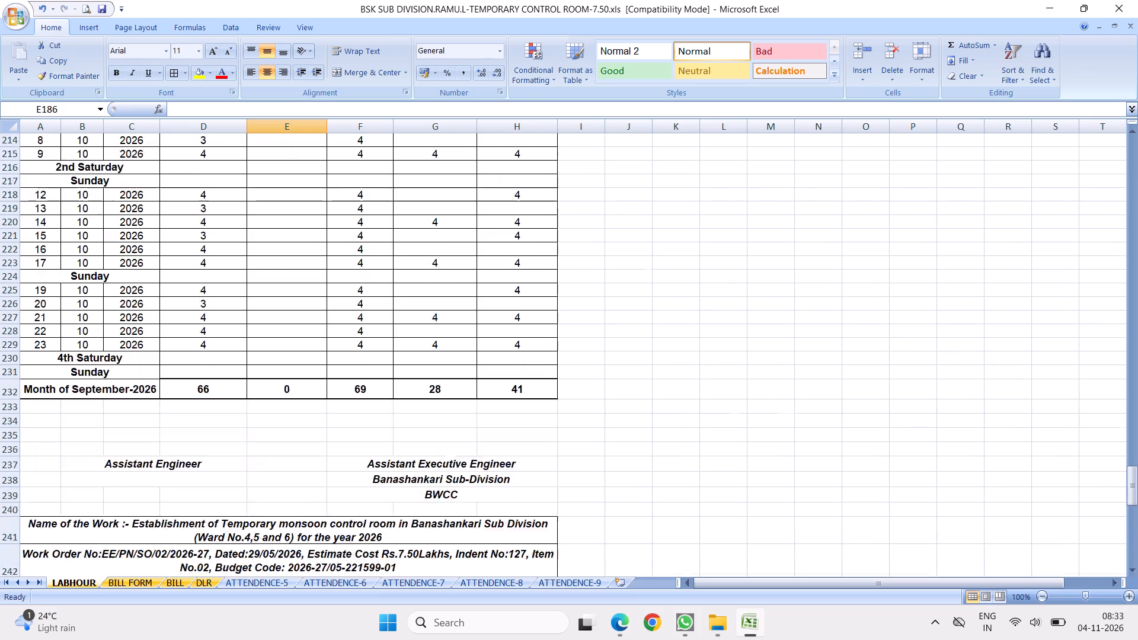
pyautogui.scroll(-5, 295, 432)
pyautogui.scroll(6, 292, 315)
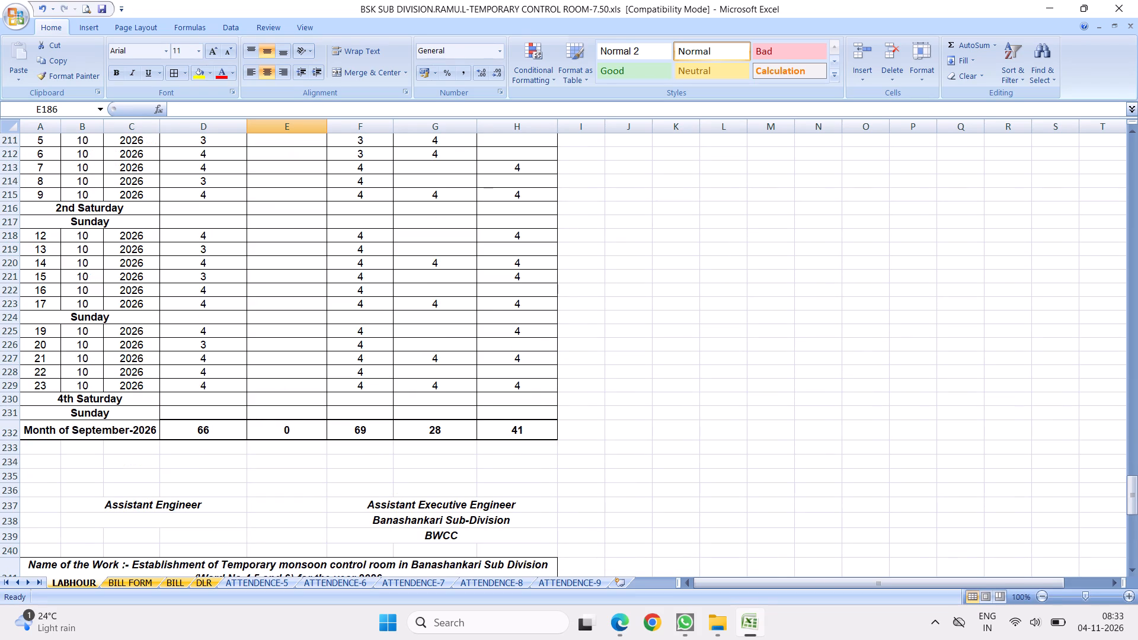
pyautogui.click(277, 261)
pyautogui.press('5')
pyautogui.press('Return')
# Clear the hydraulic crane hours for 4 September 2026 in E165 and check the crane total against its limit in the monthly summary.
pyautogui.scroll(-7, 283, 327)
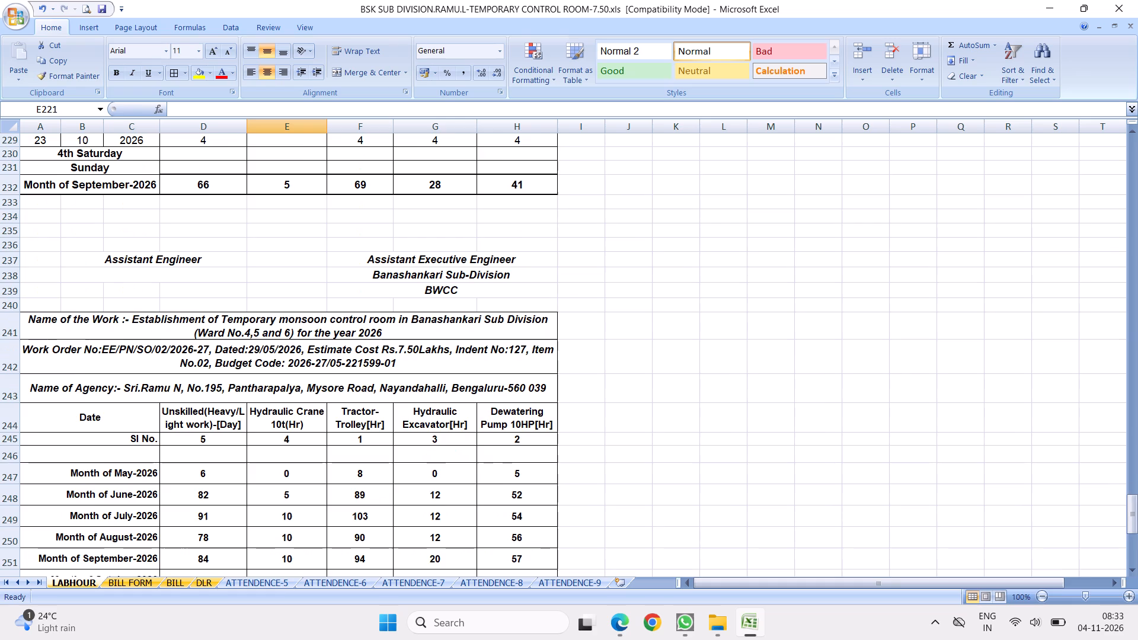
pyautogui.scroll(-4, 280, 347)
pyautogui.scroll(6, 278, 308)
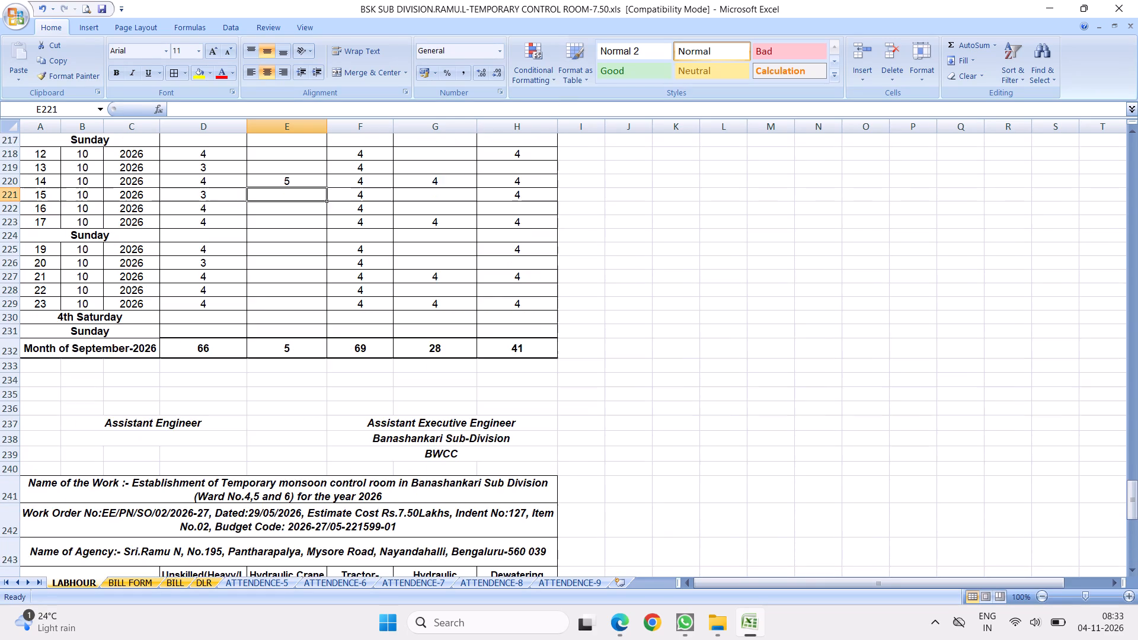
pyautogui.scroll(5, 269, 308)
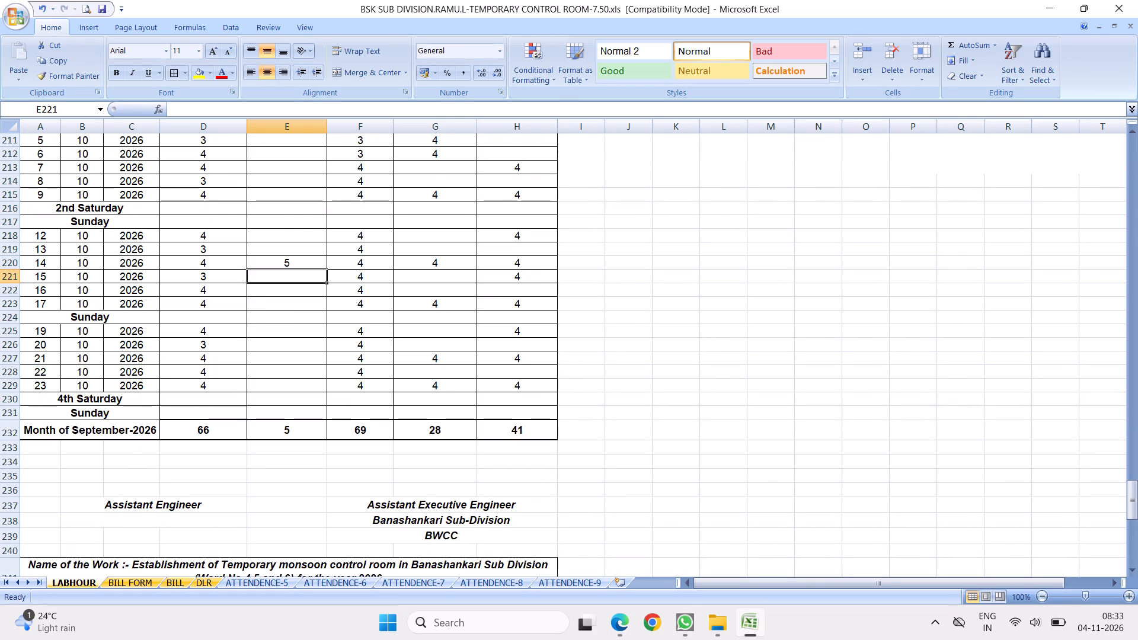
pyautogui.scroll(3, 293, 268)
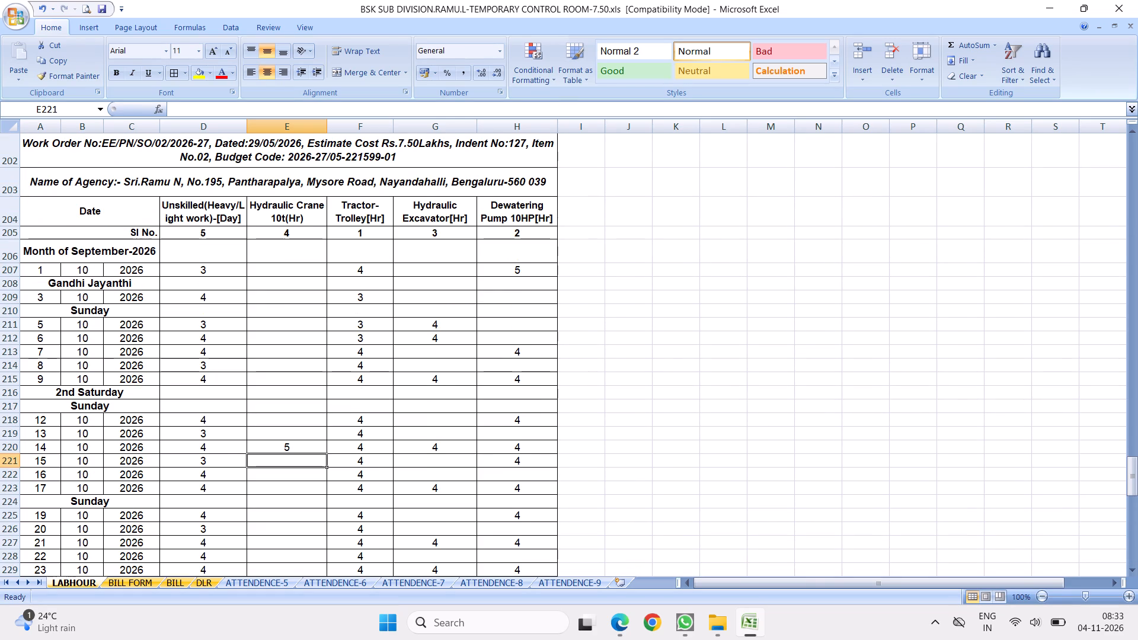
pyautogui.scroll(13, 301, 344)
pyautogui.scroll(4, 331, 290)
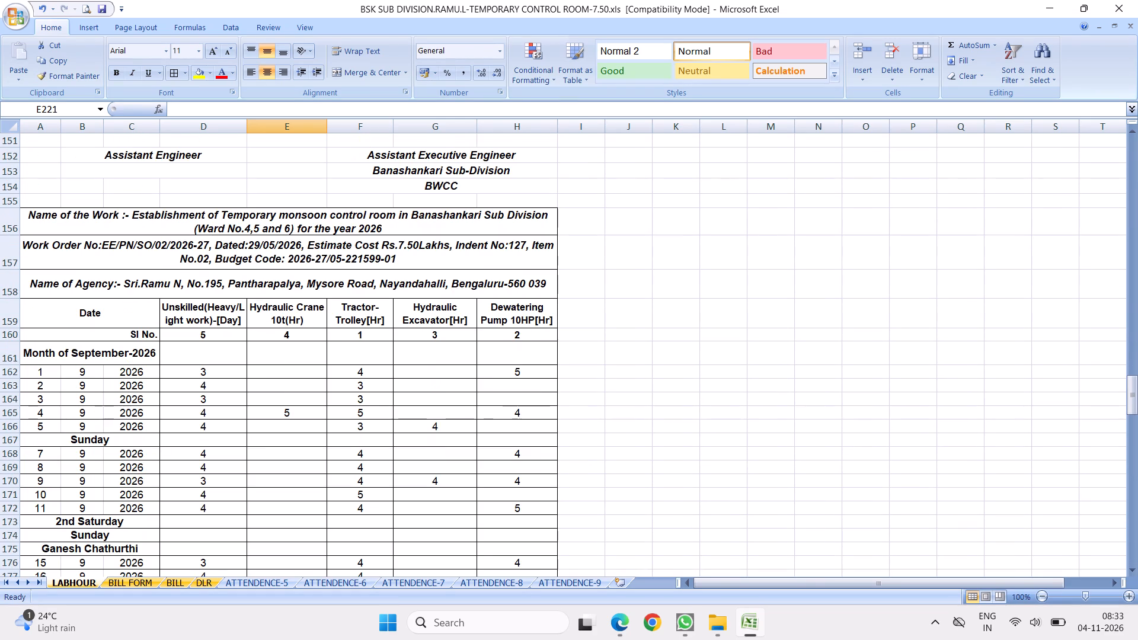
pyautogui.click(279, 411)
pyautogui.press('Delete')
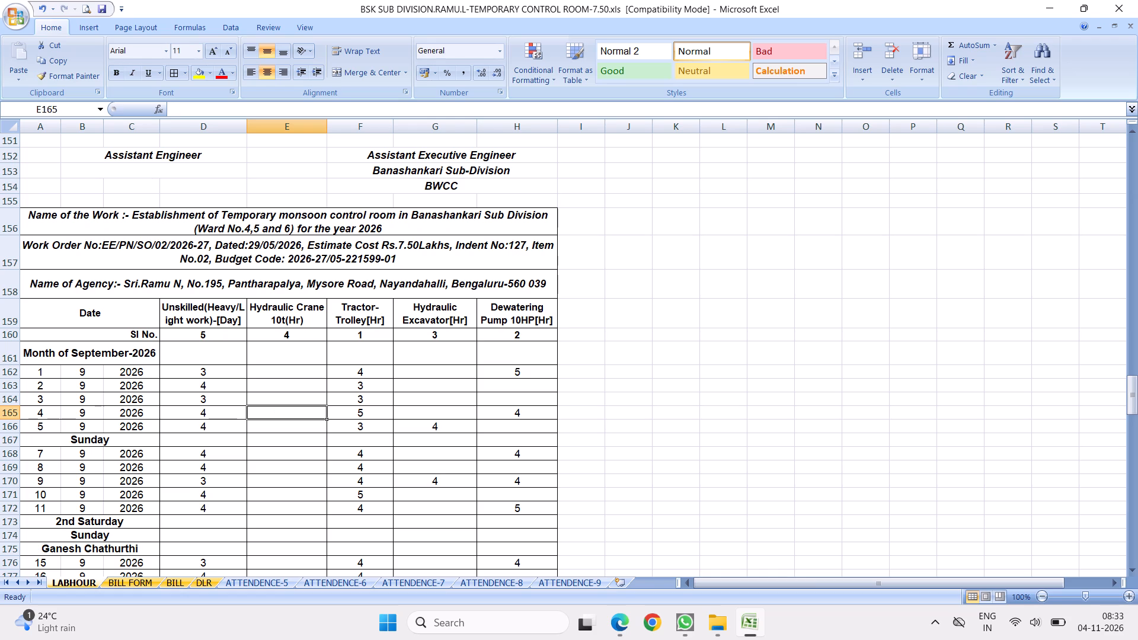
pyautogui.scroll(-20, 292, 407)
pyautogui.scroll(-6, 292, 407)
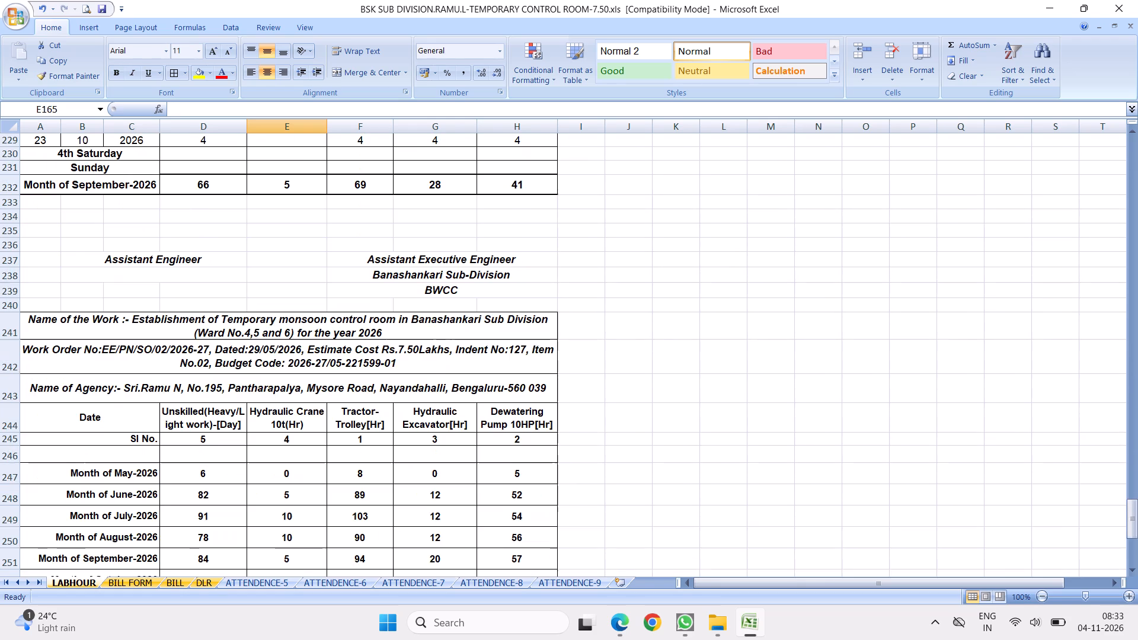
pyautogui.scroll(-5, 271, 384)
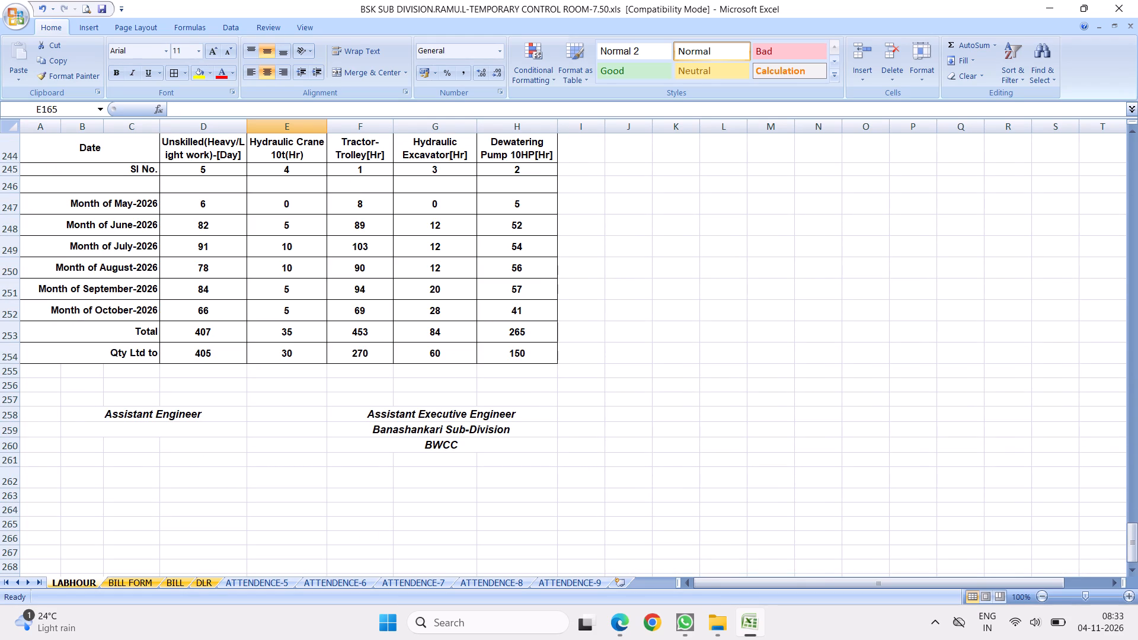
# Clear the tractor-trolley hours for 29 and 30 May 2026 in F7:F8.
pyautogui.scroll(18, 383, 274)
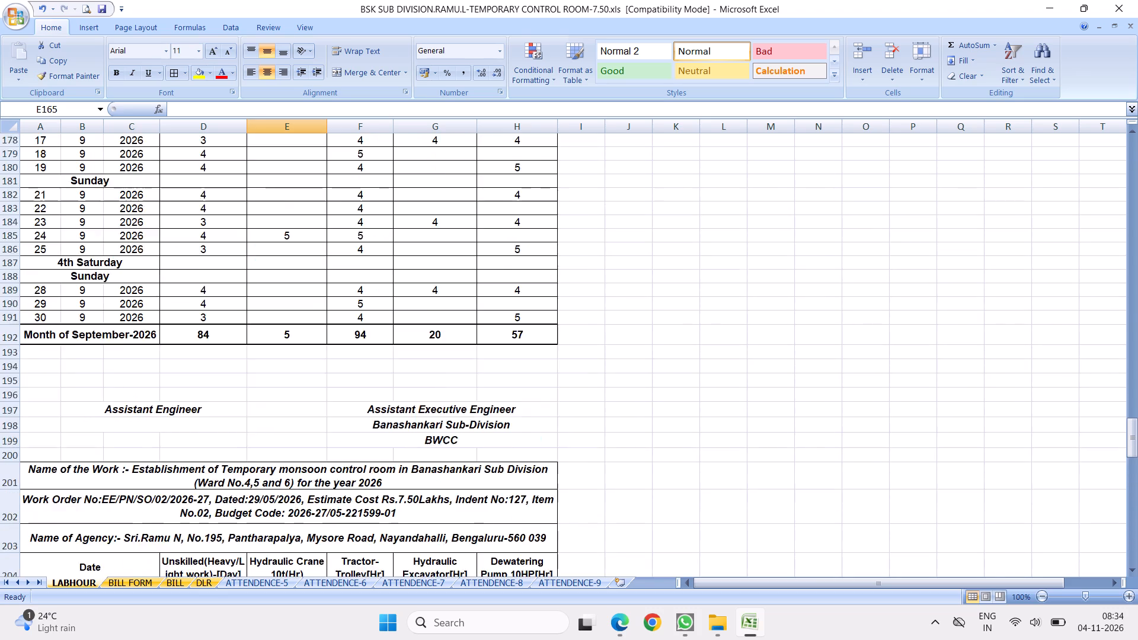
pyautogui.scroll(20, 356, 278)
pyautogui.scroll(20, 356, 278)
pyautogui.scroll(6, 356, 278)
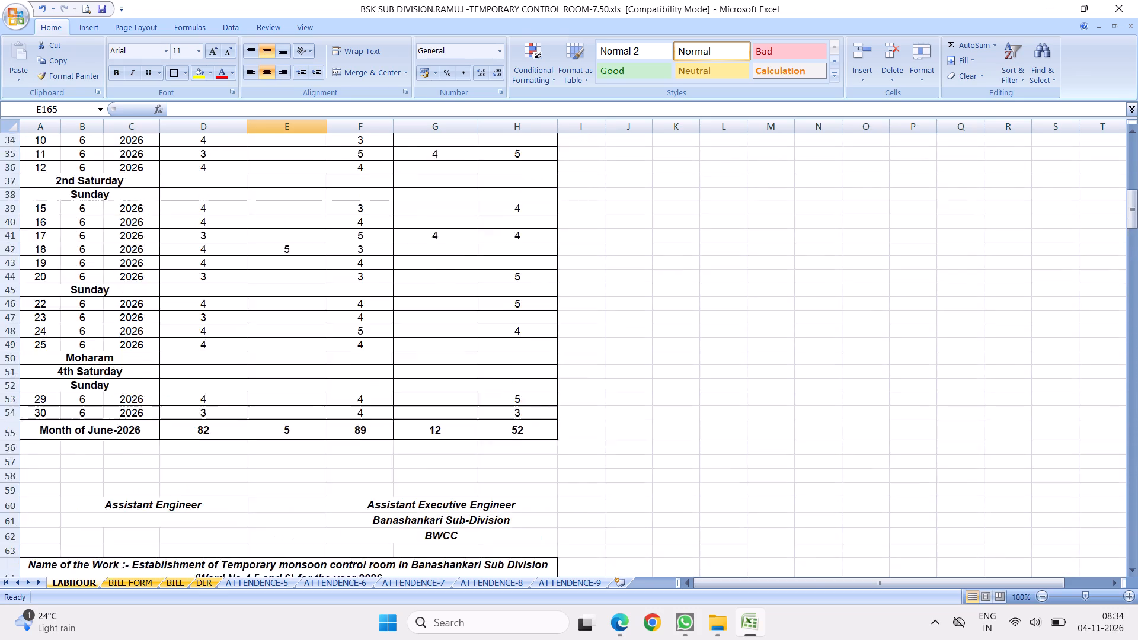
pyautogui.scroll(20, 354, 278)
pyautogui.scroll(4, 354, 278)
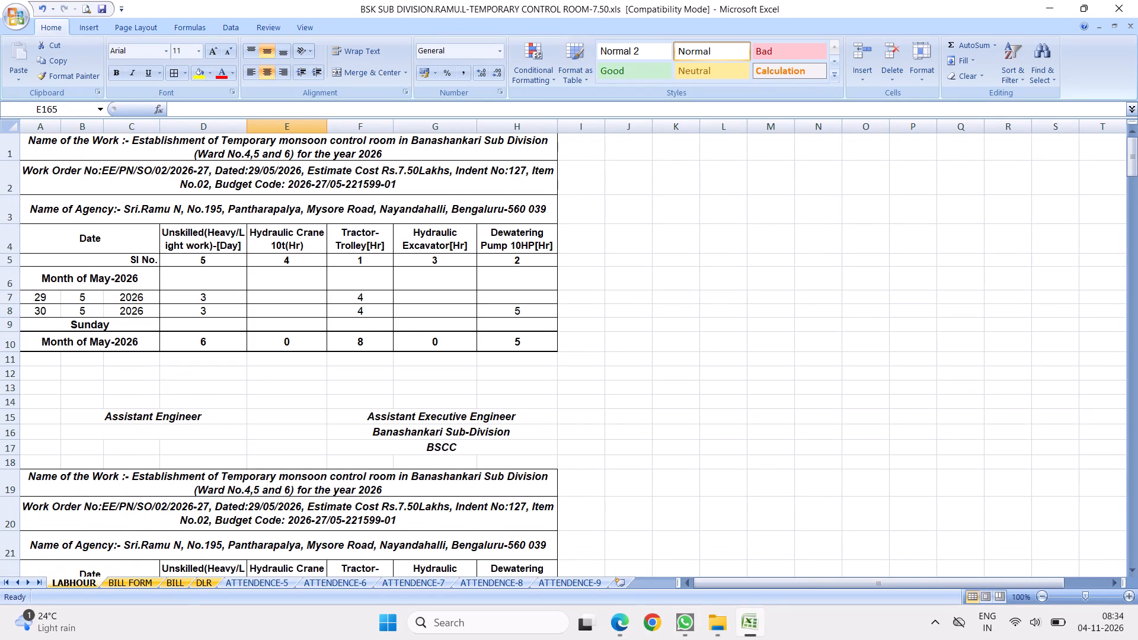
pyautogui.click(262, 297)
pyautogui.click(355, 296)
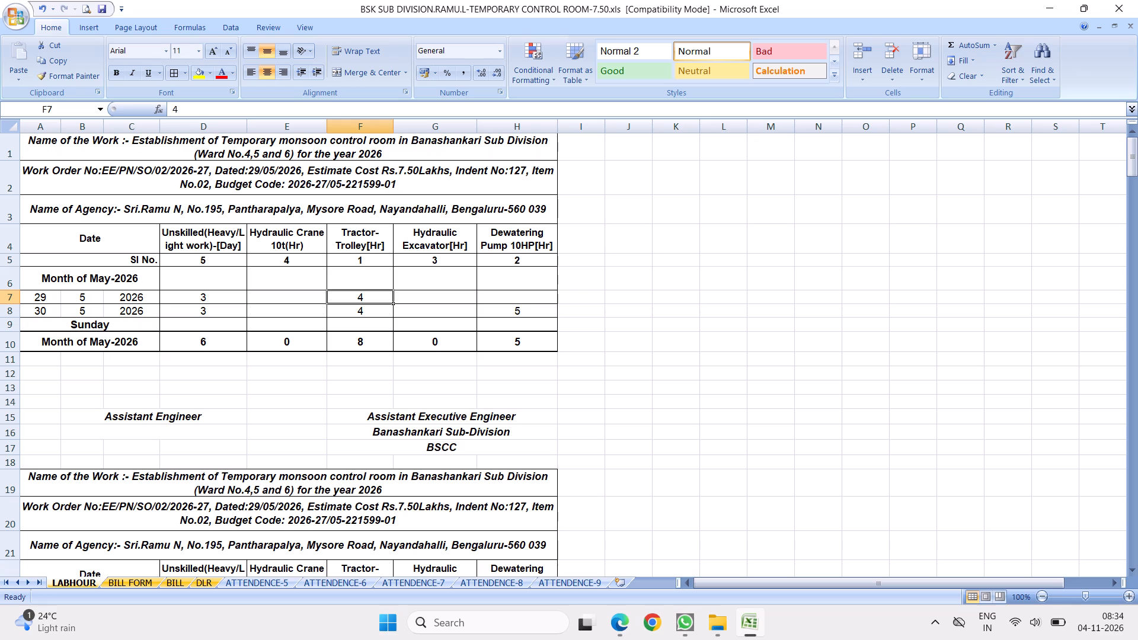
pyautogui.moveTo(363, 297); pyautogui.dragTo(358, 311)
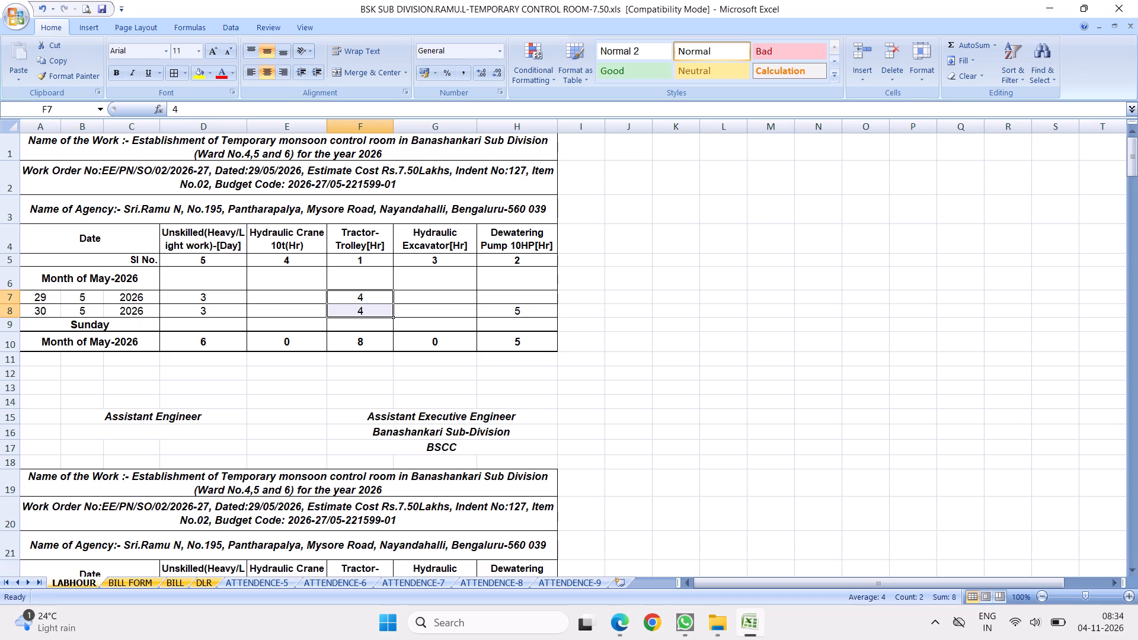
pyautogui.press('Delete')
# Clear the June 2026 daily hours for tractor-trolley, hydraulic excavator and dewatering pump, starting from F25.
pyautogui.scroll(-6, 382, 366)
pyautogui.moveTo(356, 296); pyautogui.dragTo(508, 295)
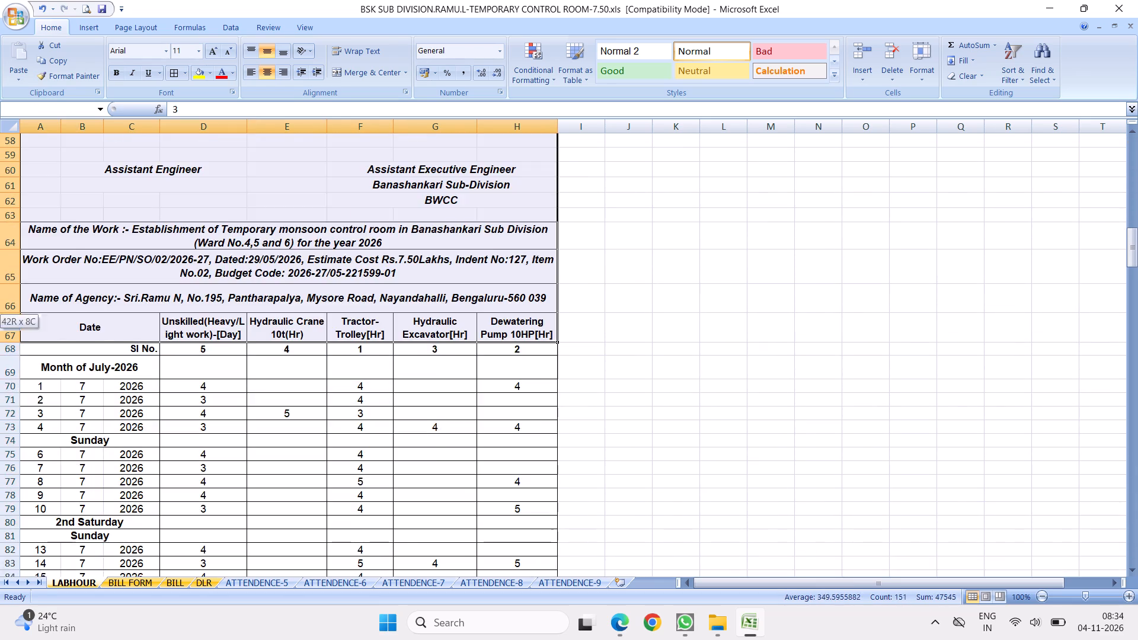
pyautogui.moveTo(508, 295); pyautogui.dragTo(485, 249)
pyautogui.press('Delete')
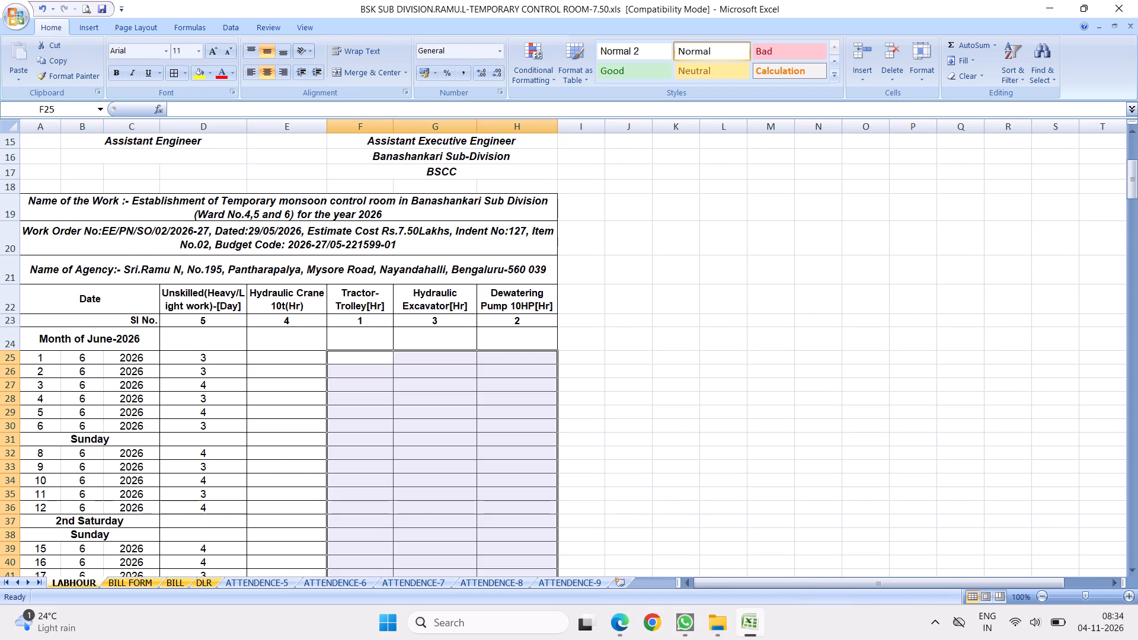
# Clear the July 2026 daily hours for tractor-trolley, hydraulic excavator and dewatering pump in F69:H100.
pyautogui.scroll(-15, 442, 345)
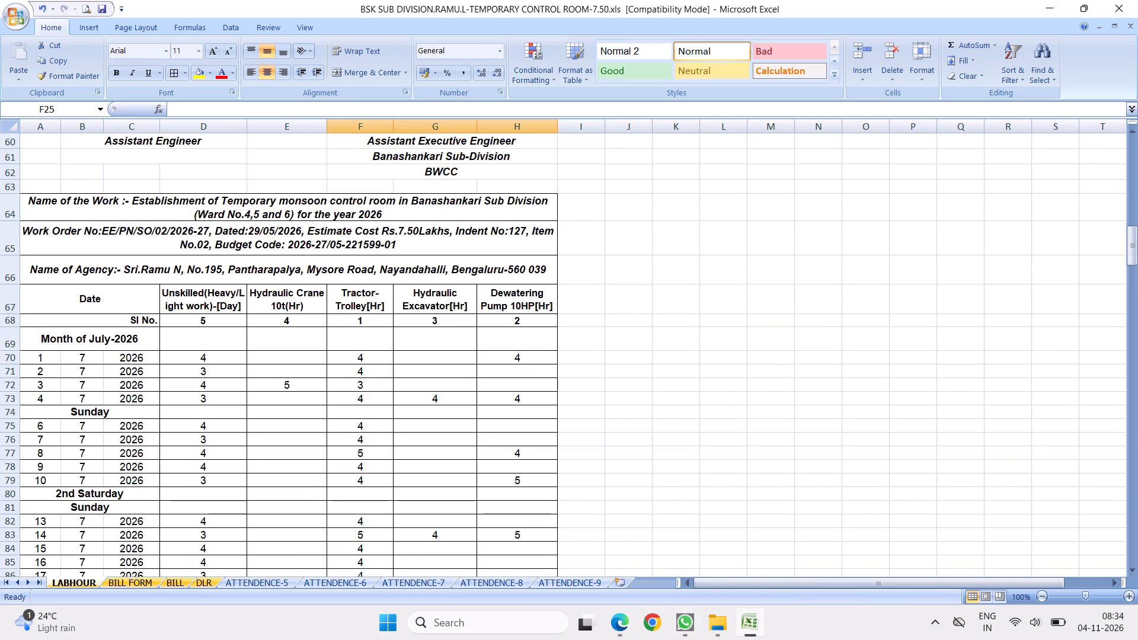
pyautogui.moveTo(356, 347); pyautogui.dragTo(506, 615)
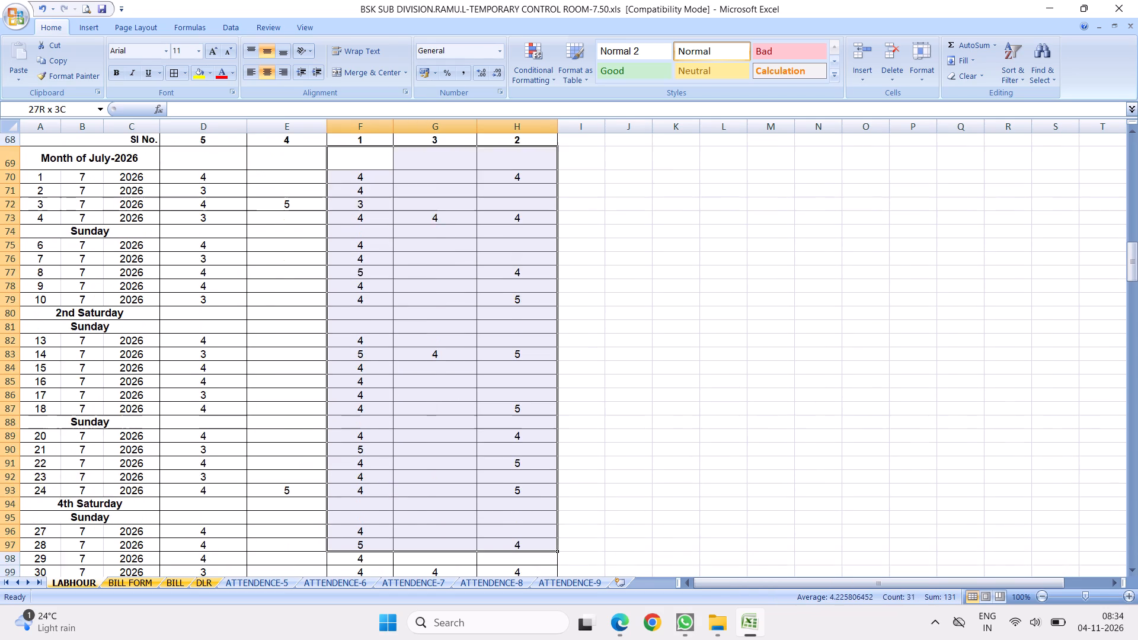
pyautogui.moveTo(506, 615); pyautogui.dragTo(504, 545)
pyautogui.press('Delete')
# Clear the August 2026 daily hours for tractor-trolley, hydraulic excavator and dewatering pump in F116:H146.
pyautogui.scroll(-5, 502, 543)
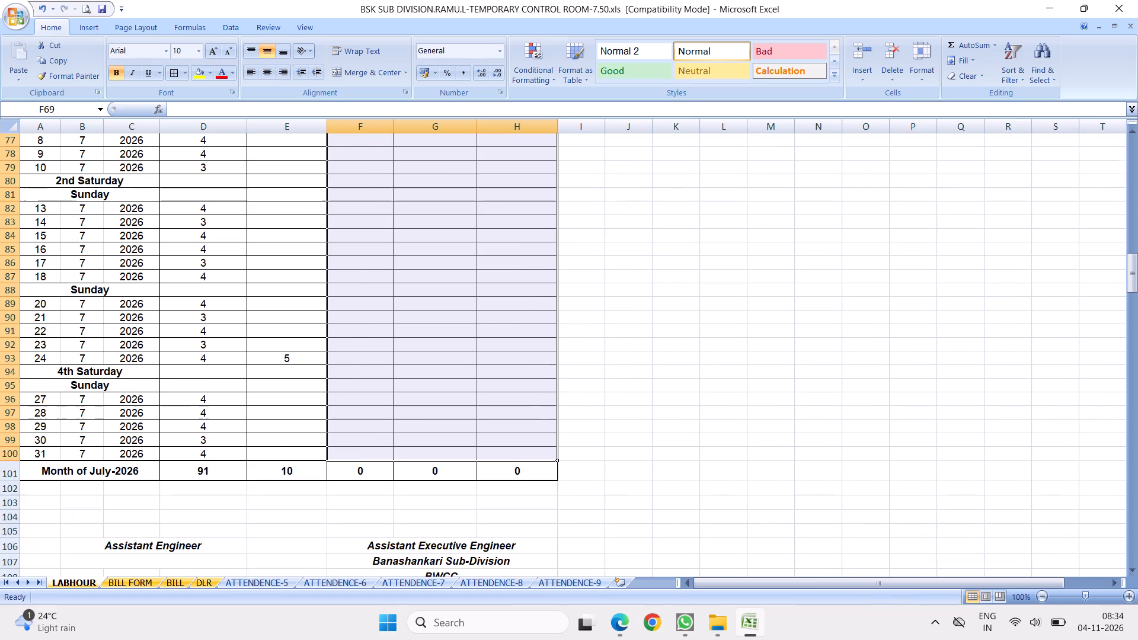
pyautogui.scroll(-2, 500, 540)
pyautogui.scroll(-8, 501, 486)
pyautogui.moveTo(351, 384); pyautogui.dragTo(482, 75)
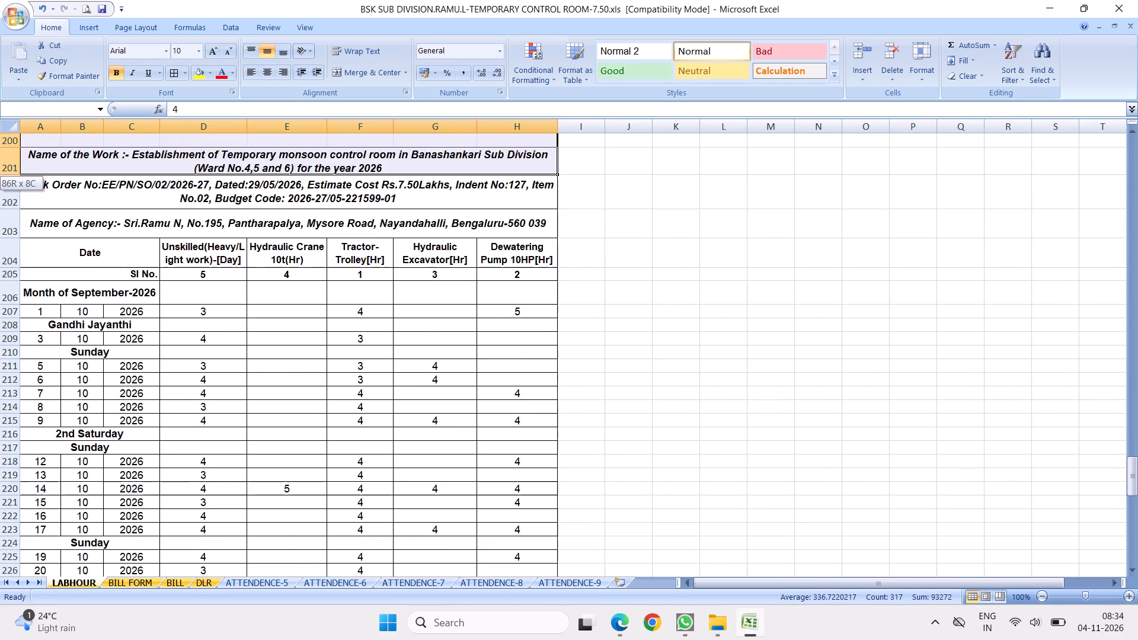
pyautogui.moveTo(482, 75); pyautogui.dragTo(472, 315)
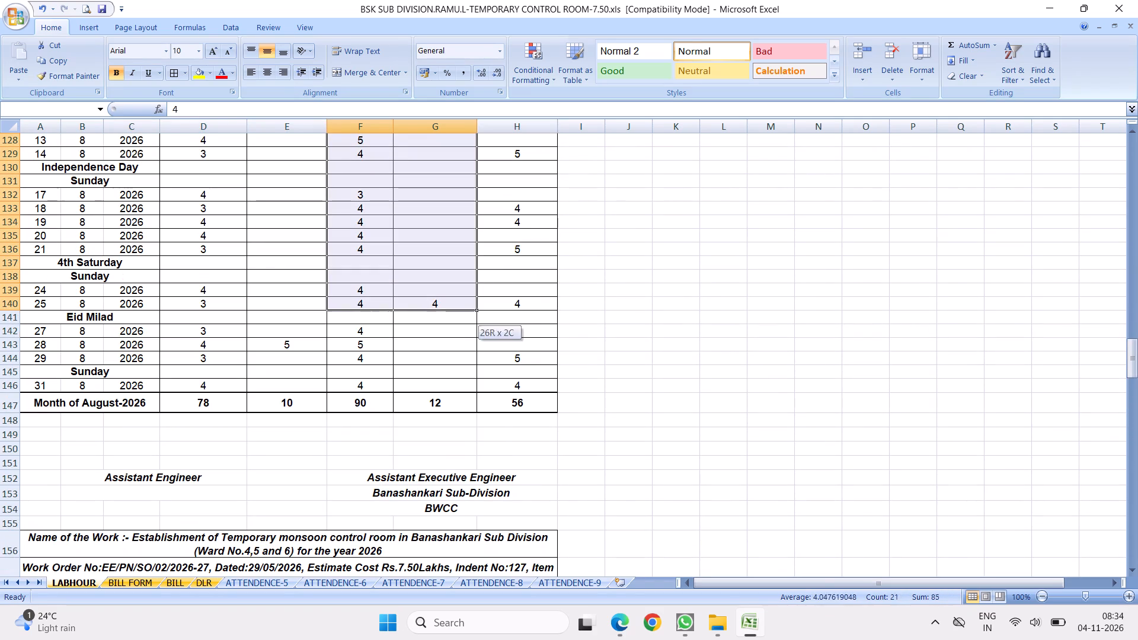
pyautogui.moveTo(472, 315); pyautogui.dragTo(519, 380)
pyautogui.press('Delete')
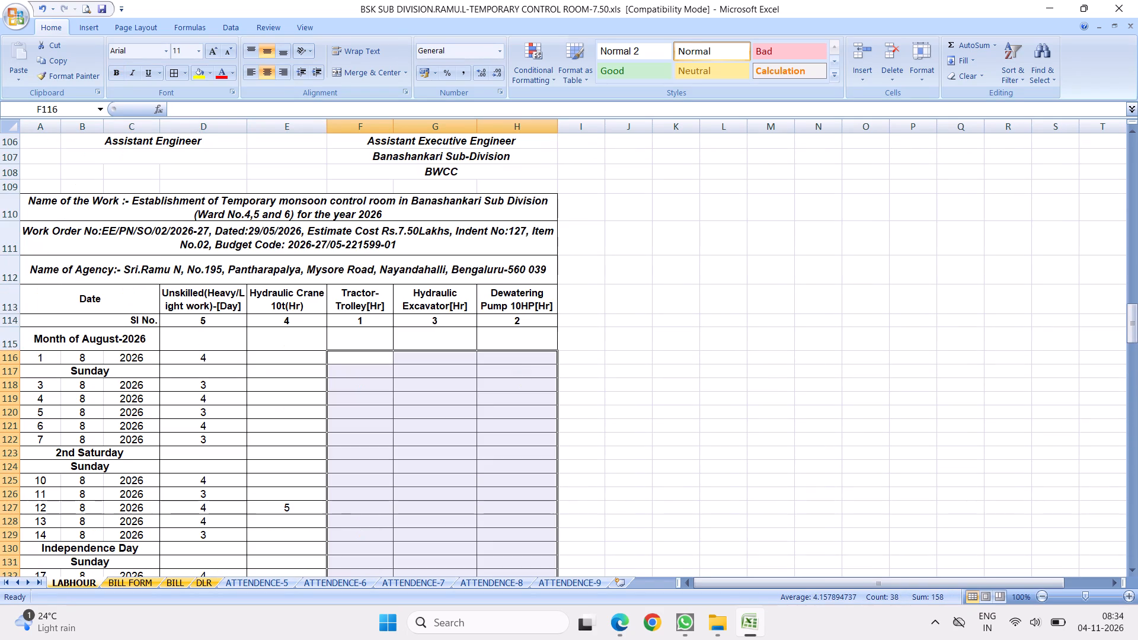
# Clear the September 2026 daily hours for tractor-trolley, hydraulic excavator and dewatering pump in F162:H191.
pyautogui.scroll(-15, 516, 387)
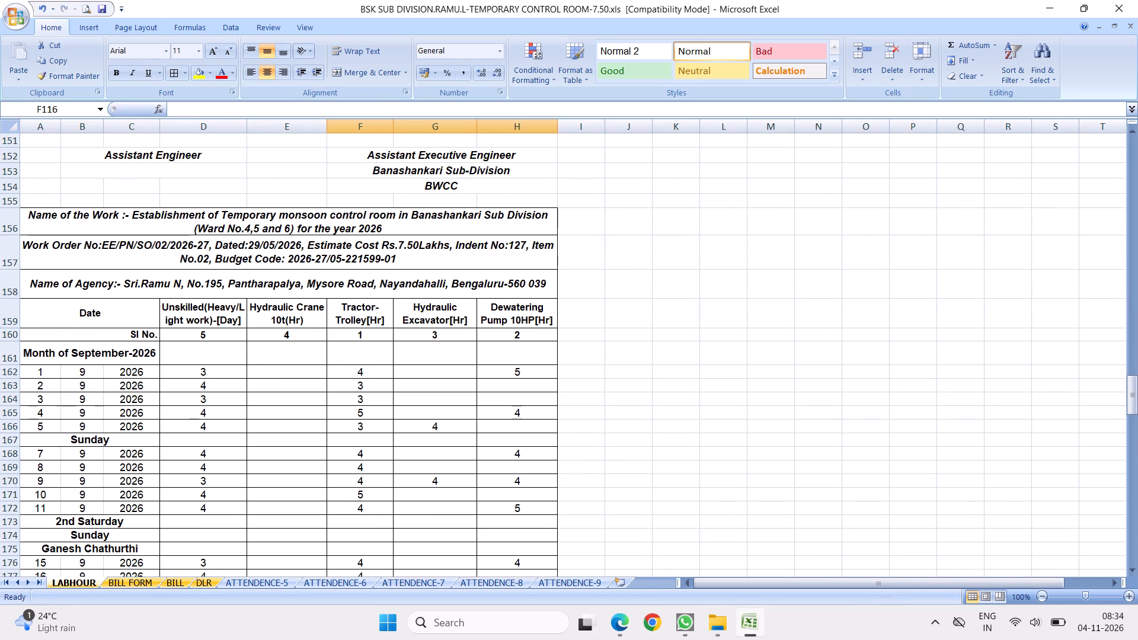
pyautogui.moveTo(357, 373); pyautogui.dragTo(480, 100)
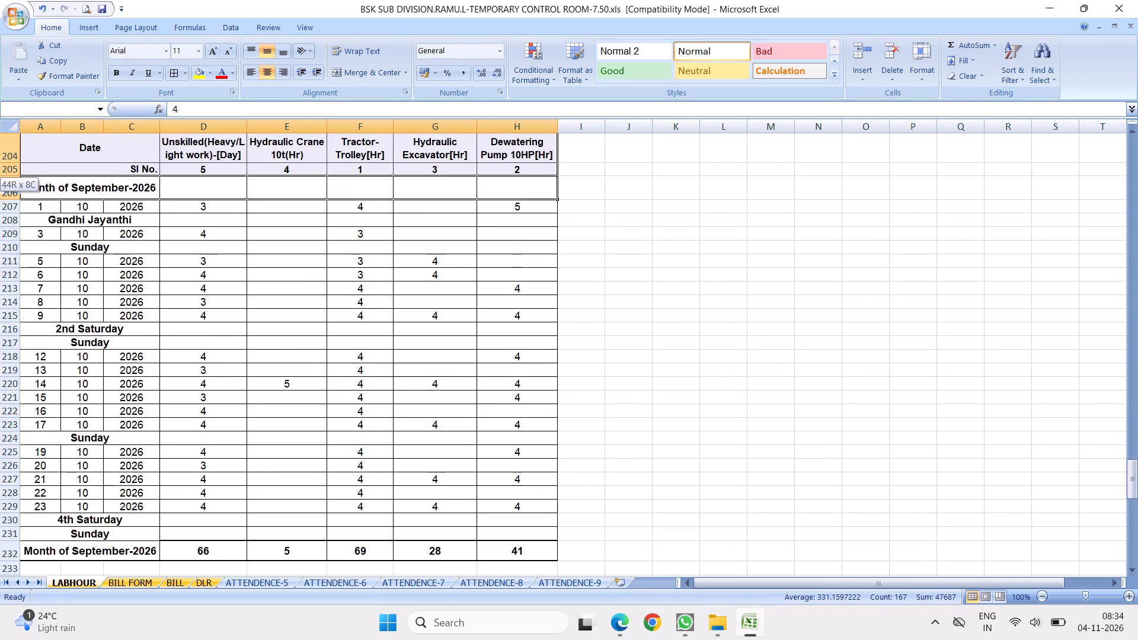
pyautogui.moveTo(480, 100); pyautogui.dragTo(480, 238)
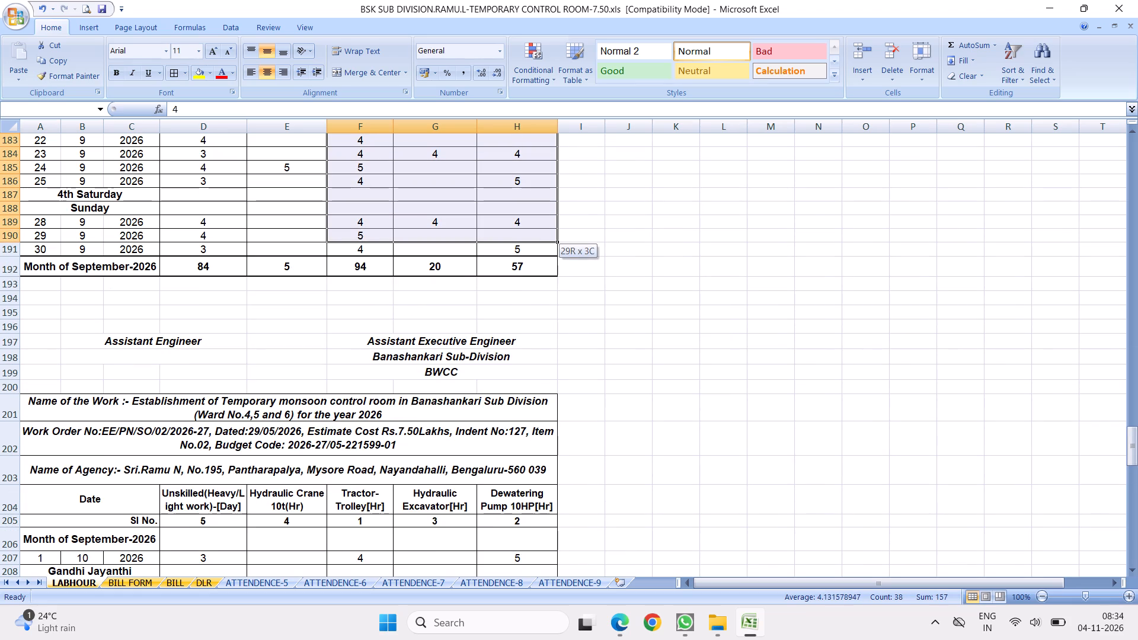
pyautogui.moveTo(480, 238); pyautogui.dragTo(478, 248)
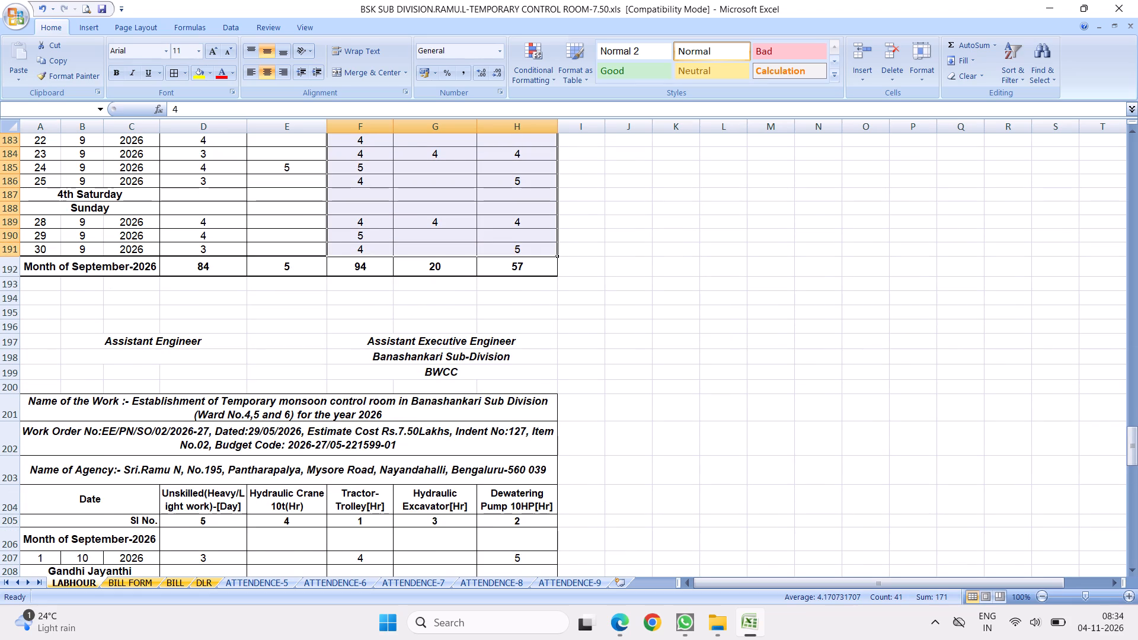
pyautogui.press('Delete')
# Clear the October 2026 daily hours for tractor-trolley, hydraulic excavator and dewatering pump in F207:H230.
pyautogui.scroll(-6, 454, 242)
pyautogui.scroll(-9, 401, 233)
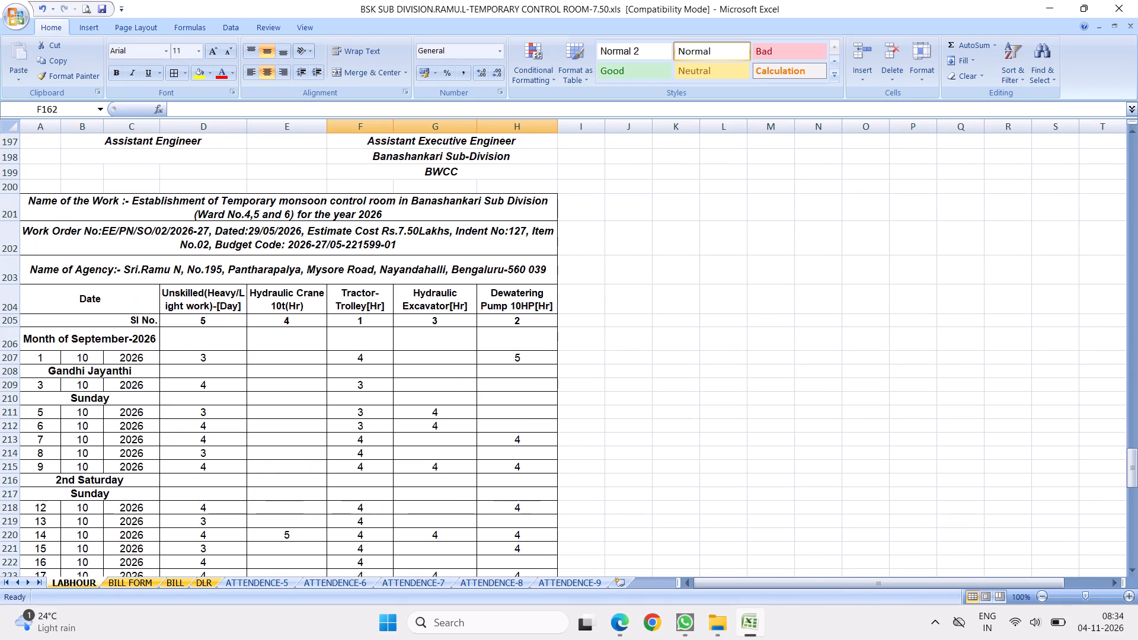
pyautogui.scroll(-2, 467, 335)
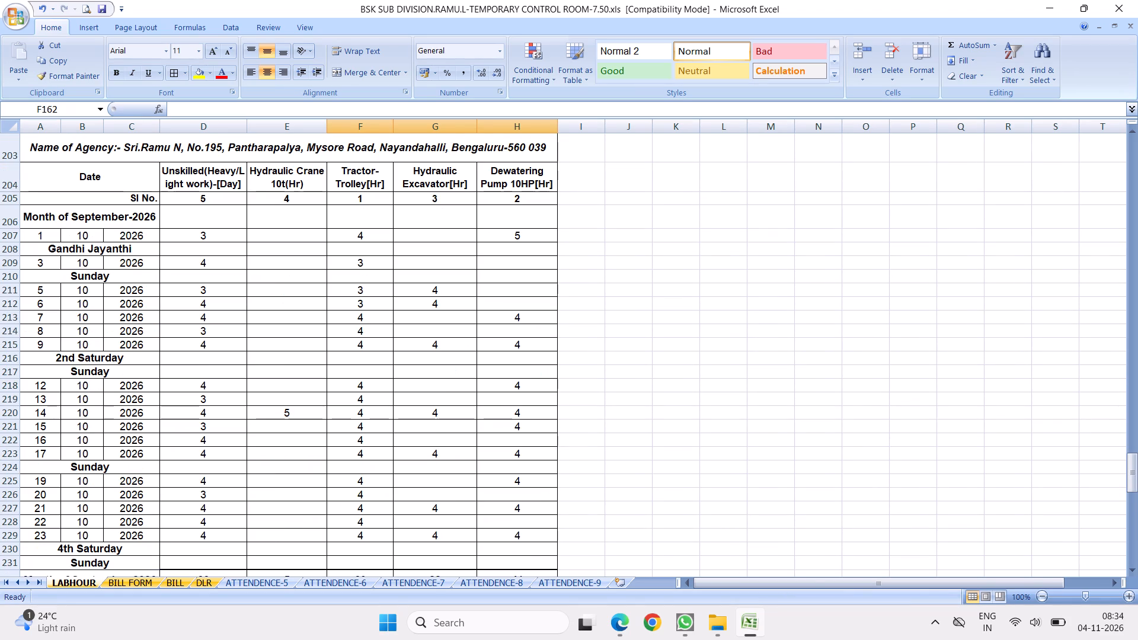
pyautogui.moveTo(383, 236); pyautogui.dragTo(469, 493)
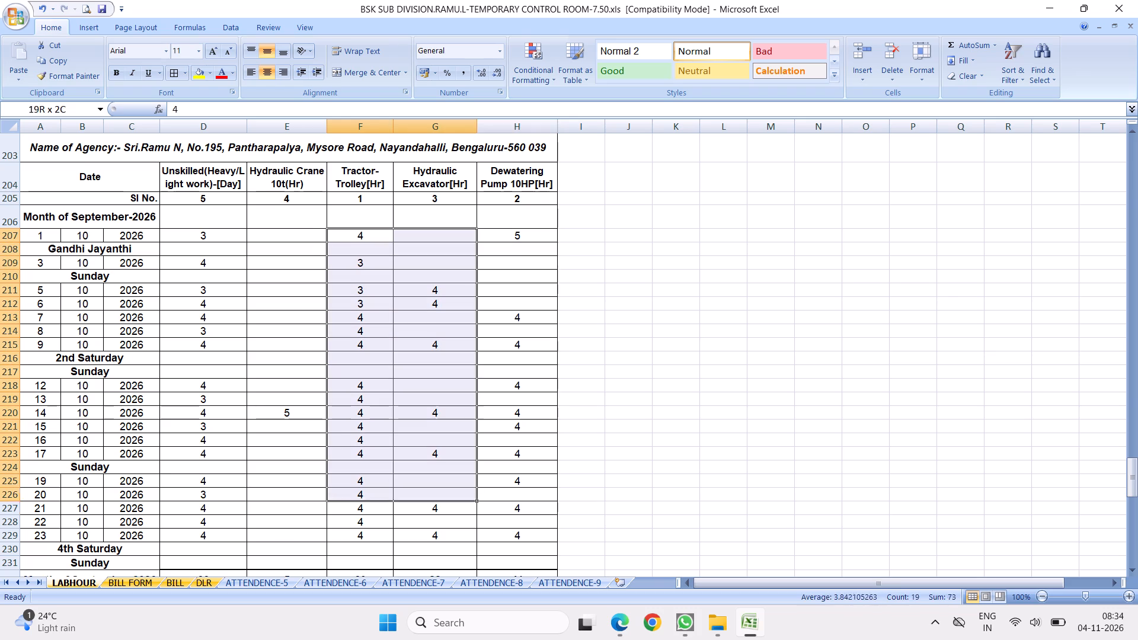
pyautogui.moveTo(469, 493); pyautogui.dragTo(513, 548)
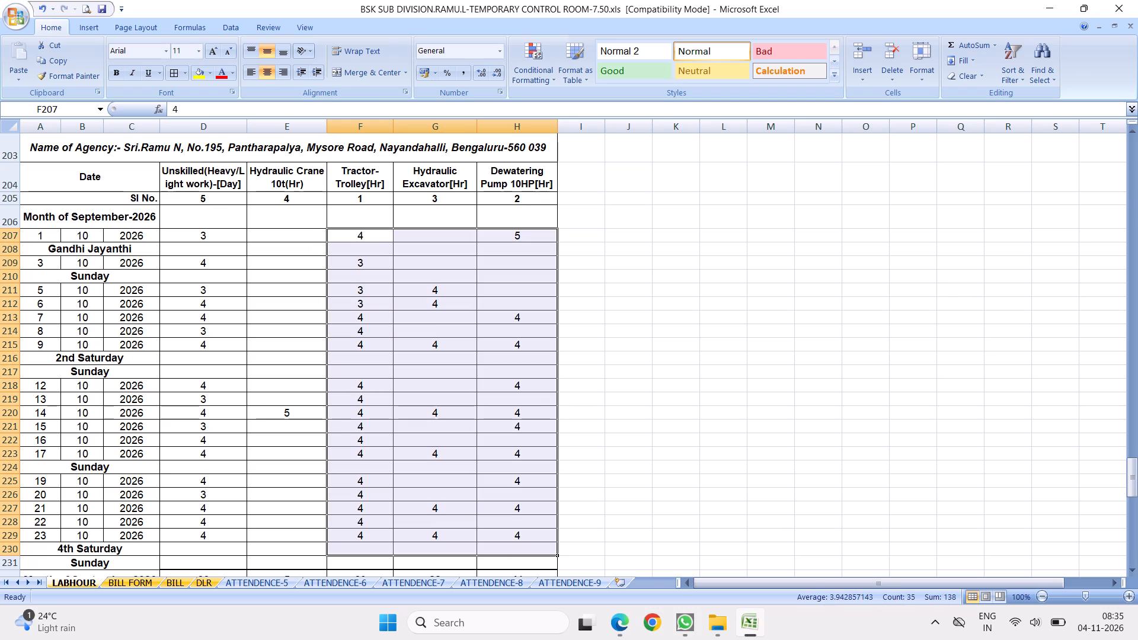
pyautogui.press('Delete')
# Check the totals in the monthly summary, return to the May 2026 block and save the workbook.
pyautogui.scroll(-10, 520, 543)
pyautogui.scroll(-2, 496, 498)
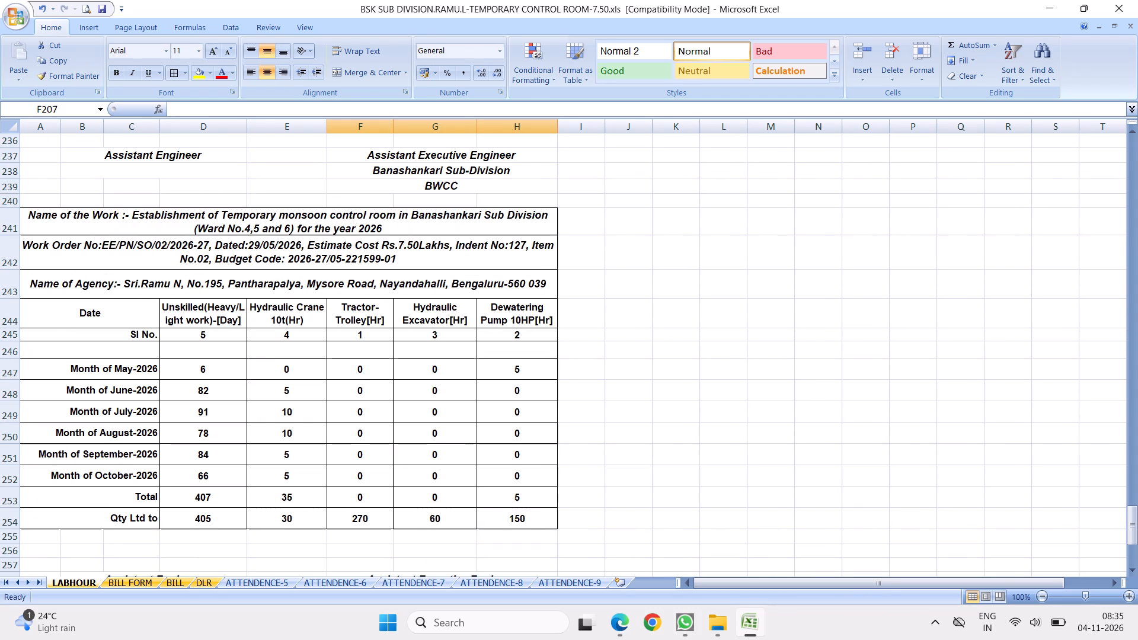
pyautogui.click(424, 450)
pyautogui.scroll(9, 441, 430)
pyautogui.moveTo(1131, 493); pyautogui.dragTo(1137, 0)
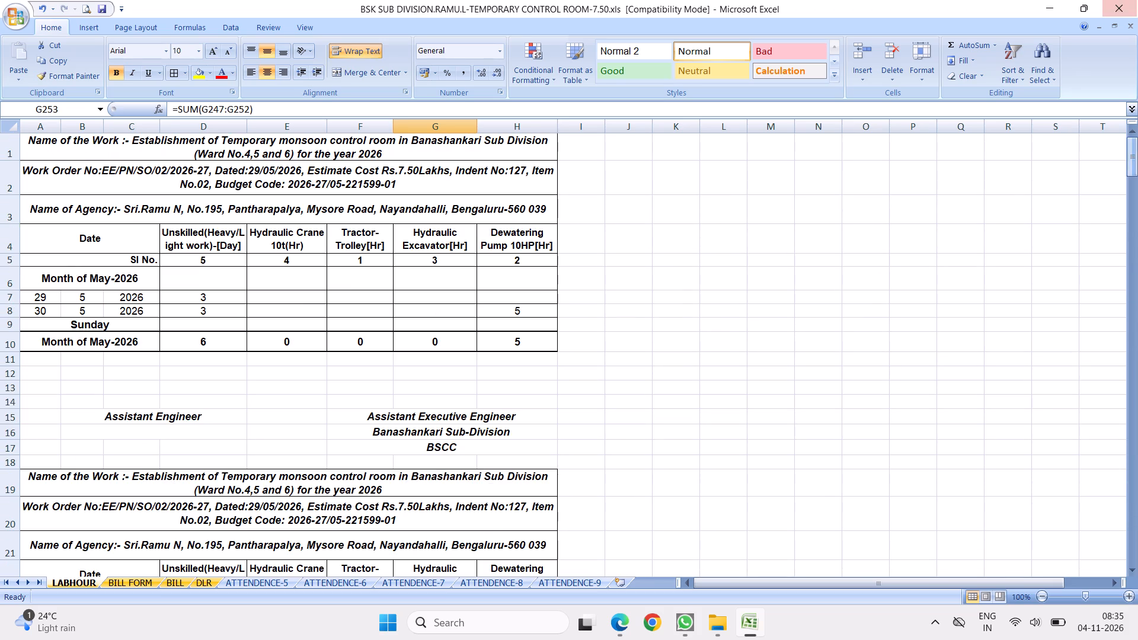
pyautogui.click(101, 9)
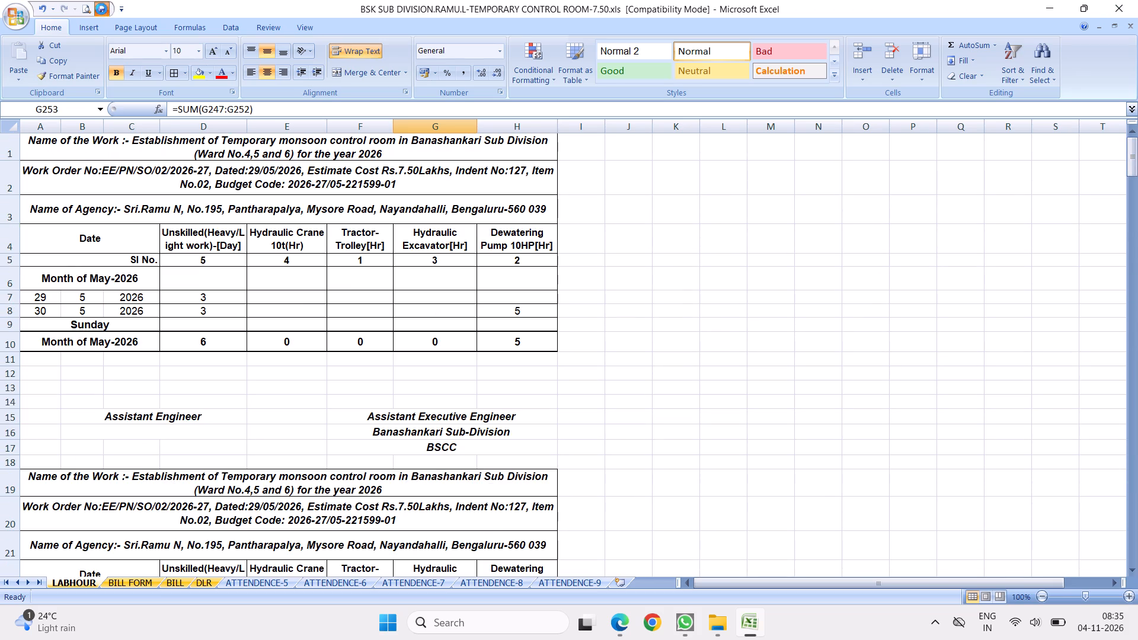